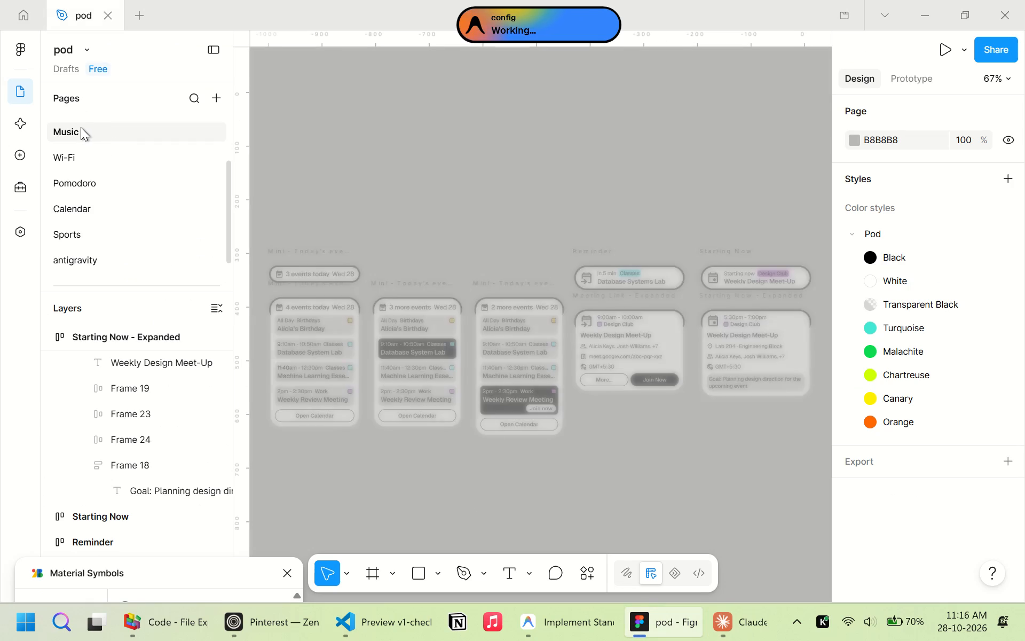
click(81, 127)
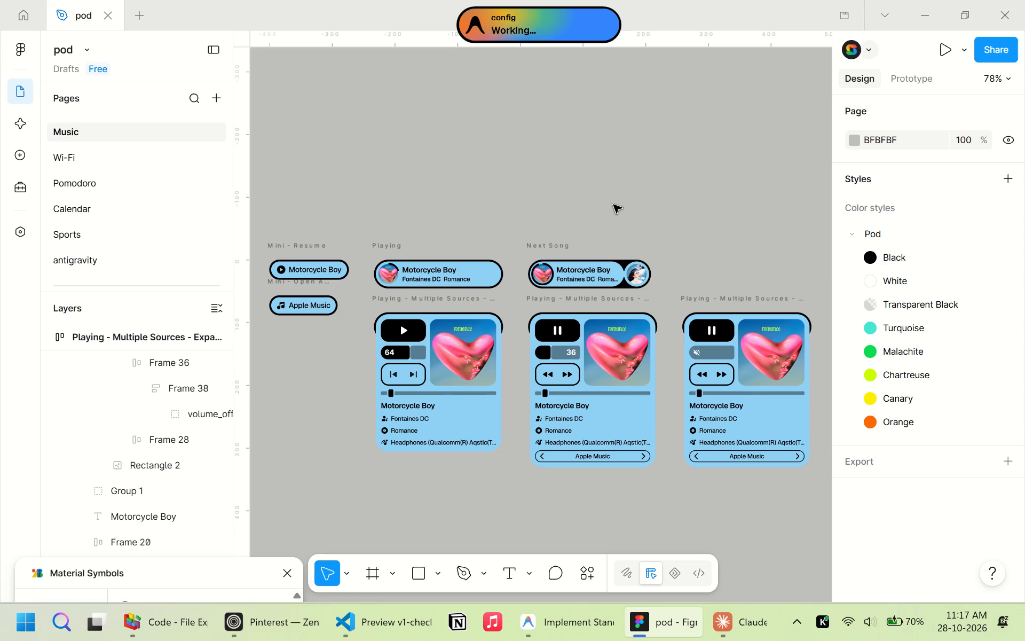
ctrl+scroll(461, 372, down, 4)
ctrl+scroll(461, 372, up, 7)
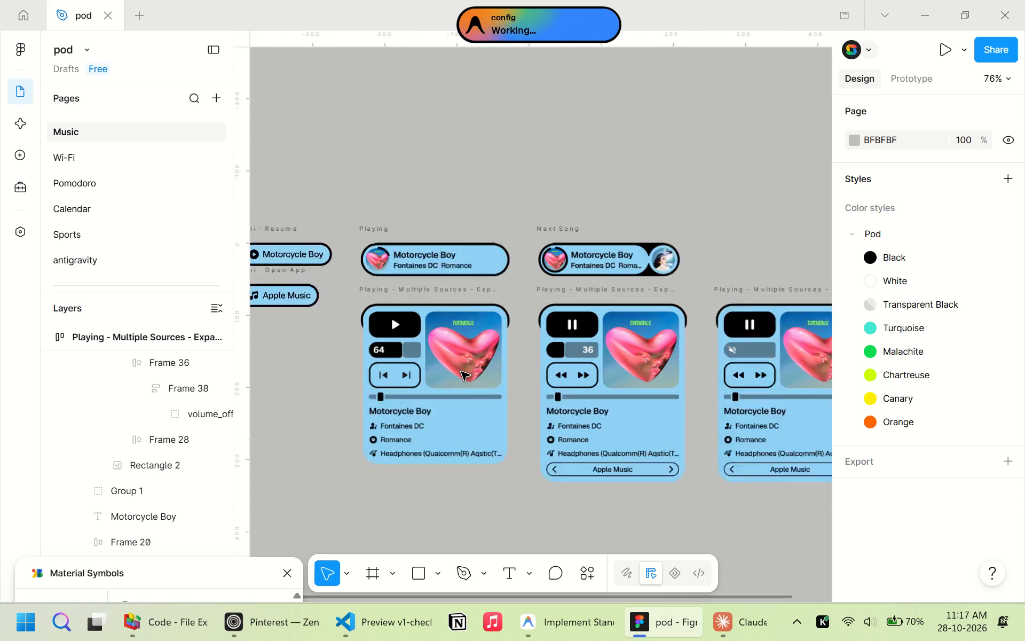
ctrl+scroll(461, 372, up, 5)
scroll(461, 377, down, 3)
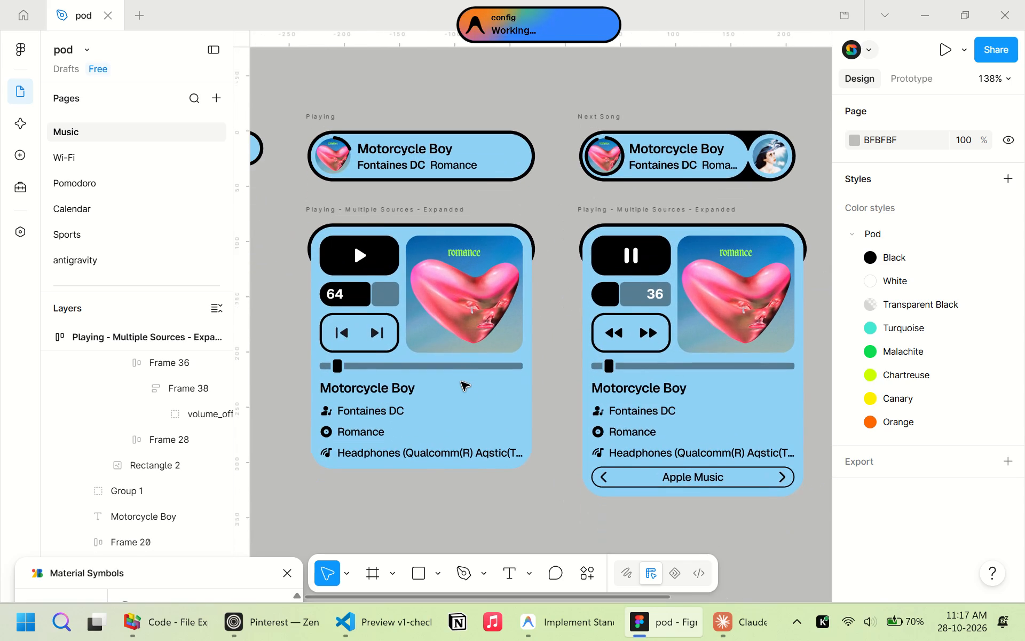
scroll(461, 382, down, 2)
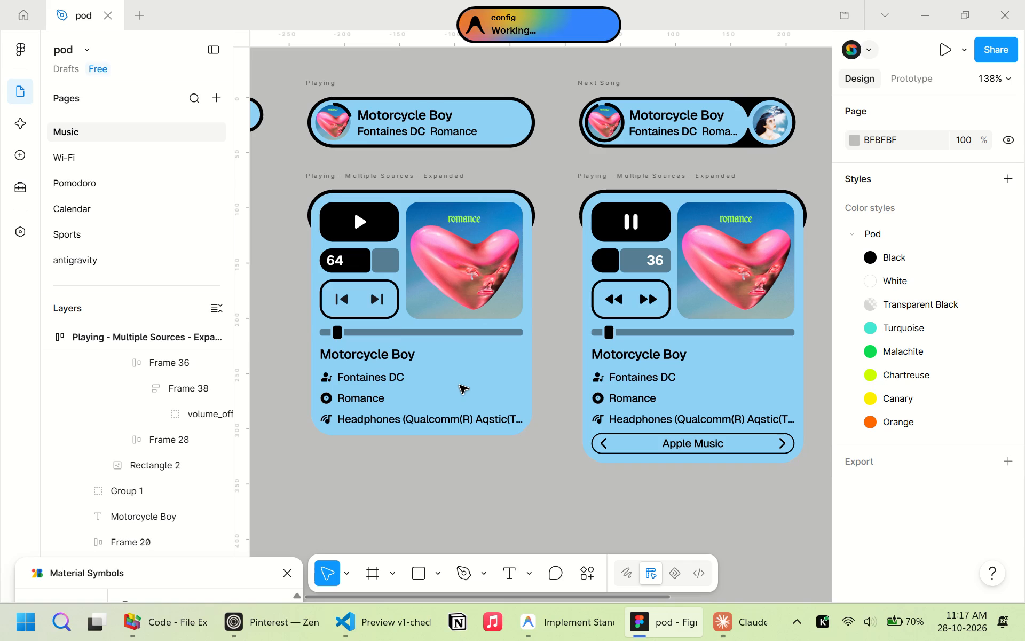
scroll(132, 225, down, 5)
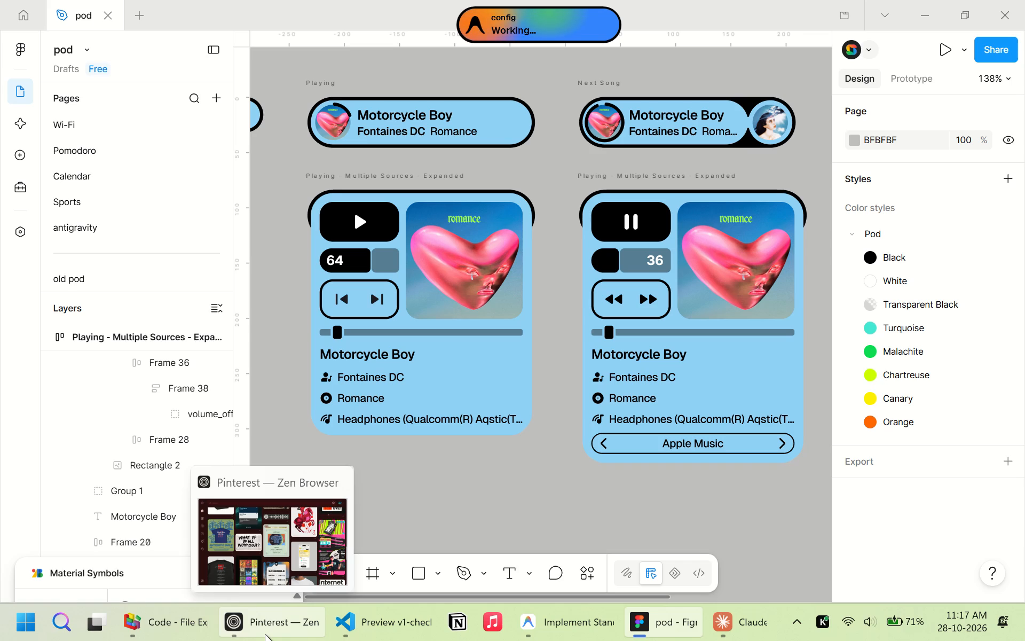
Switch to Pinterest in the browser, browse the recent and suggested searches, and rerun the search "music player nothing".
click(265, 634)
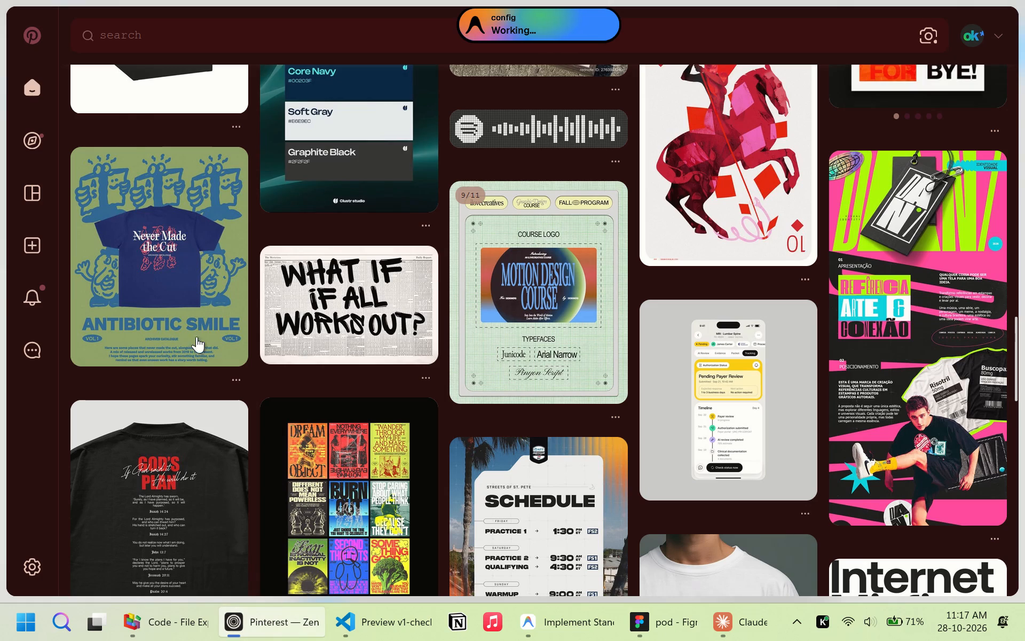
click(250, 35)
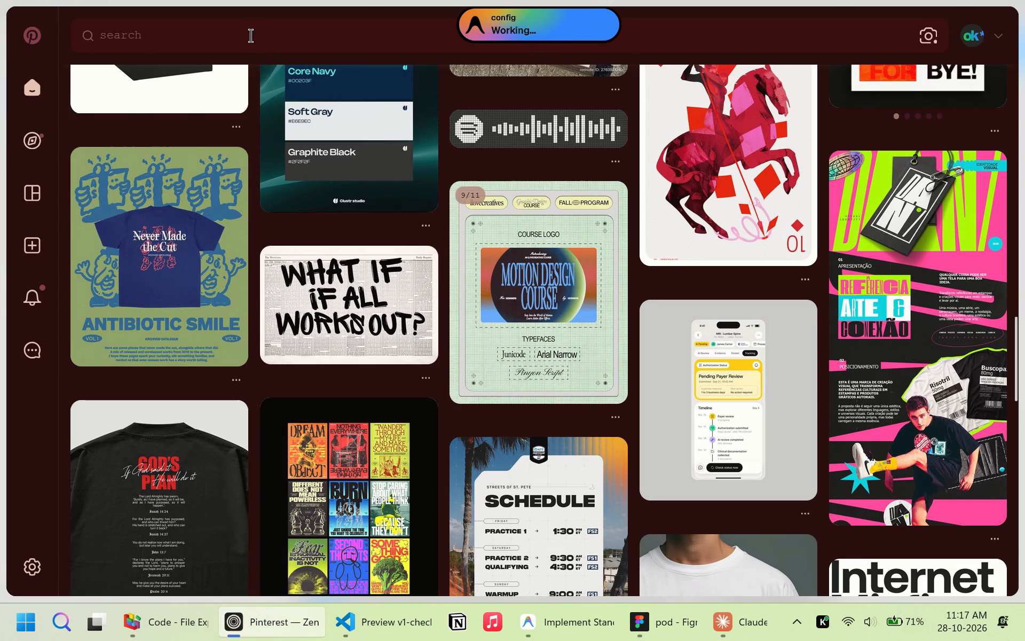
click(250, 35)
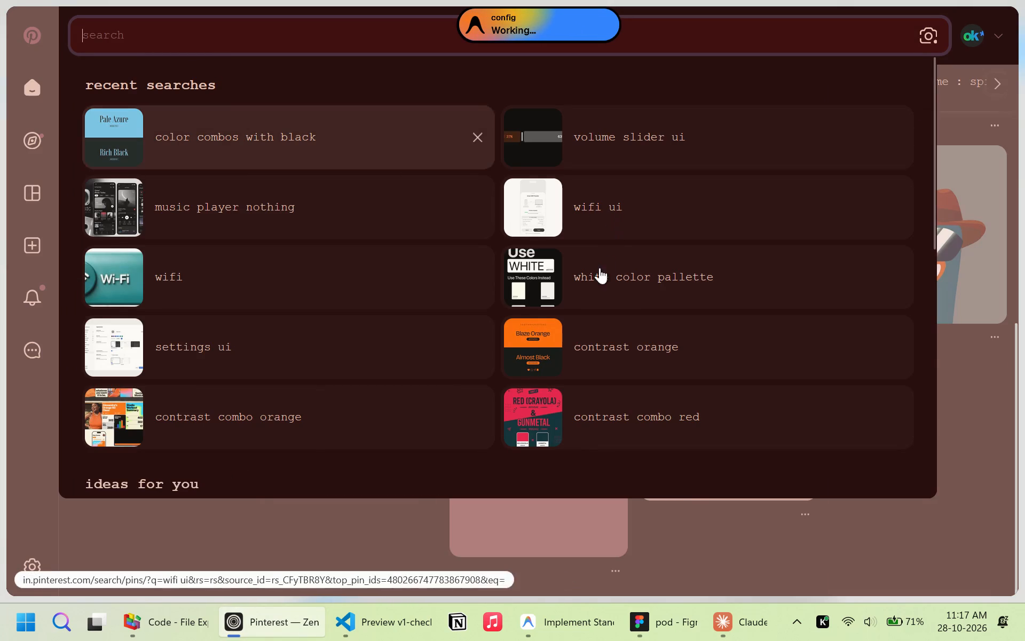
scroll(597, 290, down, 3)
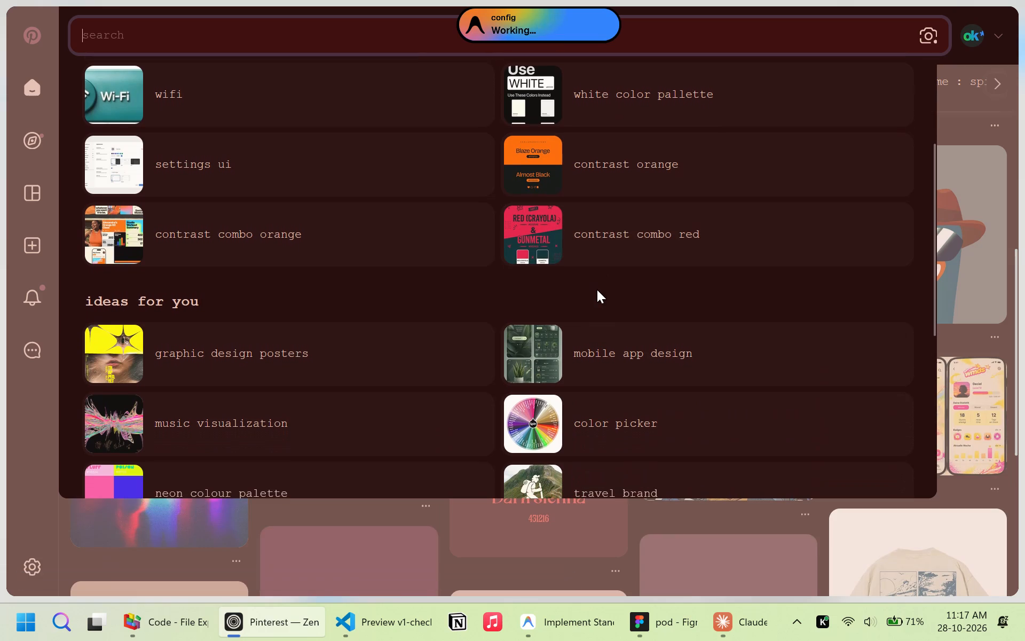
scroll(597, 292, down, 3)
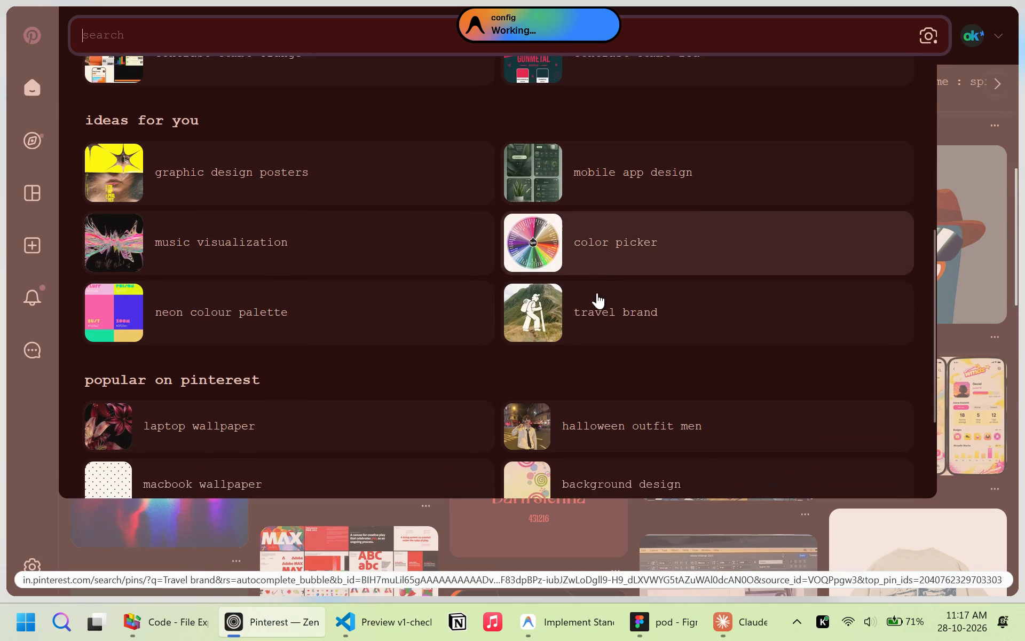
scroll(597, 293, down, 3)
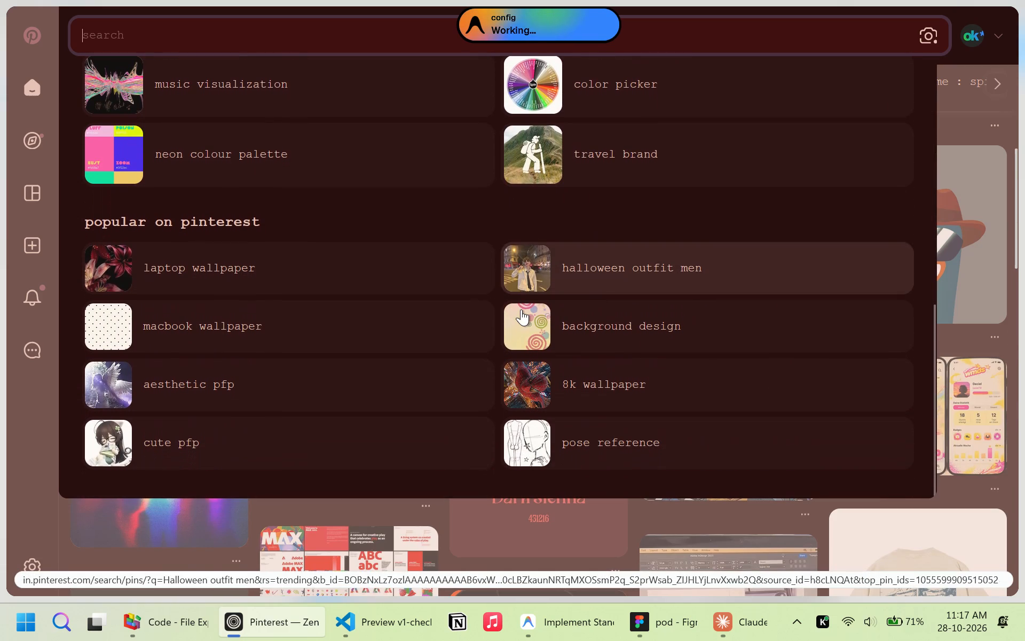
scroll(648, 240, up, 10)
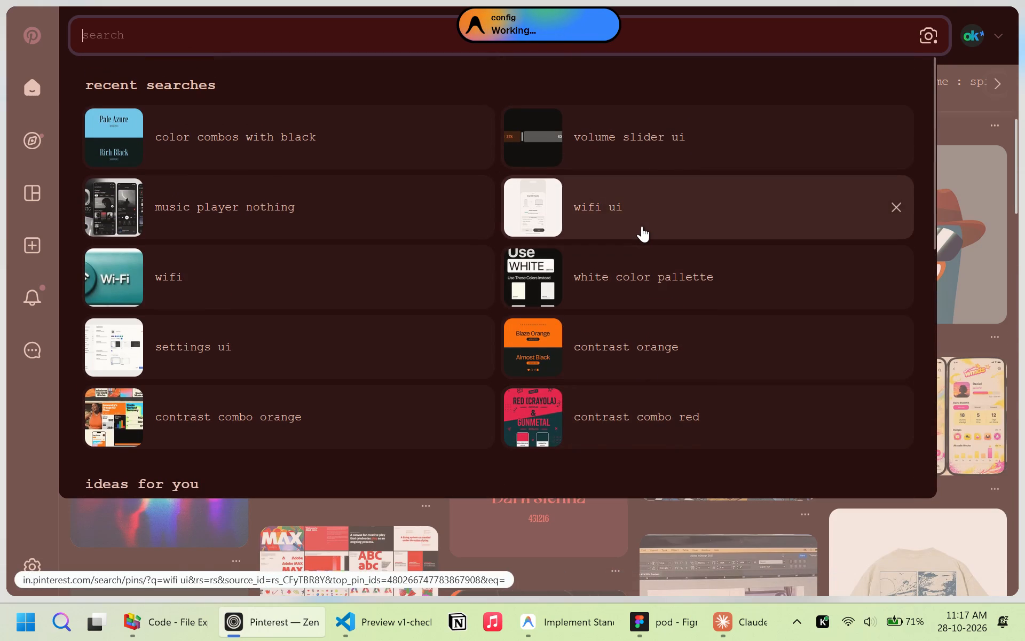
click(231, 210)
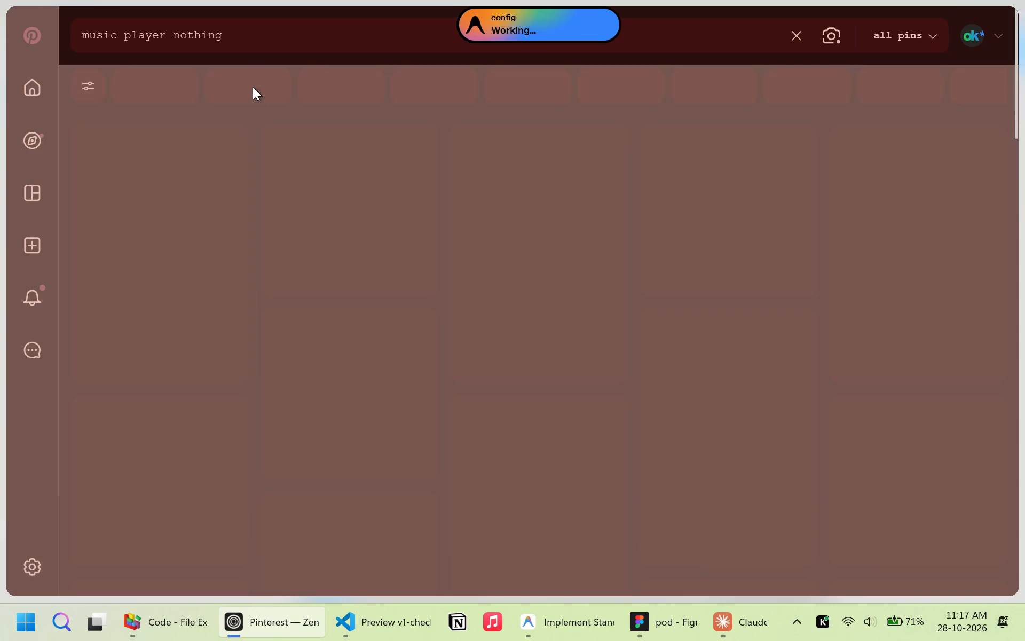
Remove the word "nothing" from the Pinterest search query "music player nothing".
double_click(199, 34)
key(BackSpace)
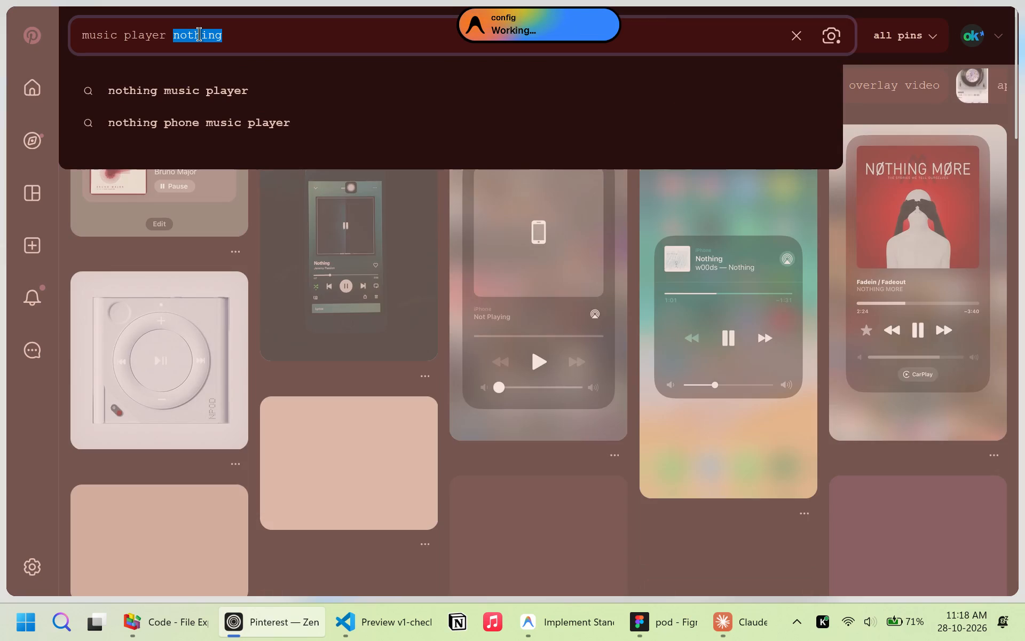
In Pinterest in the Zen browser, narrow the search to "music player".
key(Return)
click(446, 123)
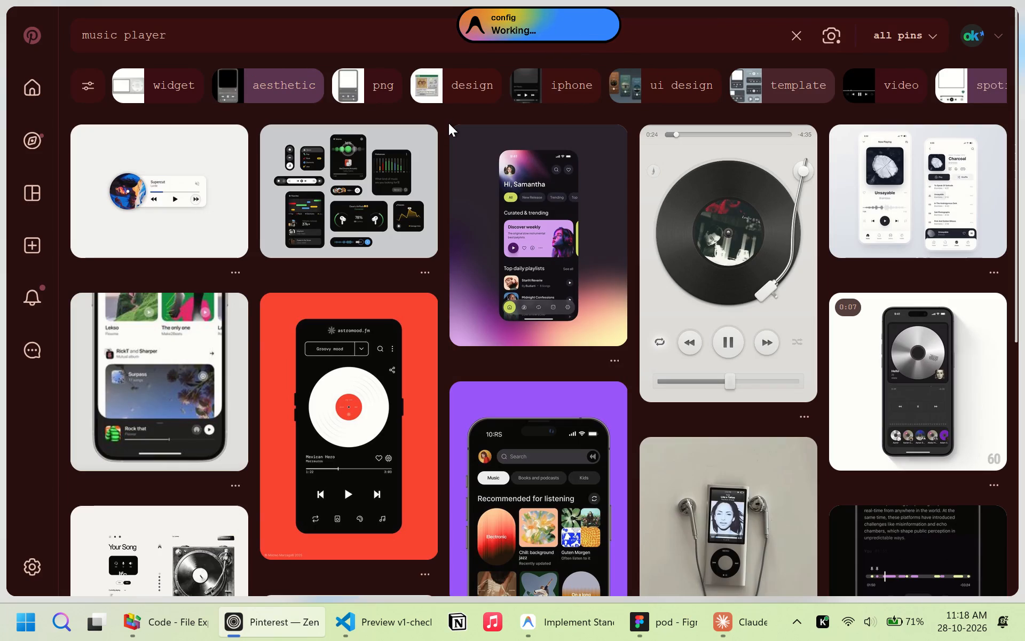
Open the awsmd widget design pin, look through its related pins and return to the music player results.
click(345, 195)
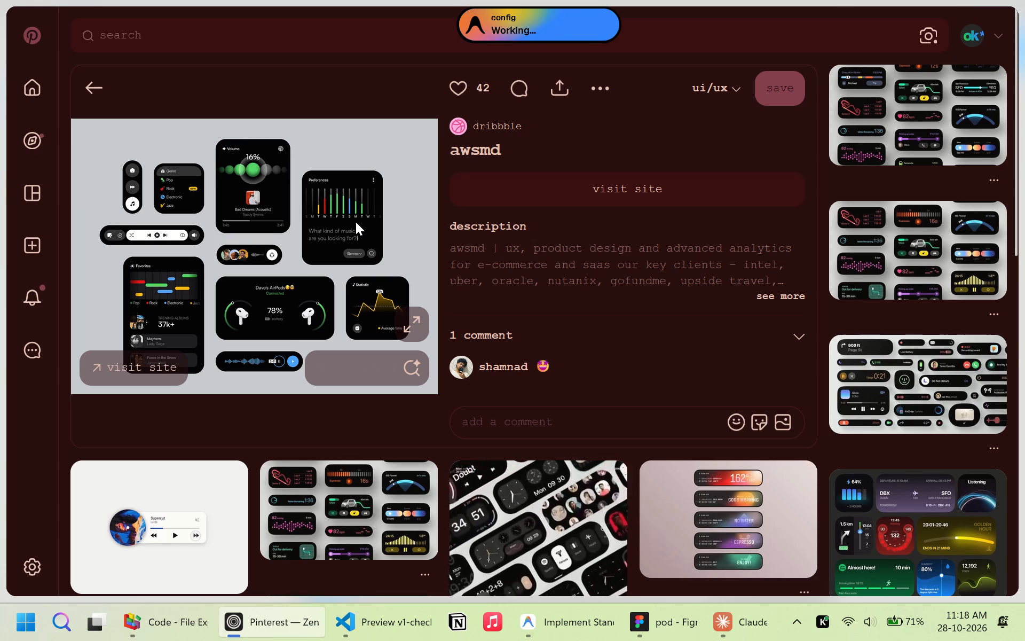
scroll(356, 223, down, 6)
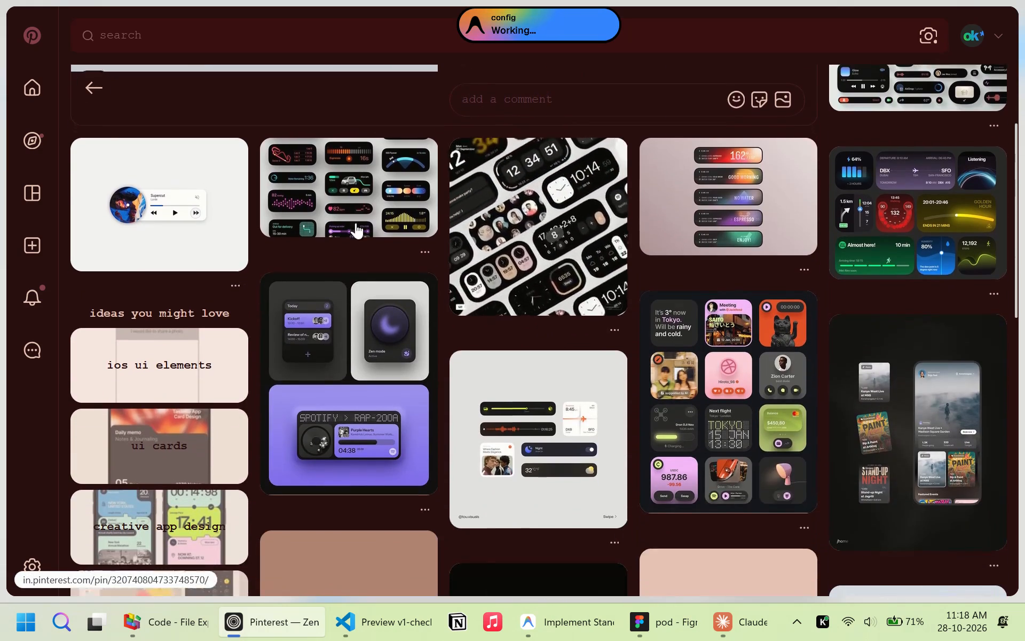
scroll(356, 223, down, 6)
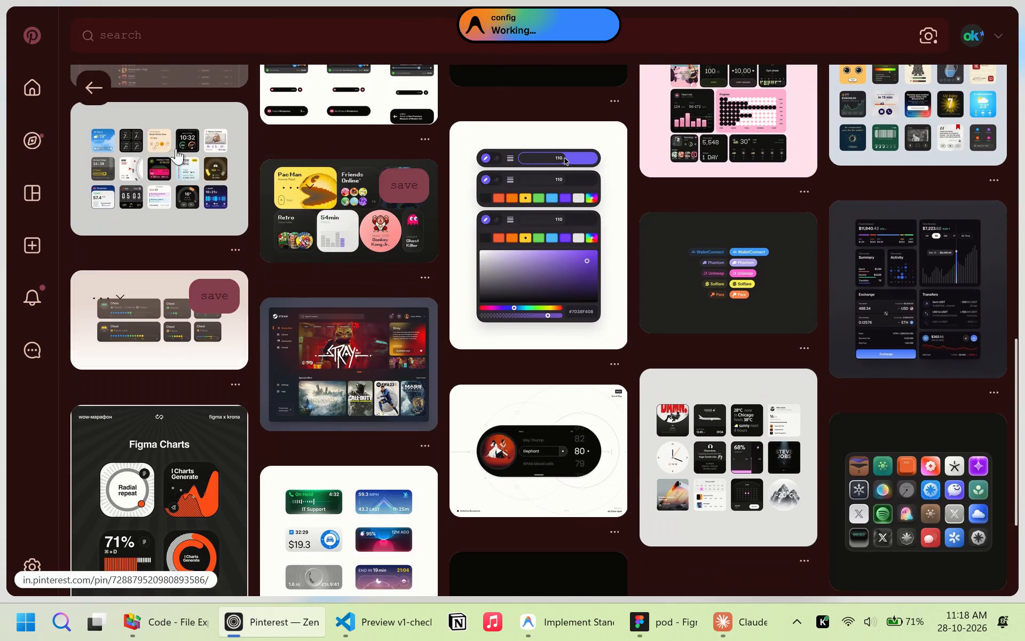
click(96, 92)
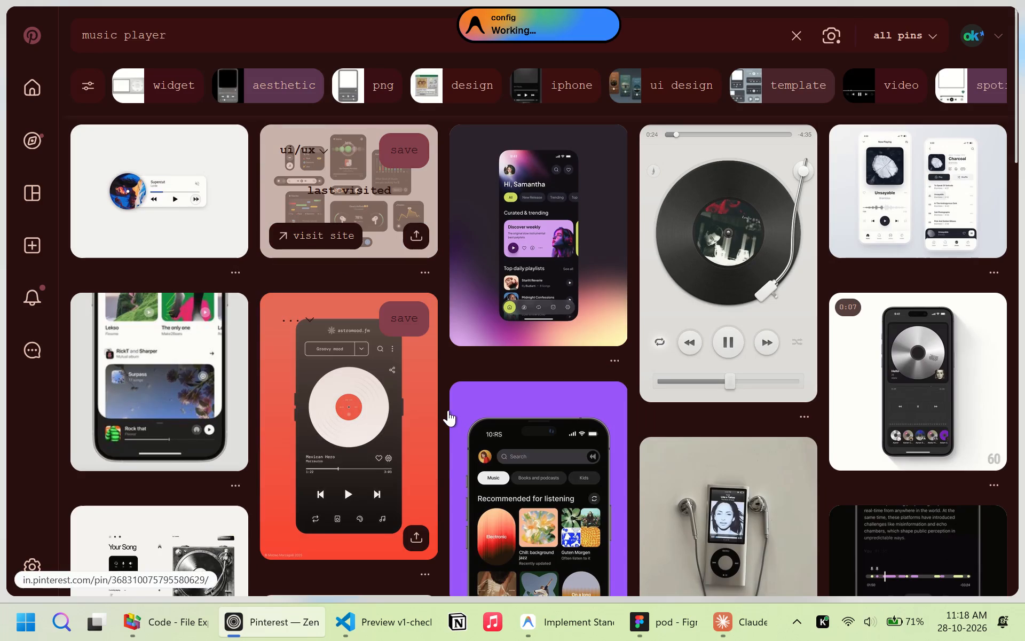
Browse the music player results for player interface design references.
click(441, 408)
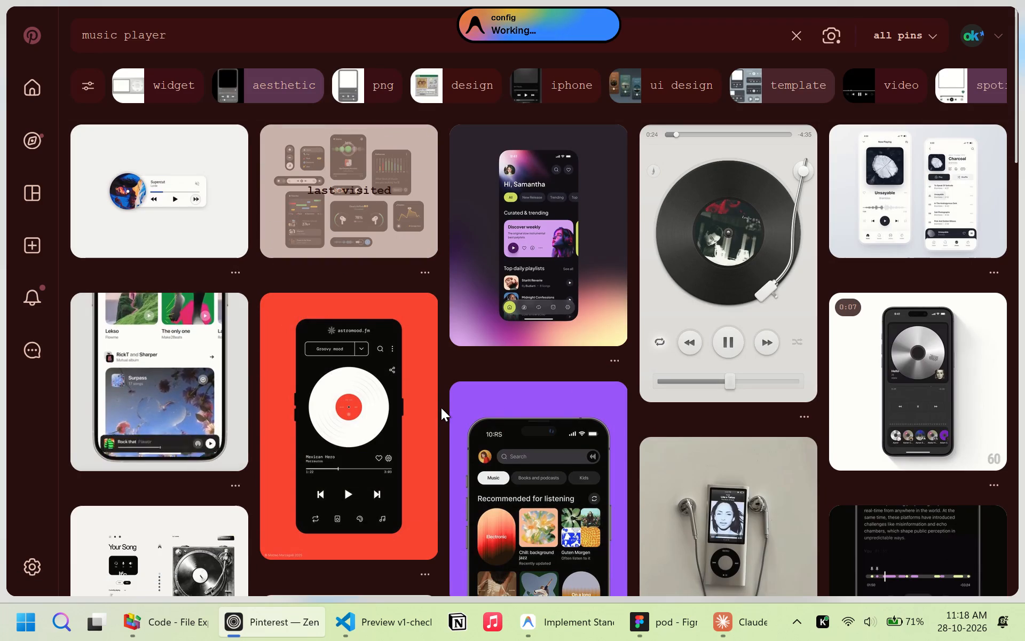
scroll(441, 408, down, 5)
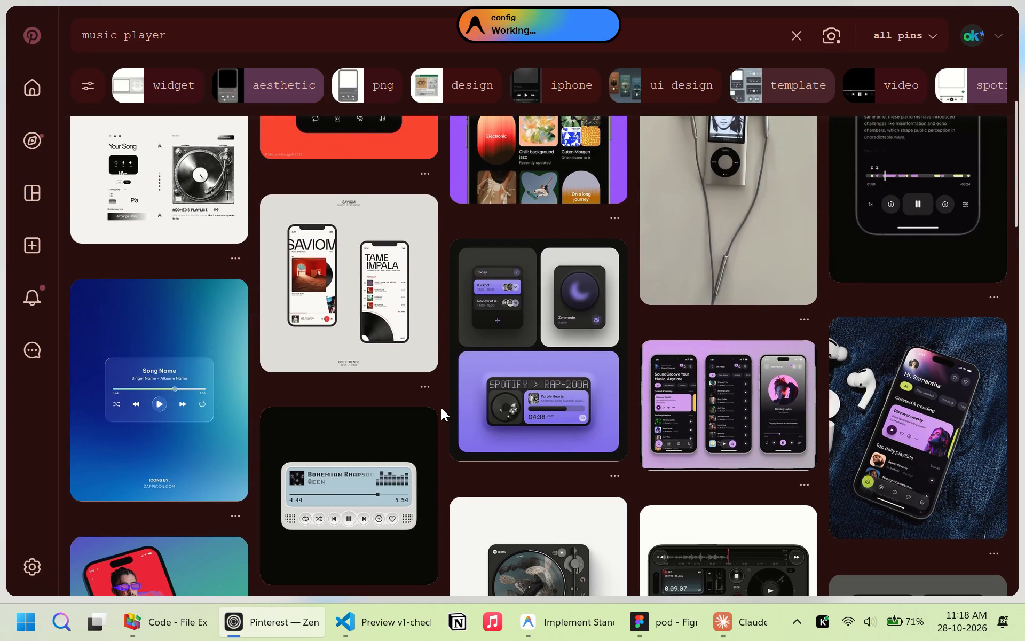
scroll(441, 408, down, 4)
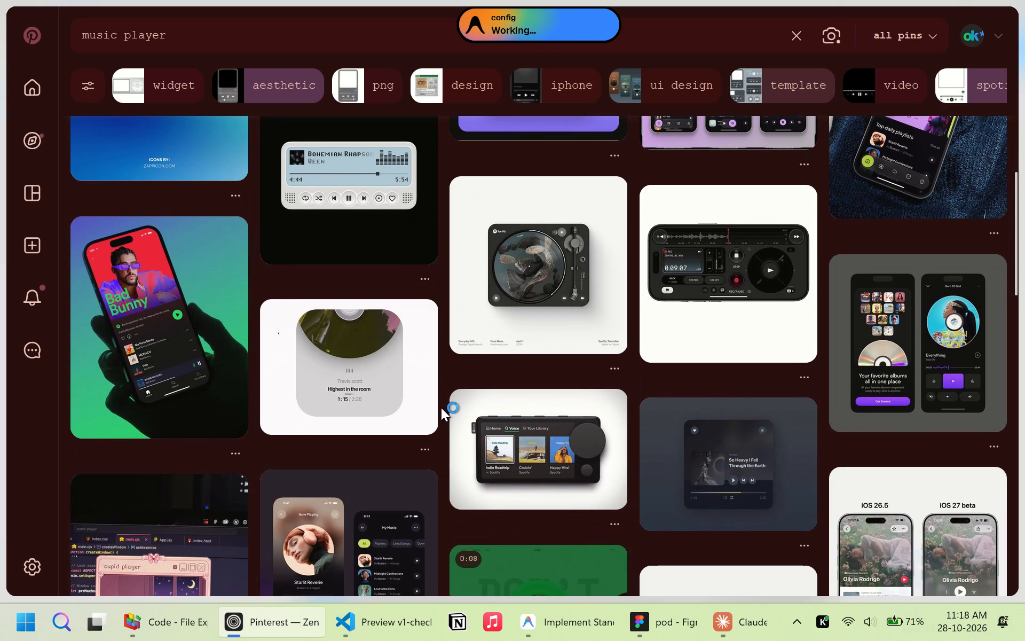
scroll(441, 408, down, 3)
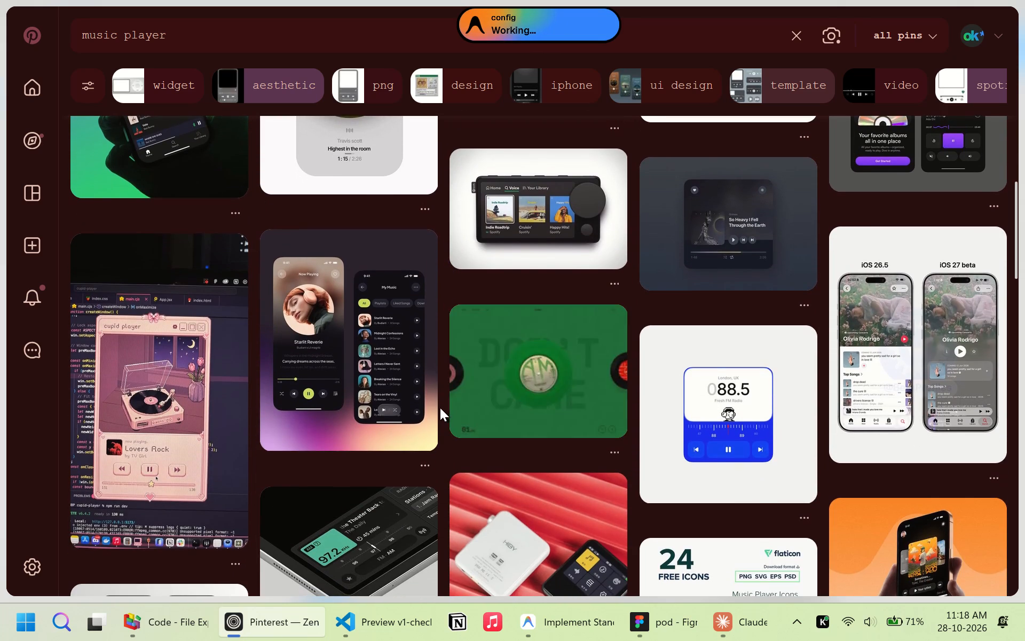
scroll(431, 409, down, 2)
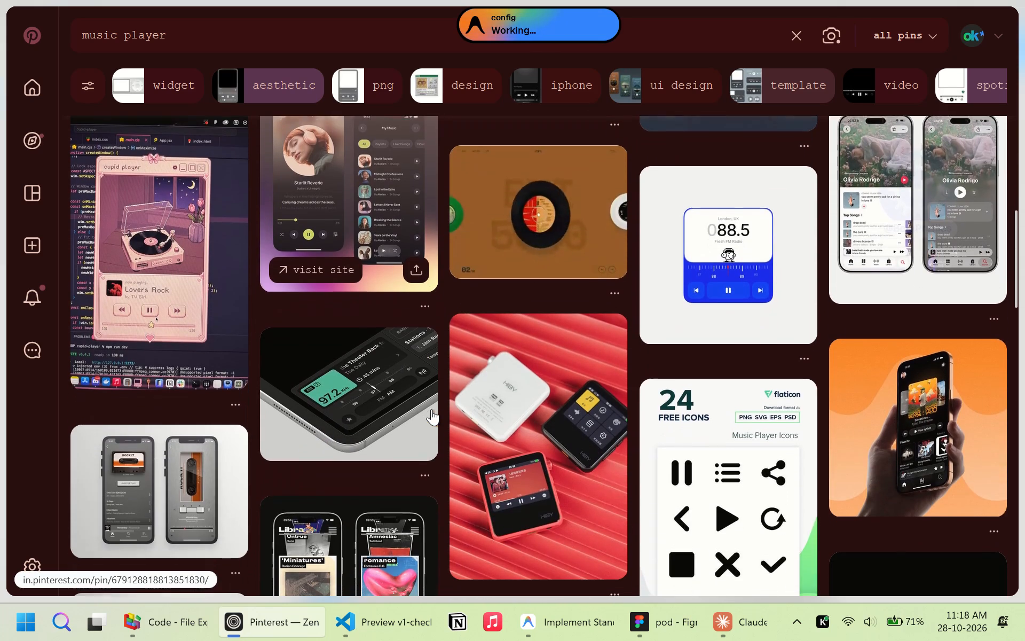
scroll(420, 414, down, 2)
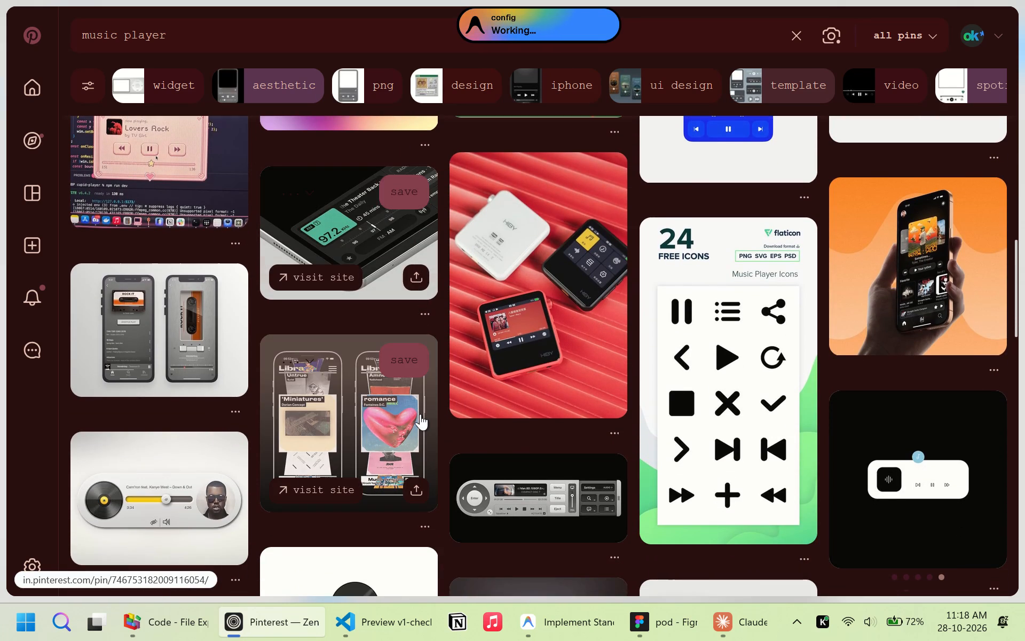
scroll(420, 416, down, 2)
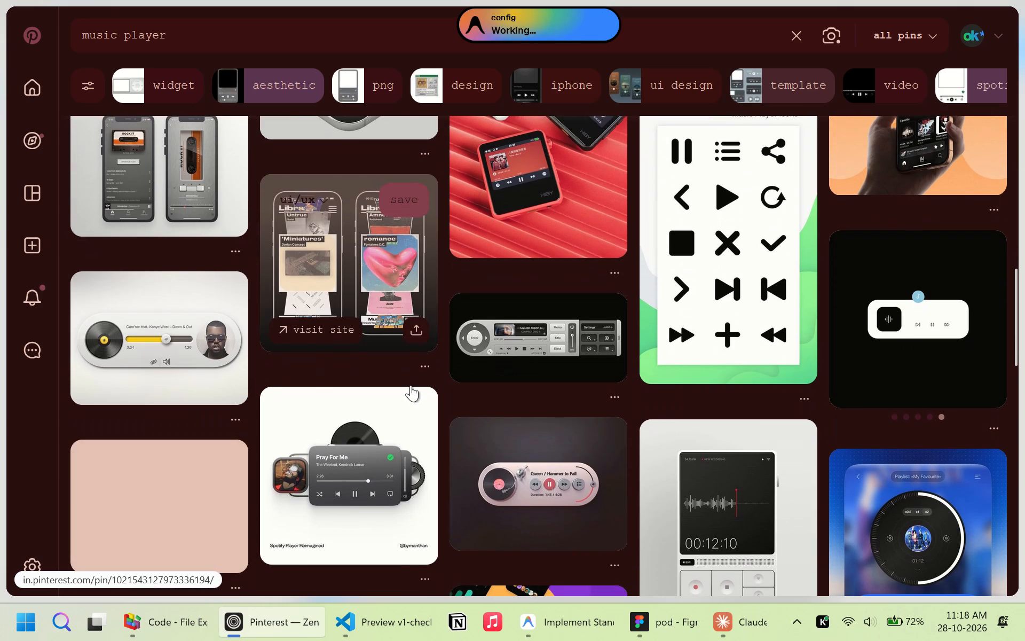
scroll(445, 420, down, 2)
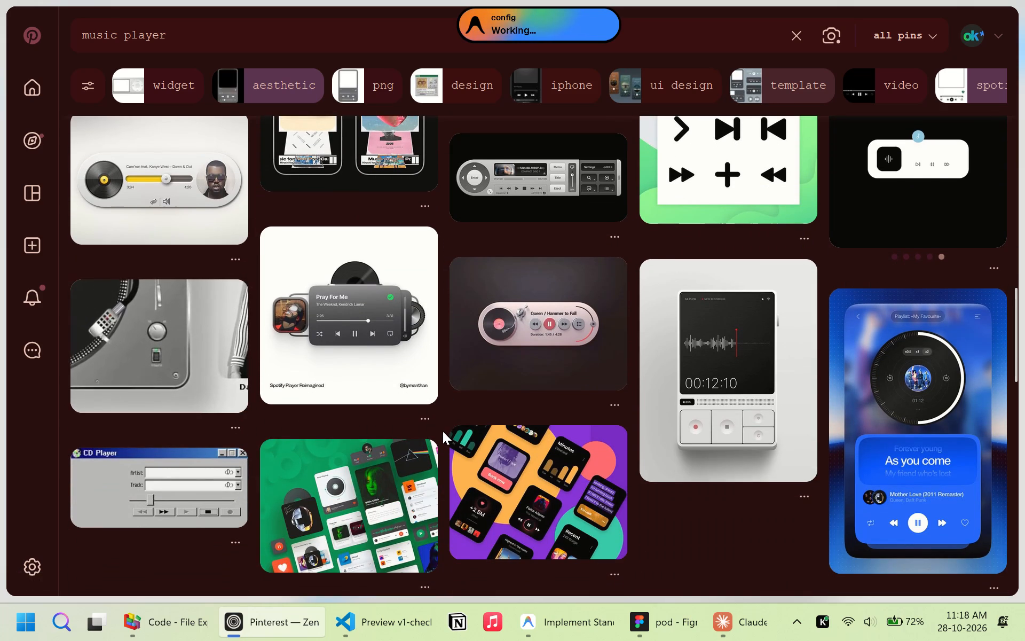
scroll(443, 425, up, 13)
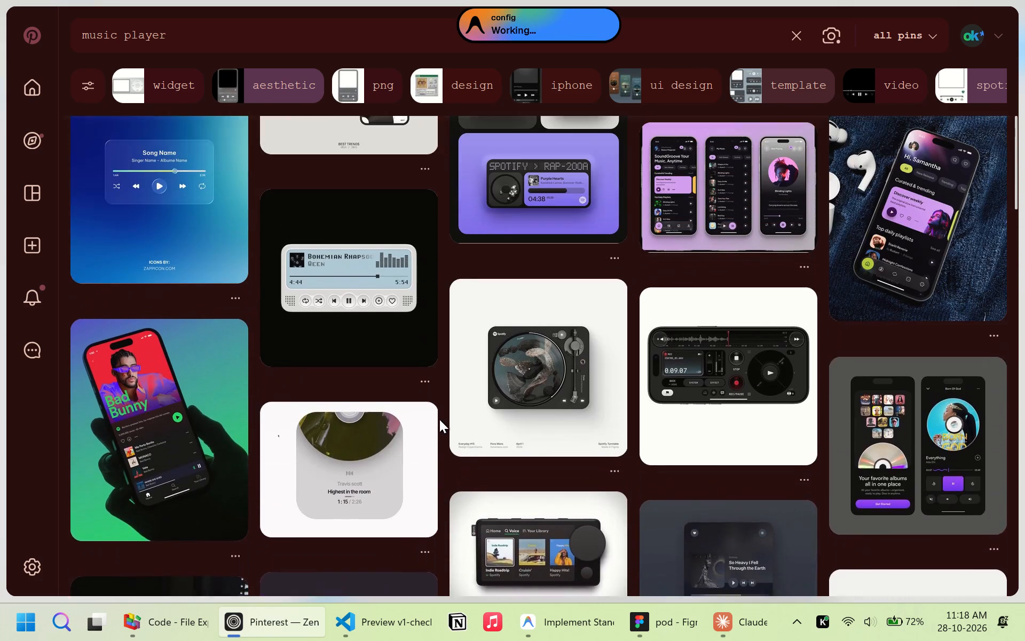
scroll(439, 419, up, 11)
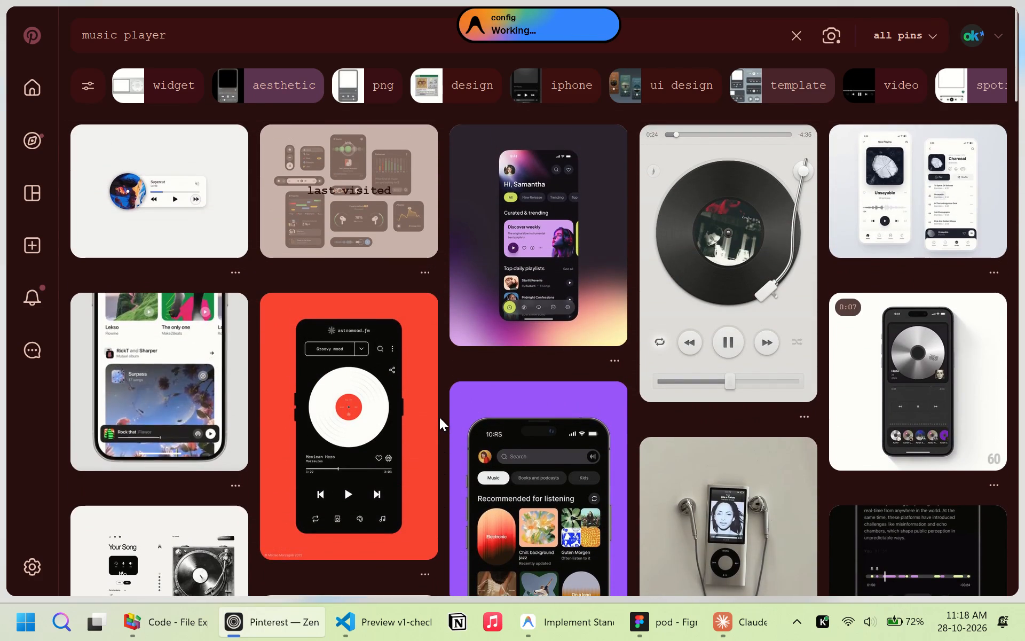
scroll(439, 417, down, 3)
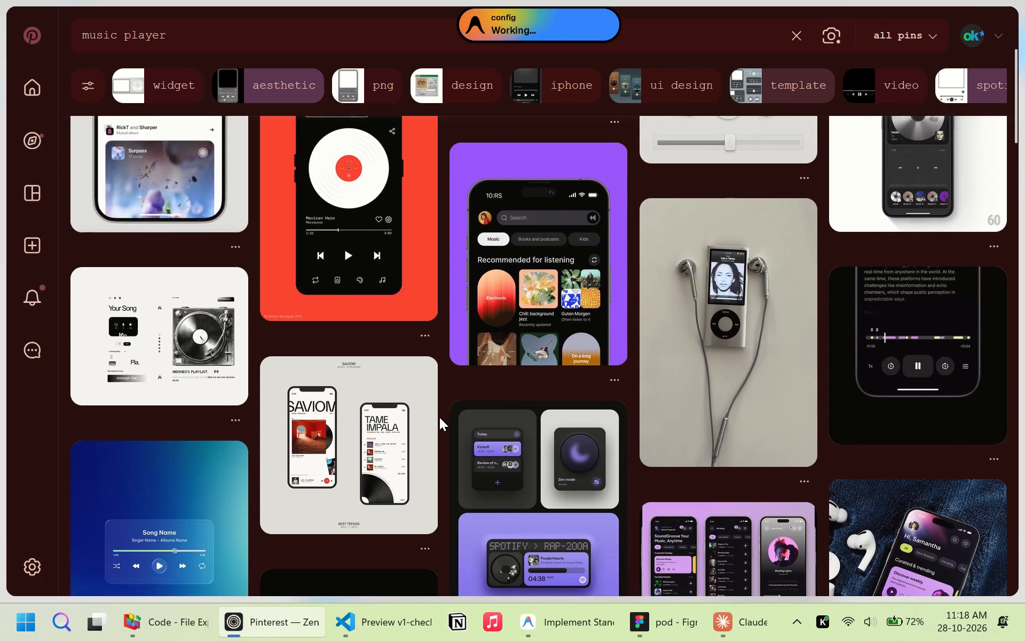
scroll(439, 417, down, 5)
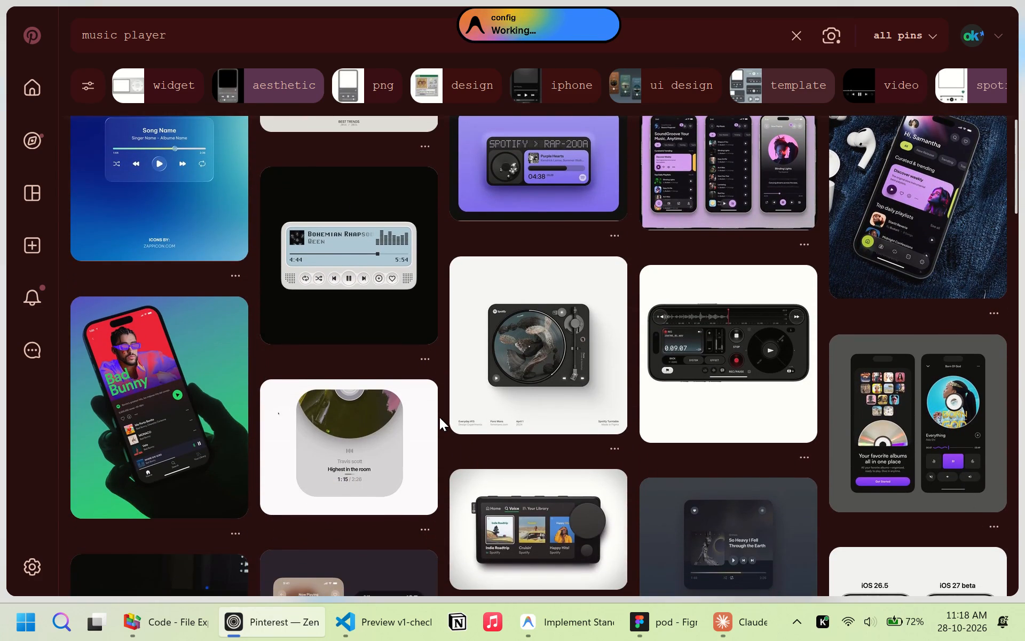
scroll(439, 417, down, 3)
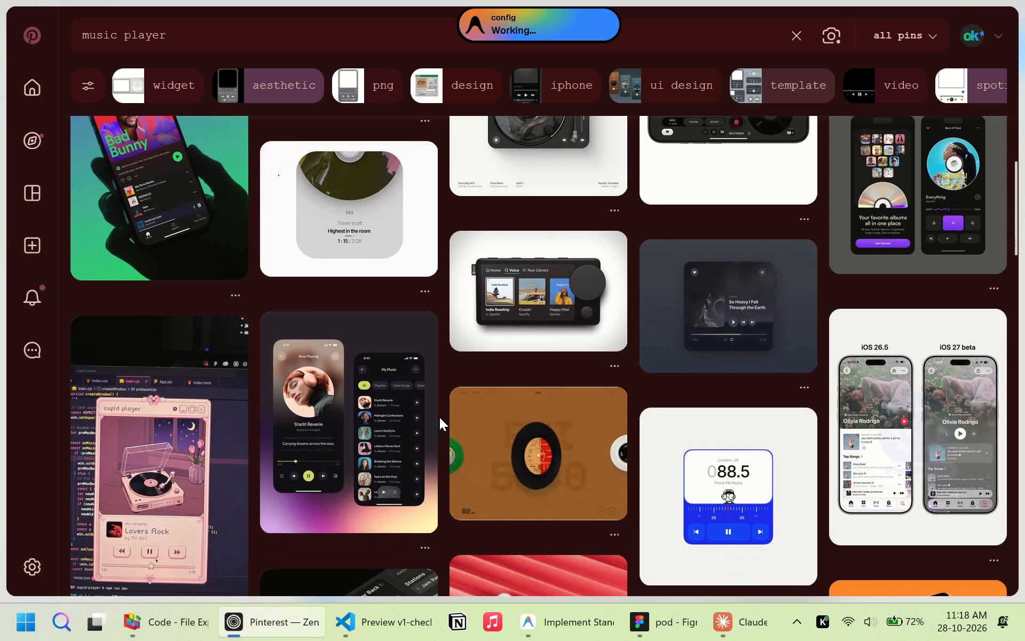
scroll(439, 417, down, 1)
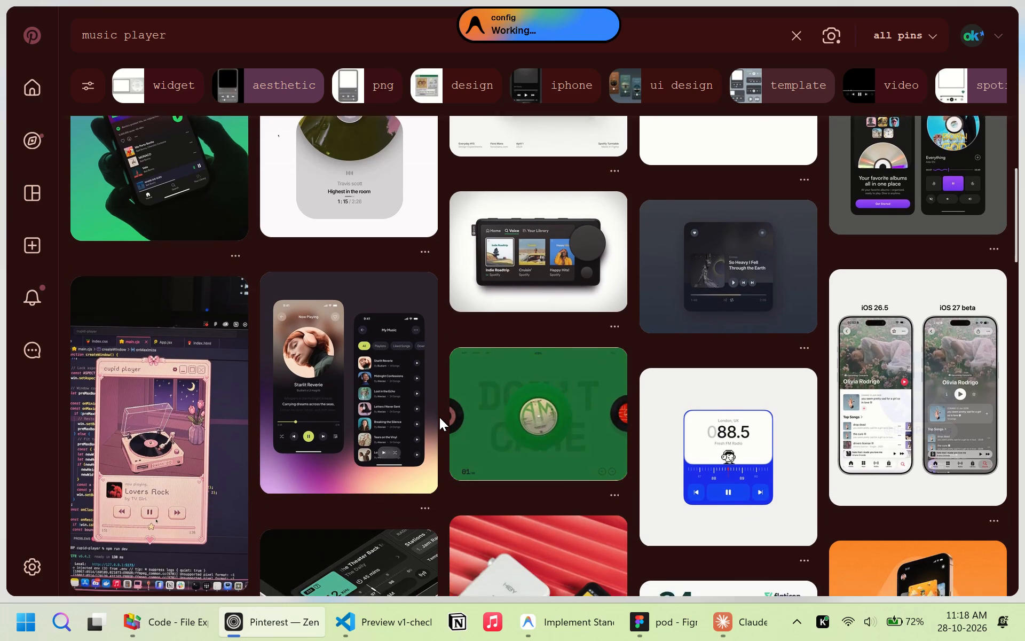
scroll(439, 417, down, 3)
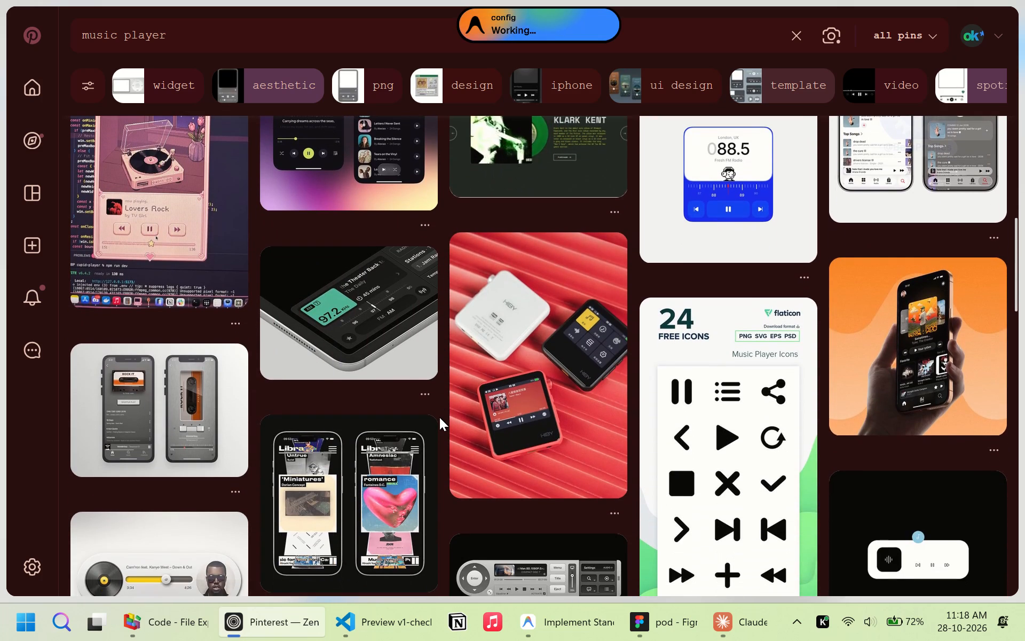
scroll(439, 417, down, 1)
Open the pin of the vinyl digging app with the romance album cover and look over its related pins.
click(348, 431)
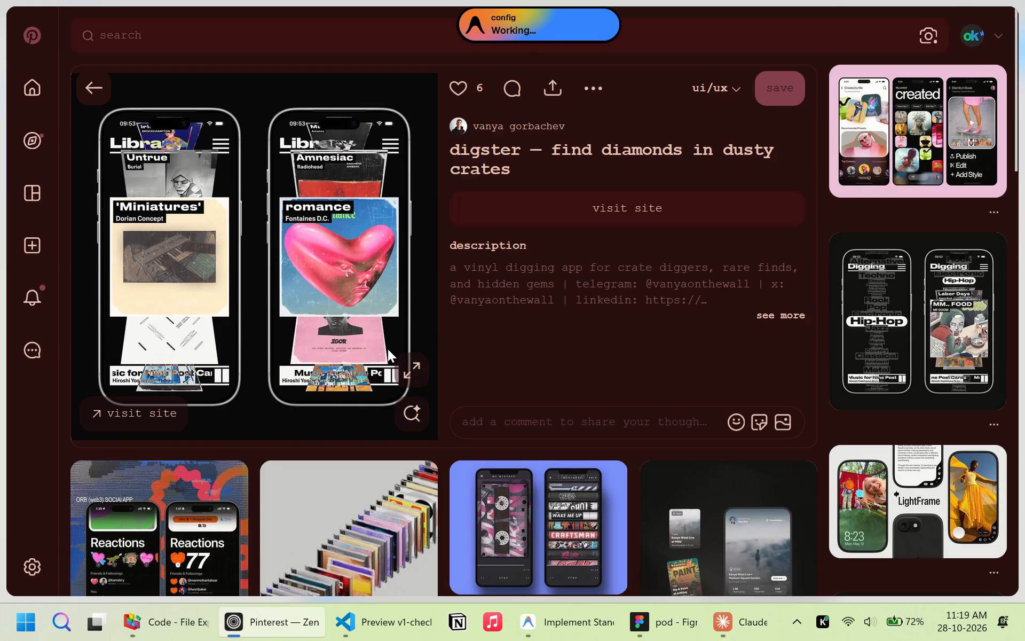
scroll(423, 324, down, 2)
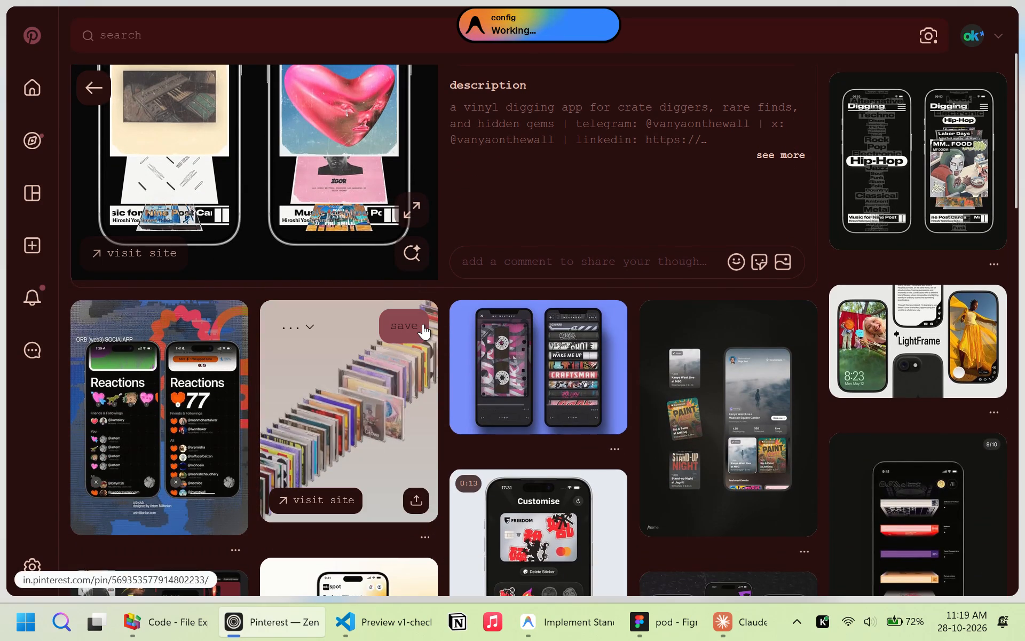
scroll(423, 324, down, 3)
scroll(663, 373, down, 2)
scroll(612, 419, down, 1)
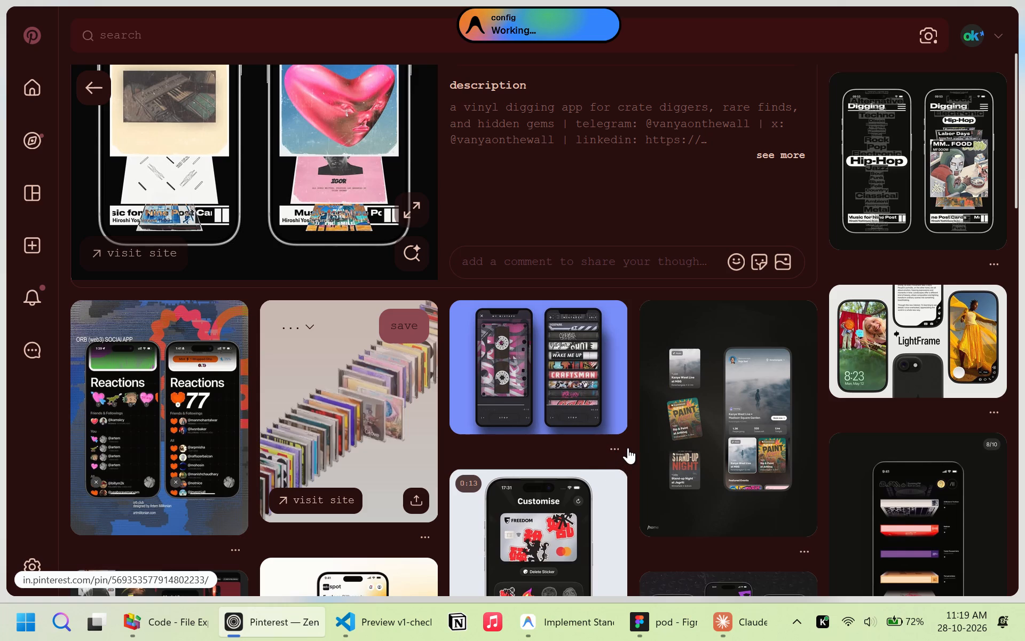
click(636, 300)
scroll(635, 301, down, 1)
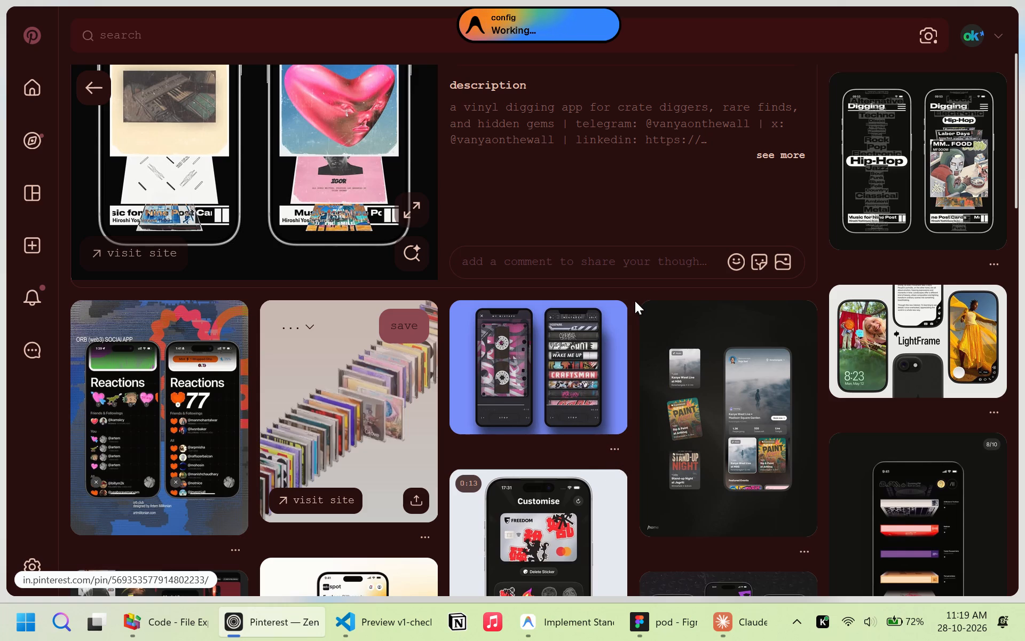
scroll(635, 301, up, 2)
scroll(635, 301, down, 9)
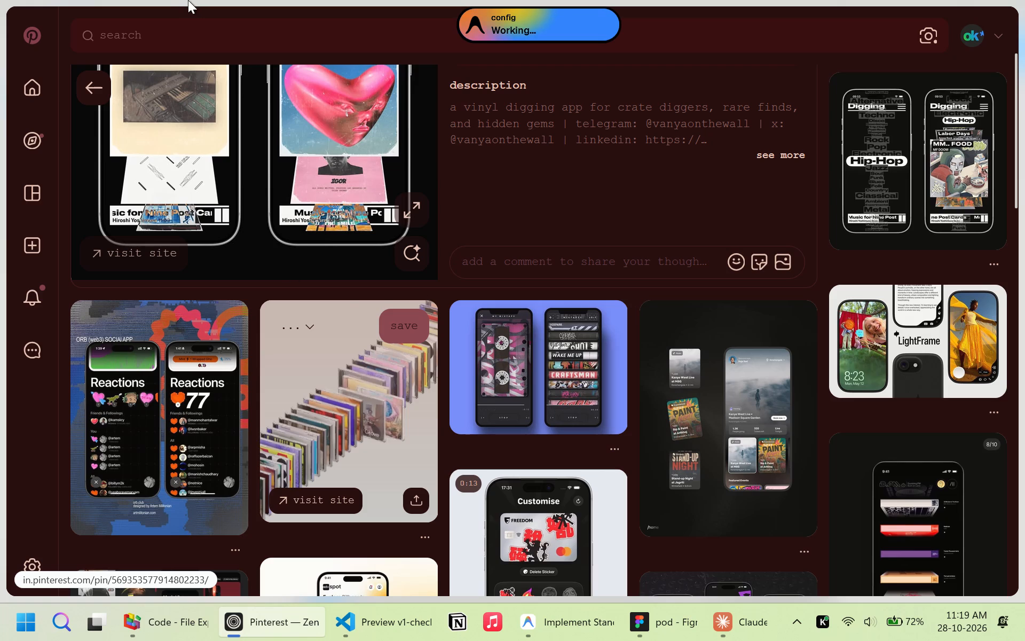
click(710, 618)
scroll(332, 472, down, 9)
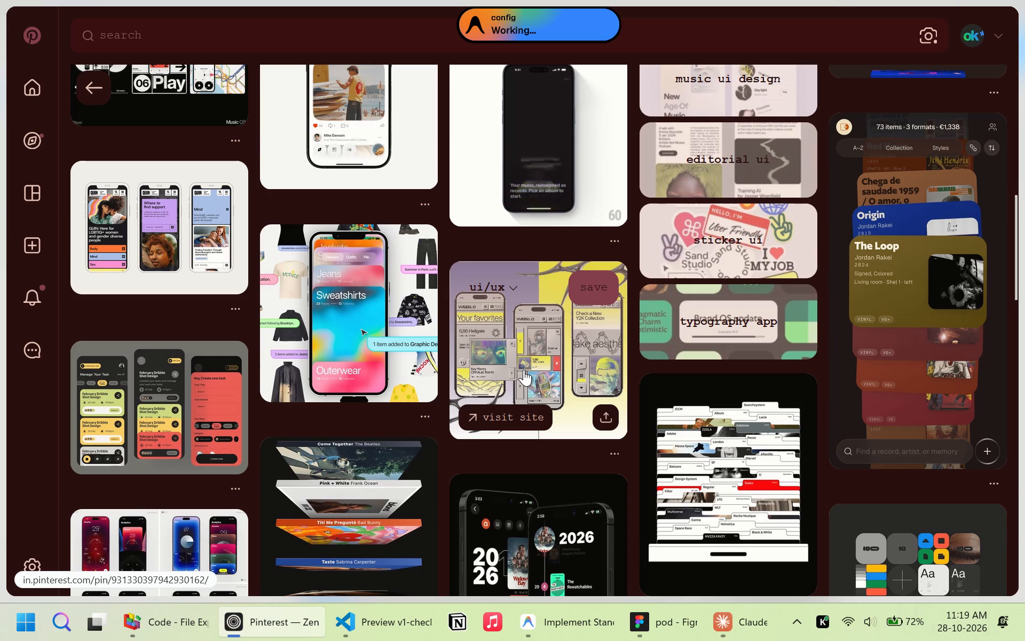
click(96, 85)
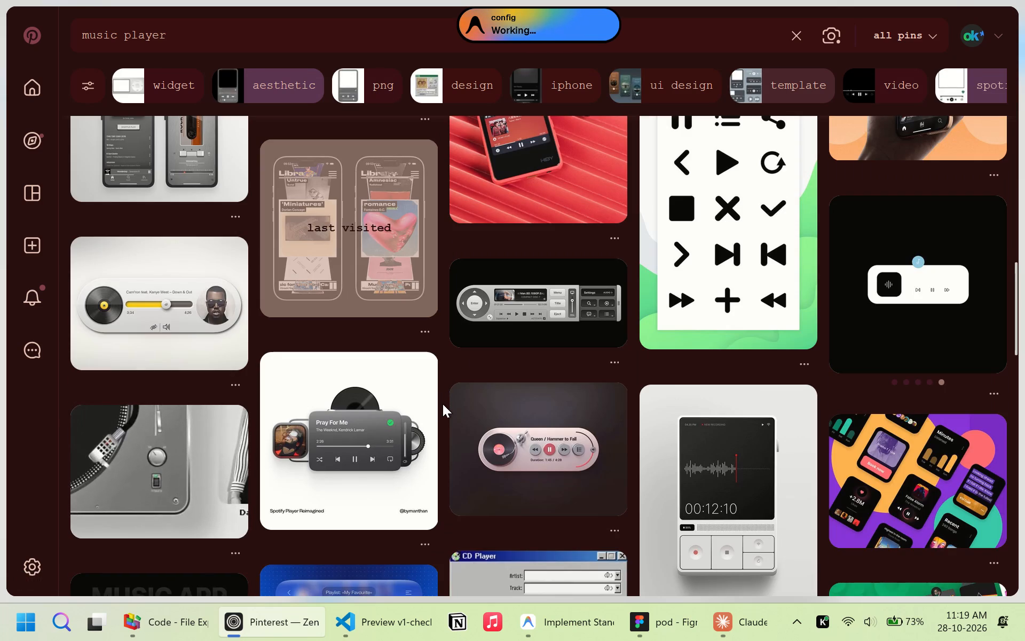
Look further through the music player results and open the related search "music player ui".
scroll(443, 404, down, 7)
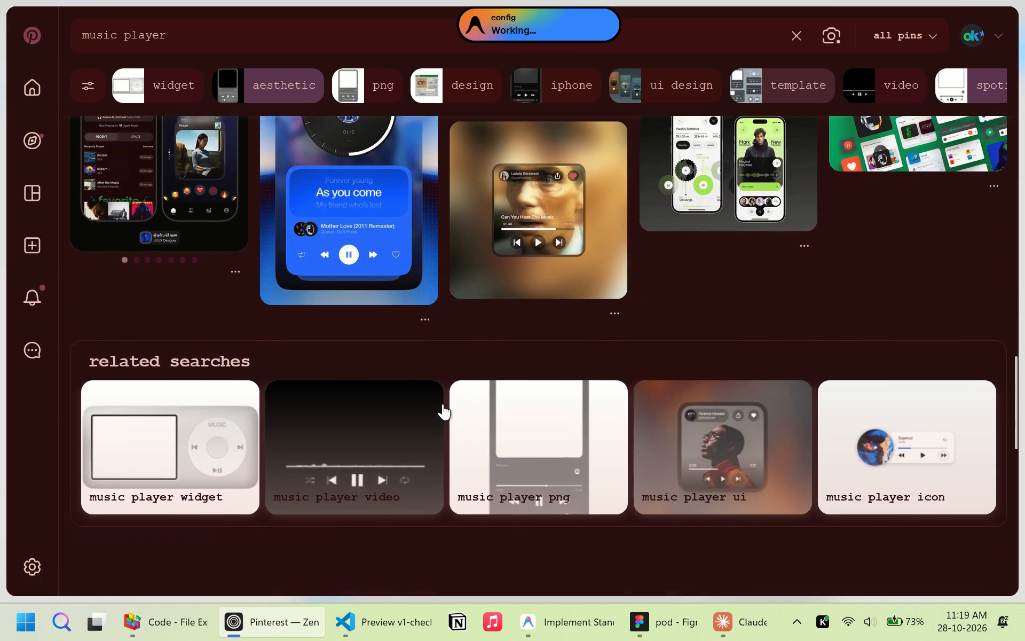
scroll(443, 404, down, 3)
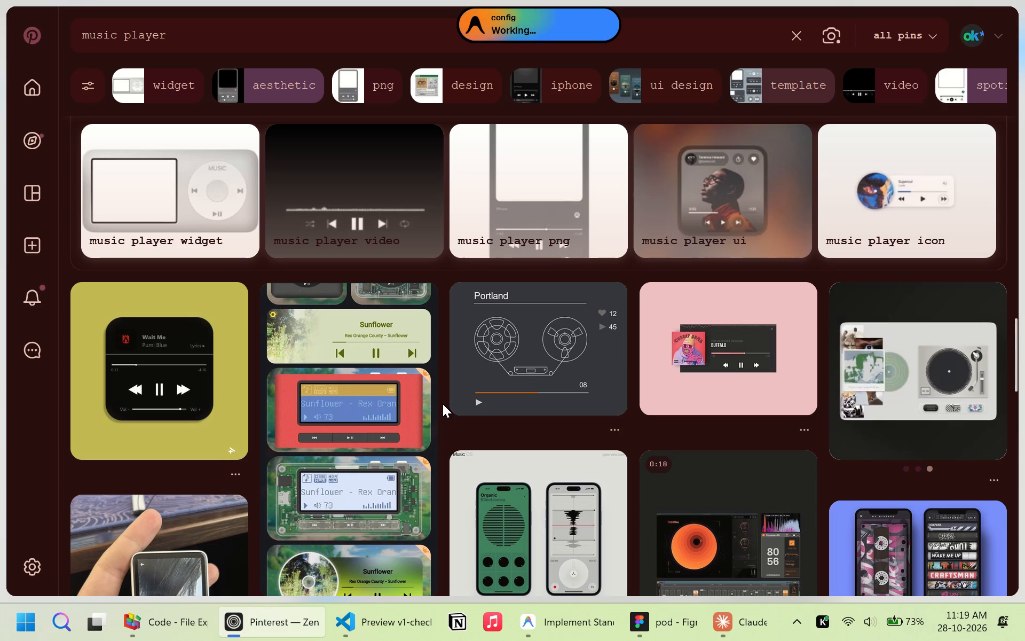
click(735, 181)
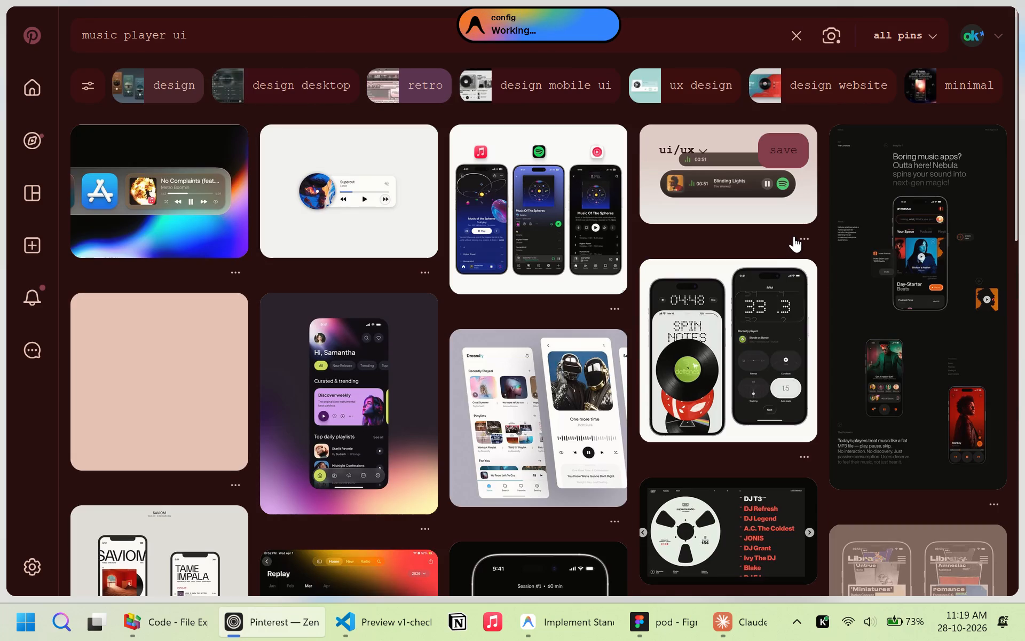
Browse the "music player ui" results for player layouts and interface design references.
scroll(699, 265, down, 2)
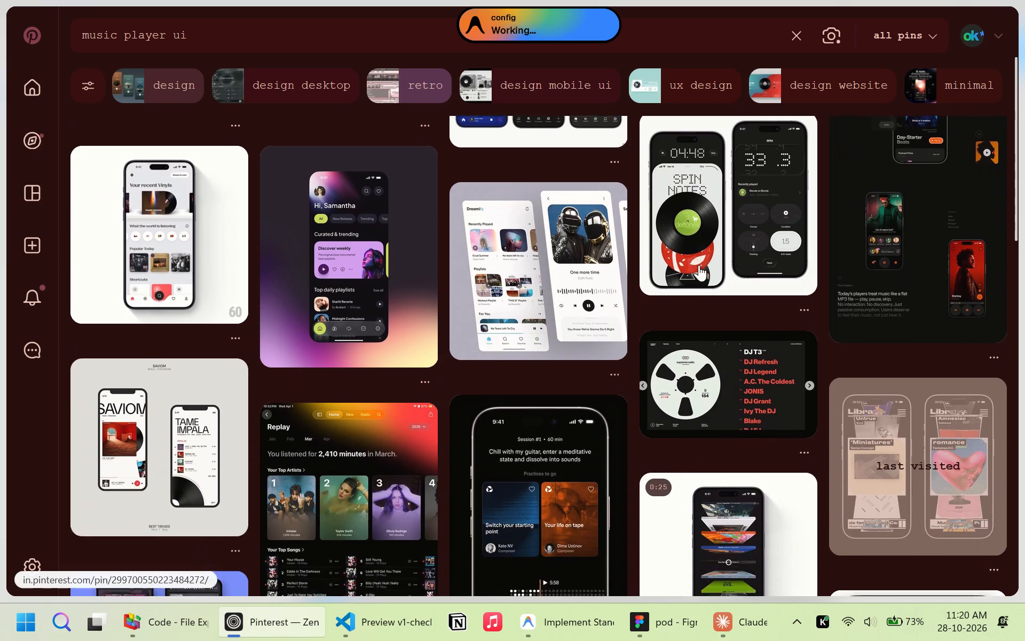
scroll(698, 268, down, 5)
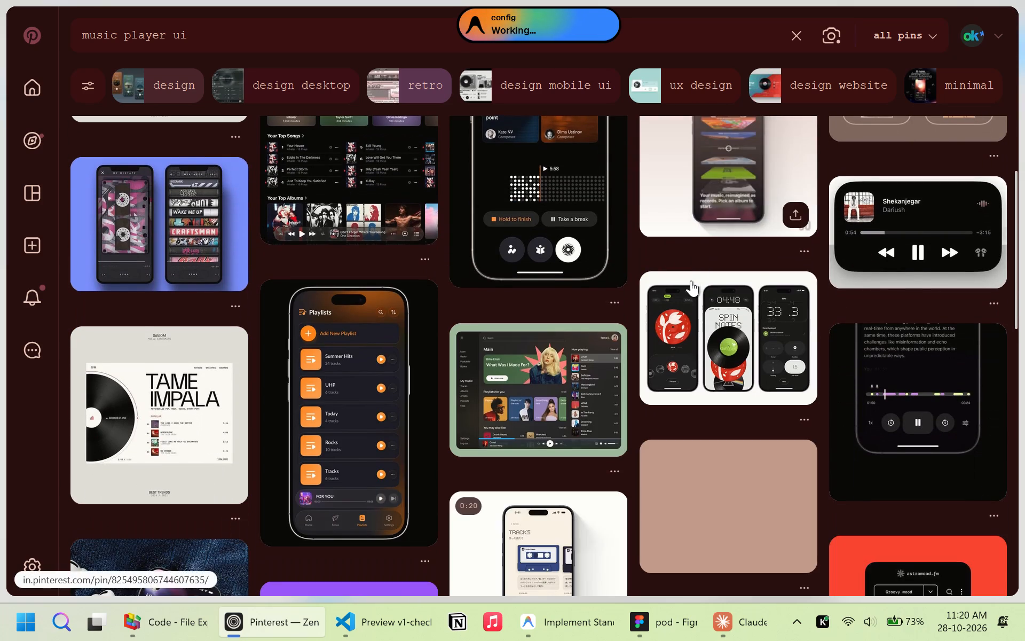
scroll(691, 273, up, 8)
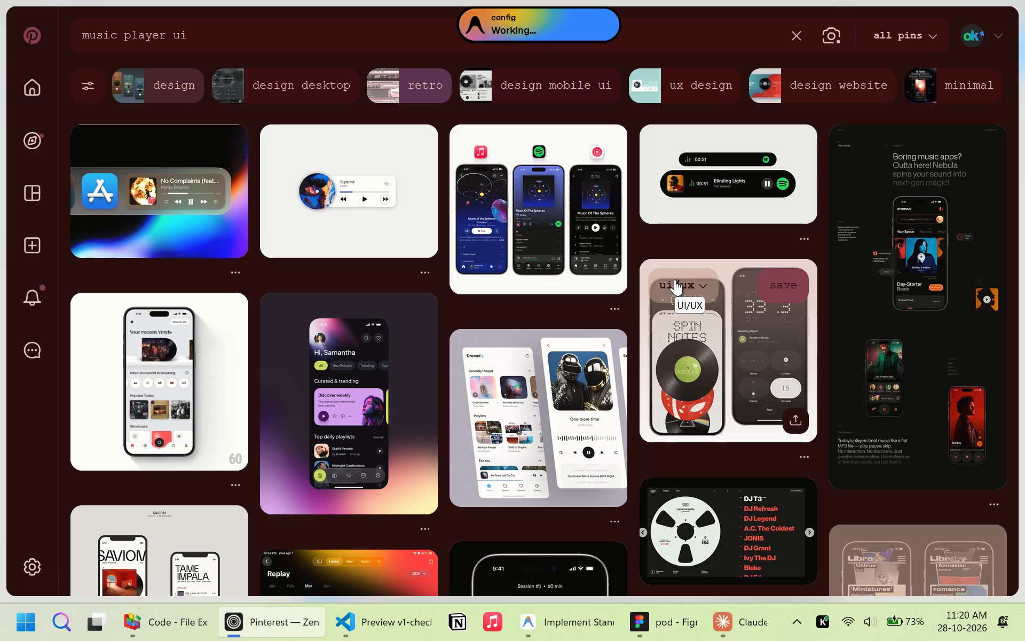
scroll(674, 281, down, 1)
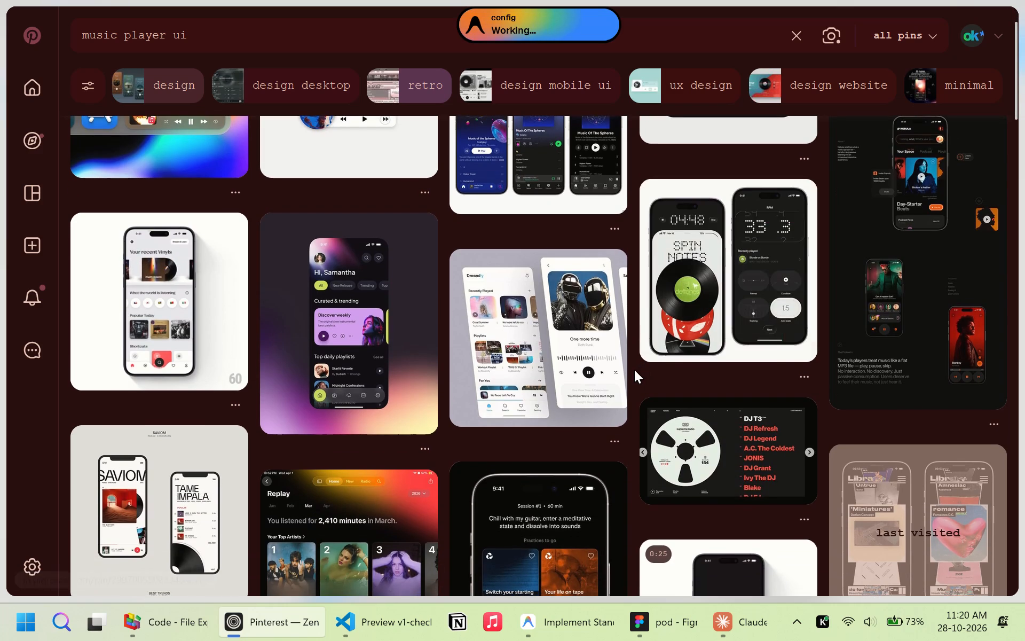
scroll(633, 374, down, 5)
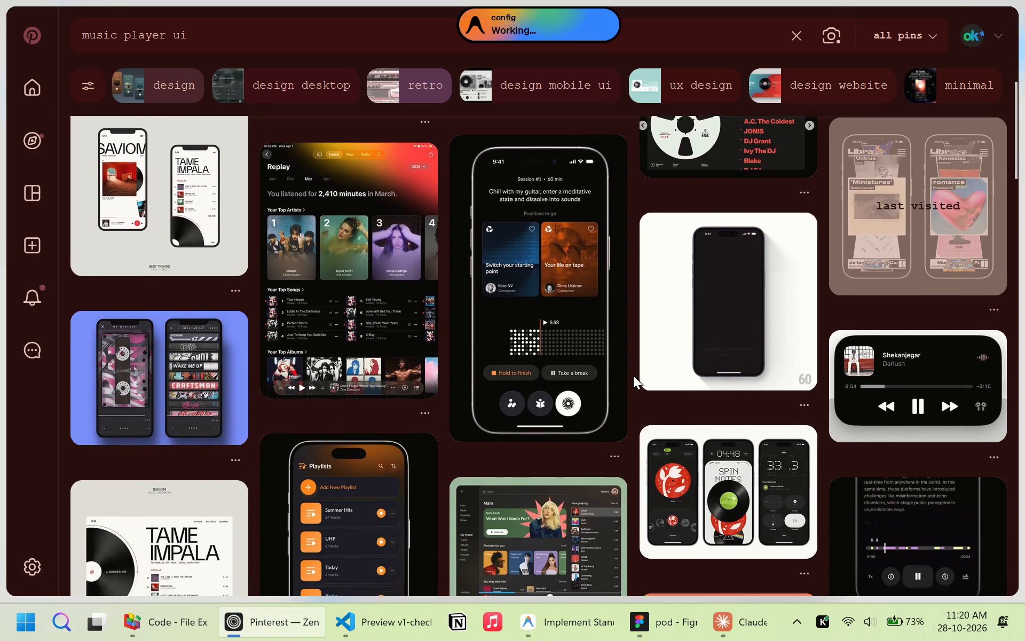
scroll(633, 376, down, 5)
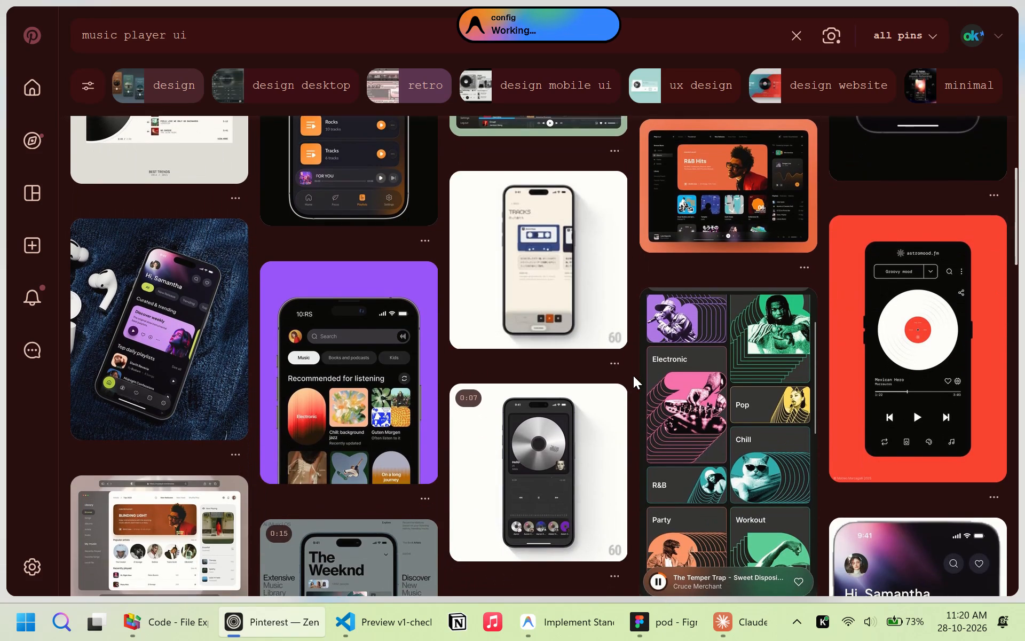
scroll(633, 376, down, 3)
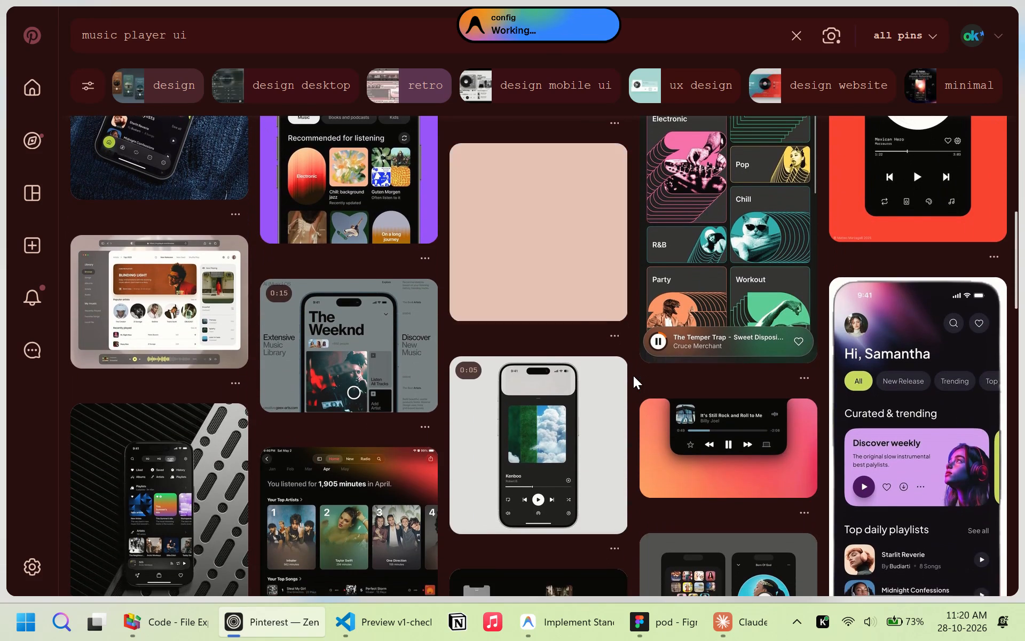
scroll(633, 376, down, 5)
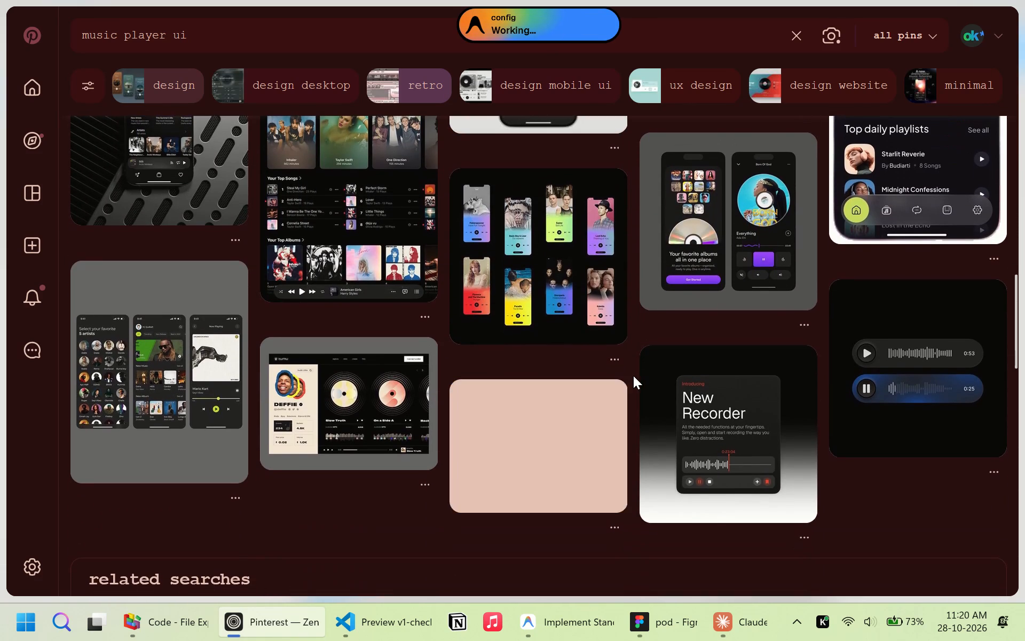
scroll(633, 376, down, 1)
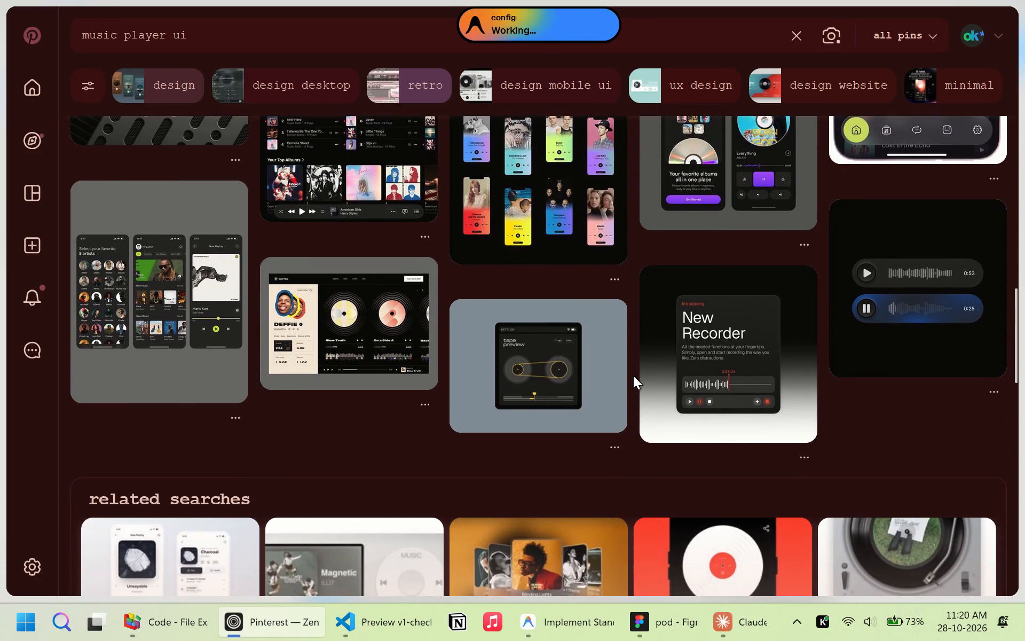
scroll(633, 376, down, 6)
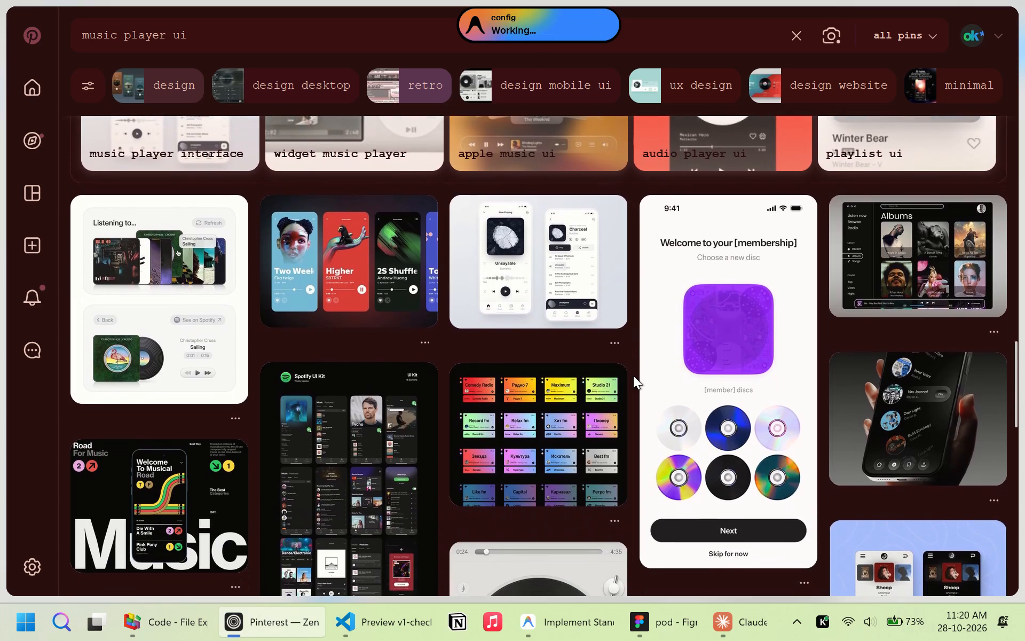
scroll(633, 376, down, 3)
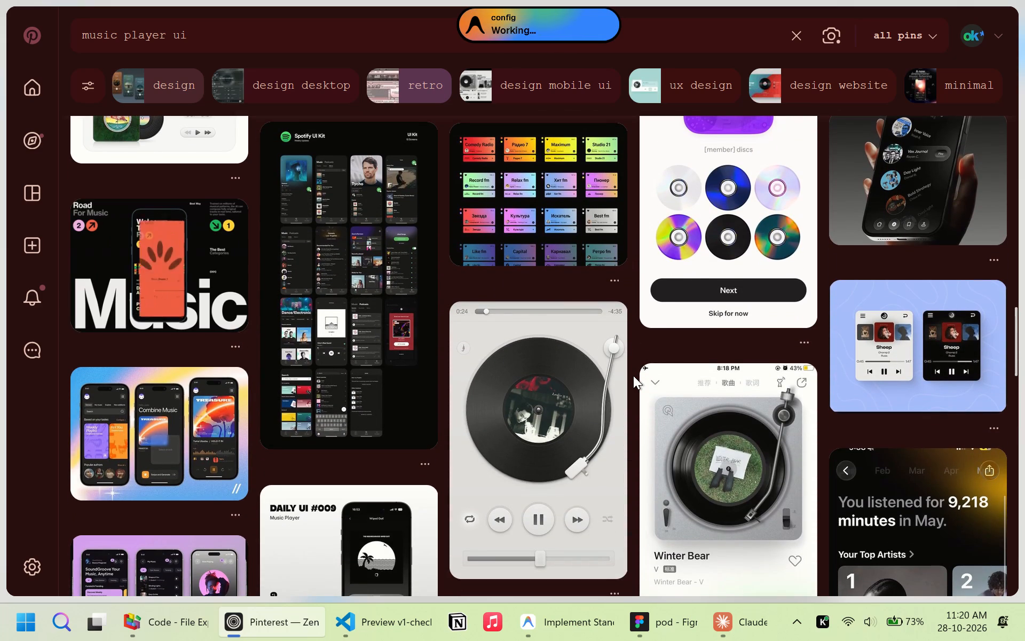
Open the animated "Road For Music" pin, view its player design and return to the "music player ui" results.
click(141, 275)
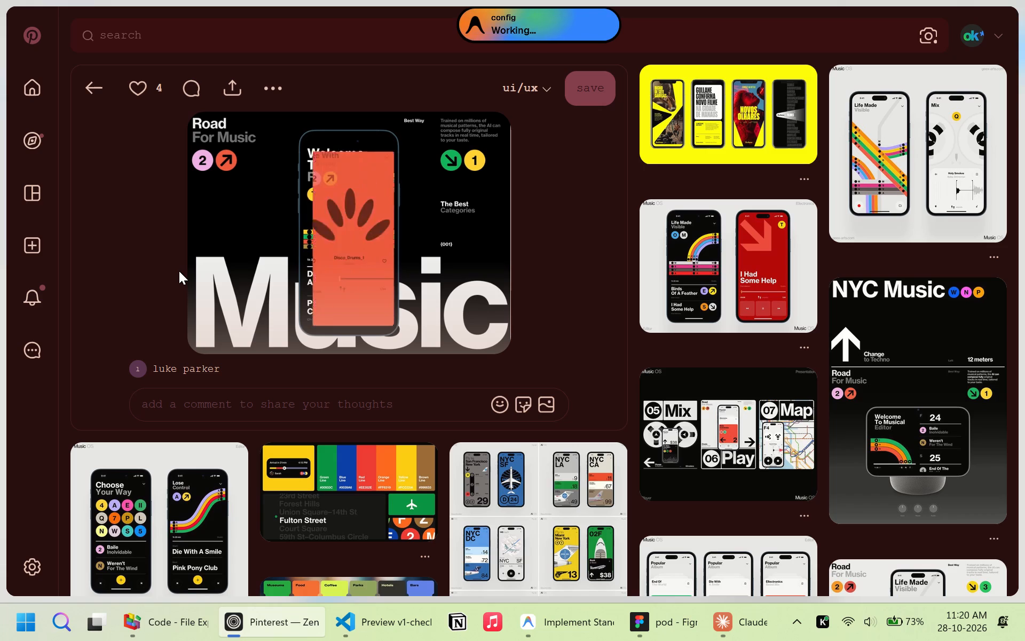
scroll(217, 263, down, 1)
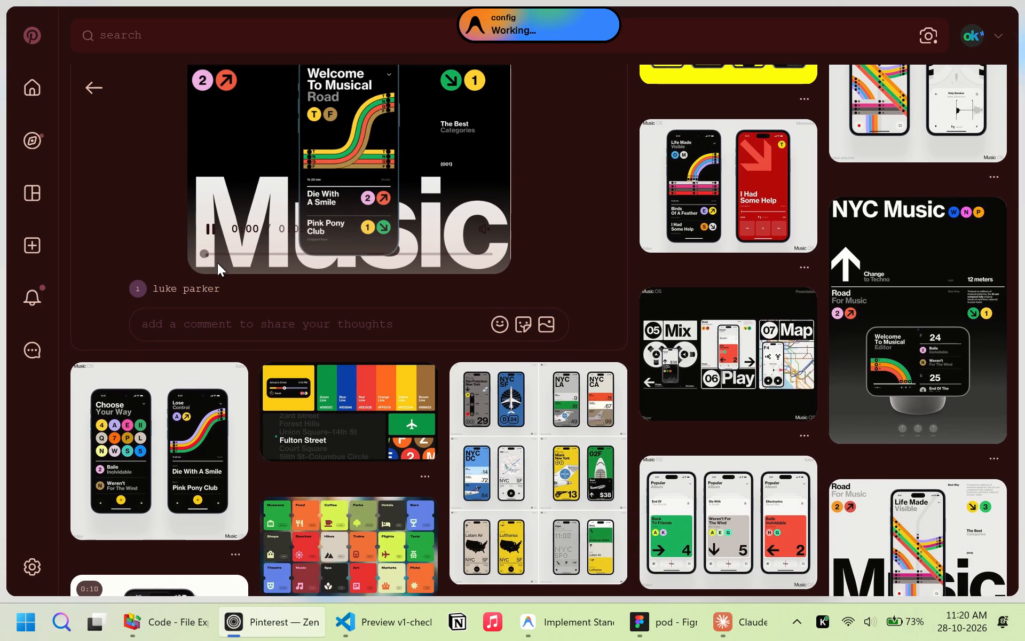
scroll(217, 263, up, 2)
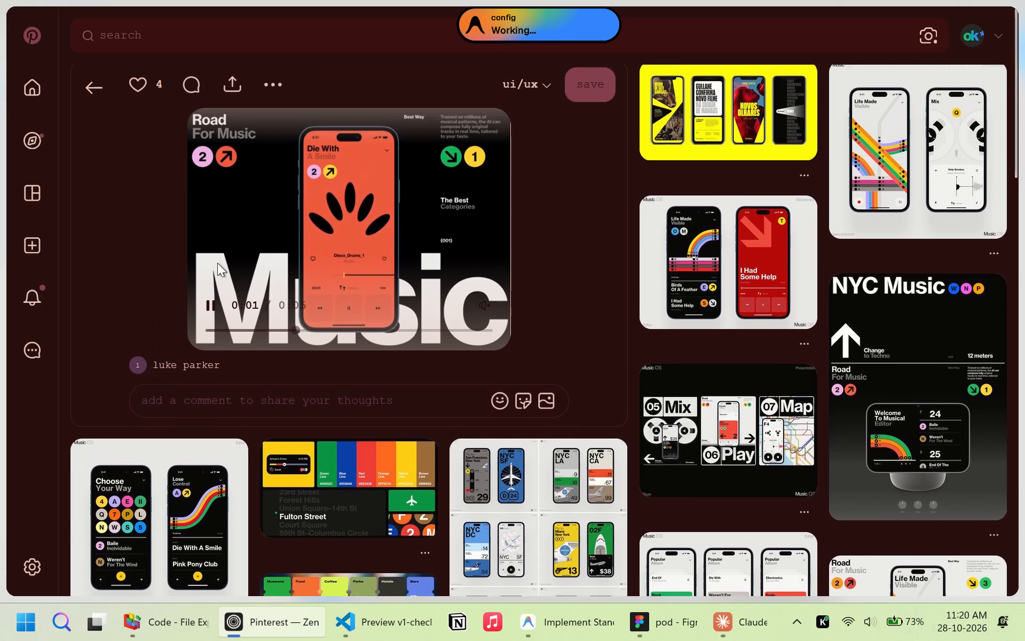
scroll(217, 263, up, 1)
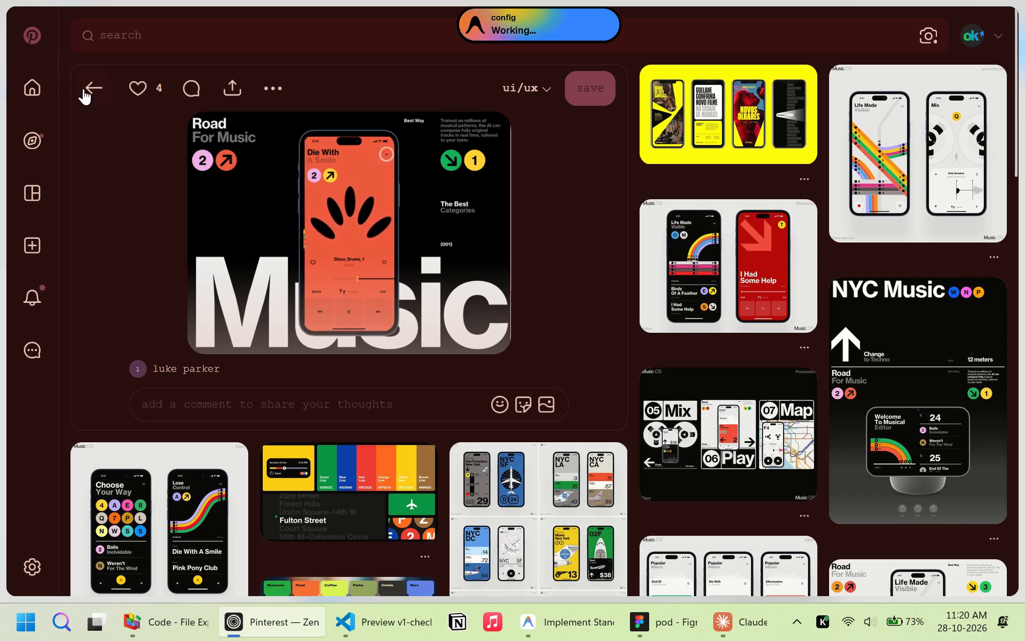
click(83, 89)
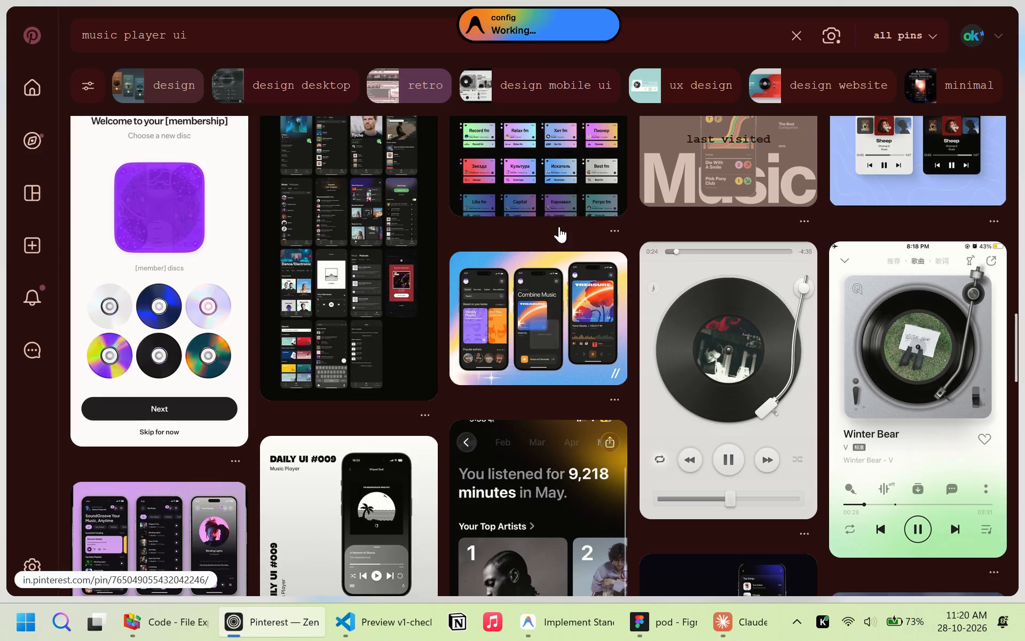
Look further through the "music player ui" results and open the square player widget pin on a blurred orange-grey background.
scroll(553, 343, down, 5)
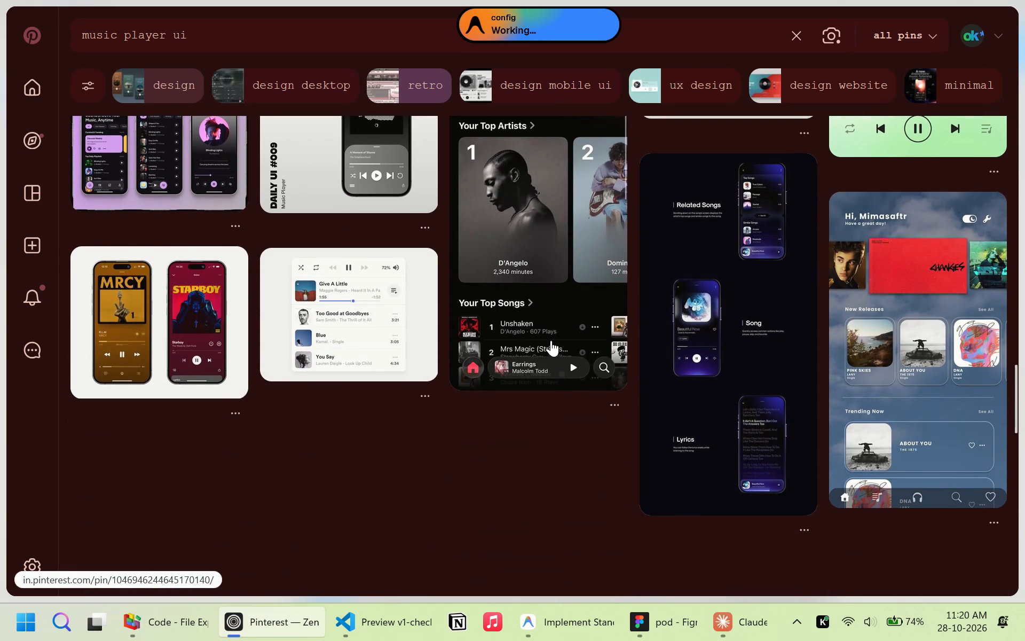
scroll(550, 339, down, 5)
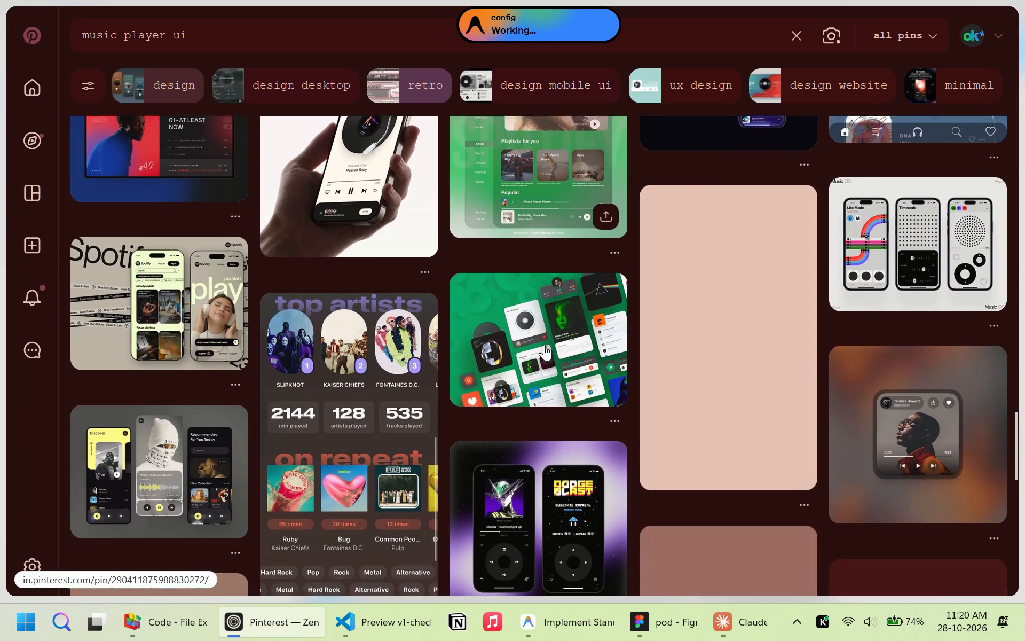
click(950, 416)
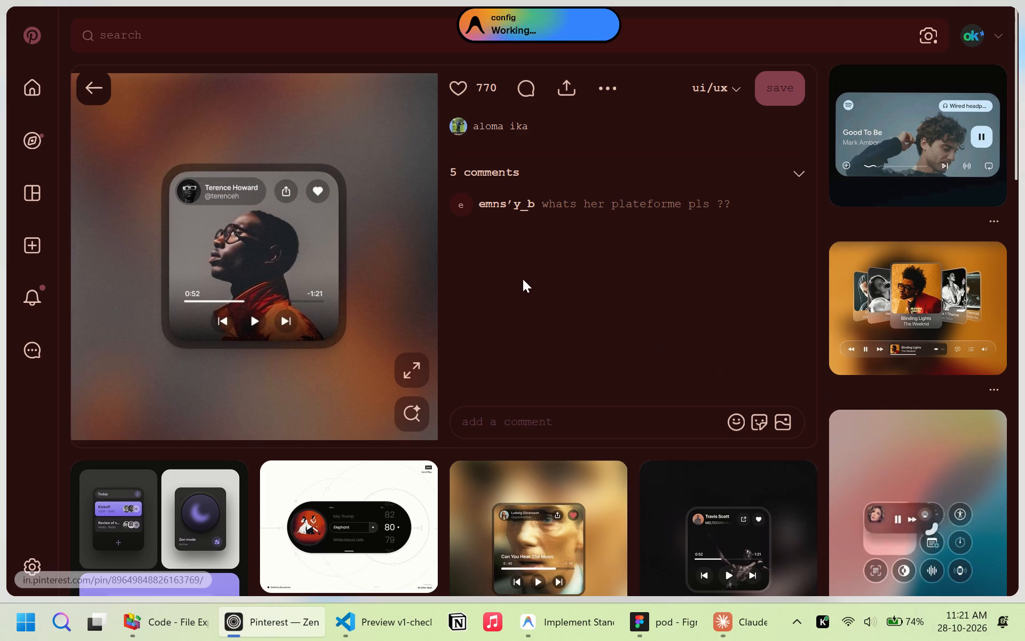
Browse the widget pin's related player designs and open the dark "spotify ios widget concept" pin.
scroll(510, 274, down, 2)
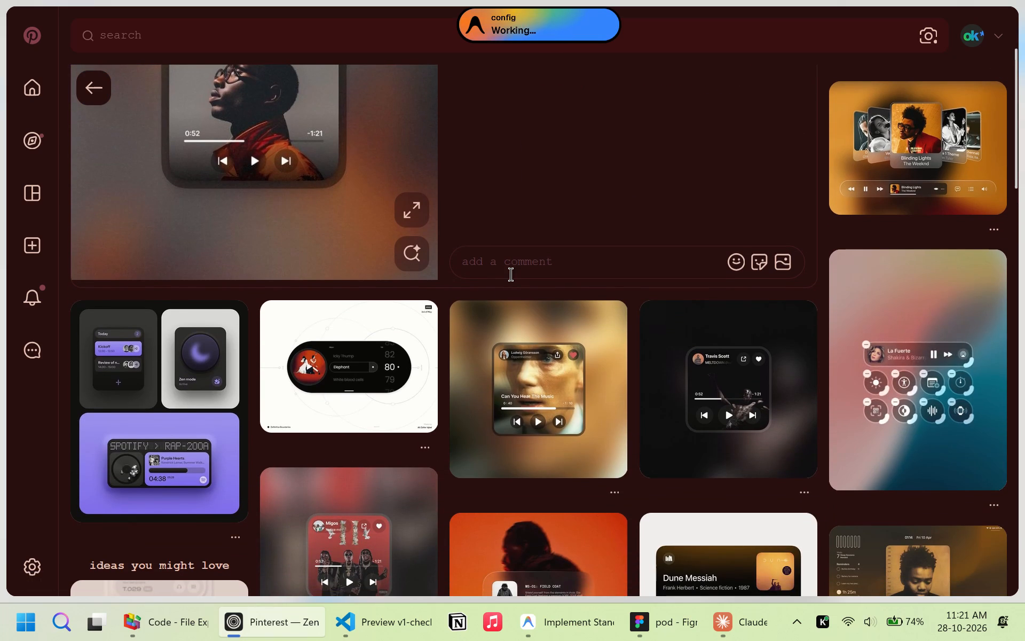
scroll(510, 274, up, 1)
scroll(510, 274, down, 1)
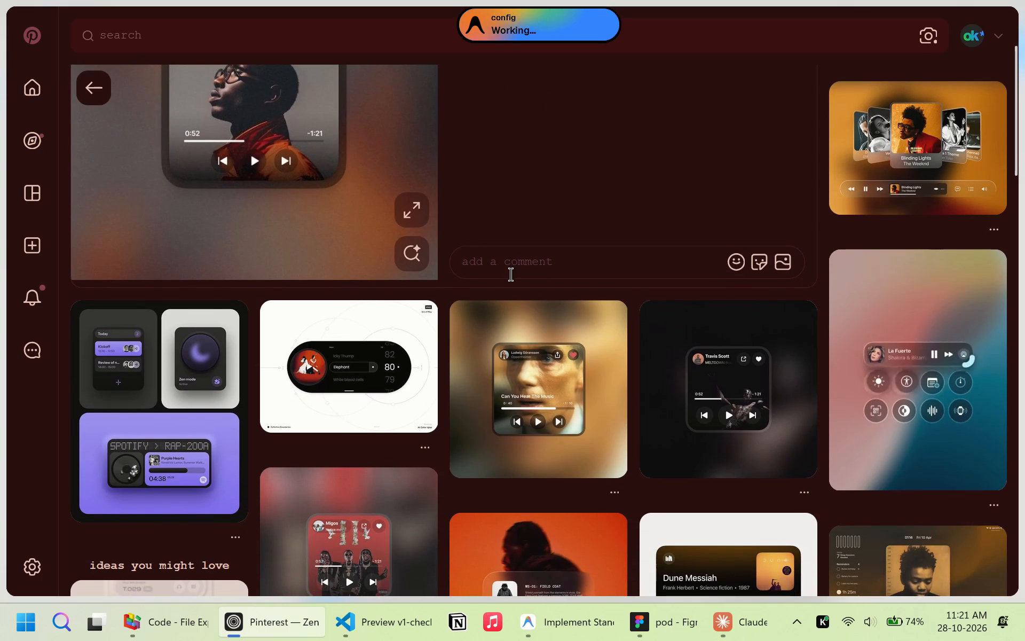
scroll(510, 274, down, 2)
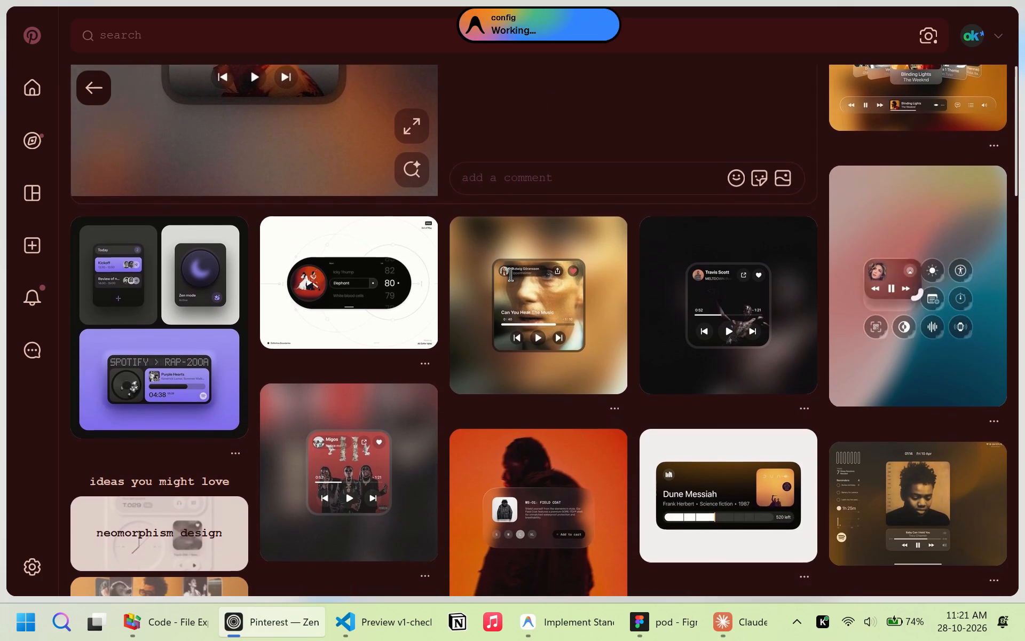
scroll(510, 274, down, 3)
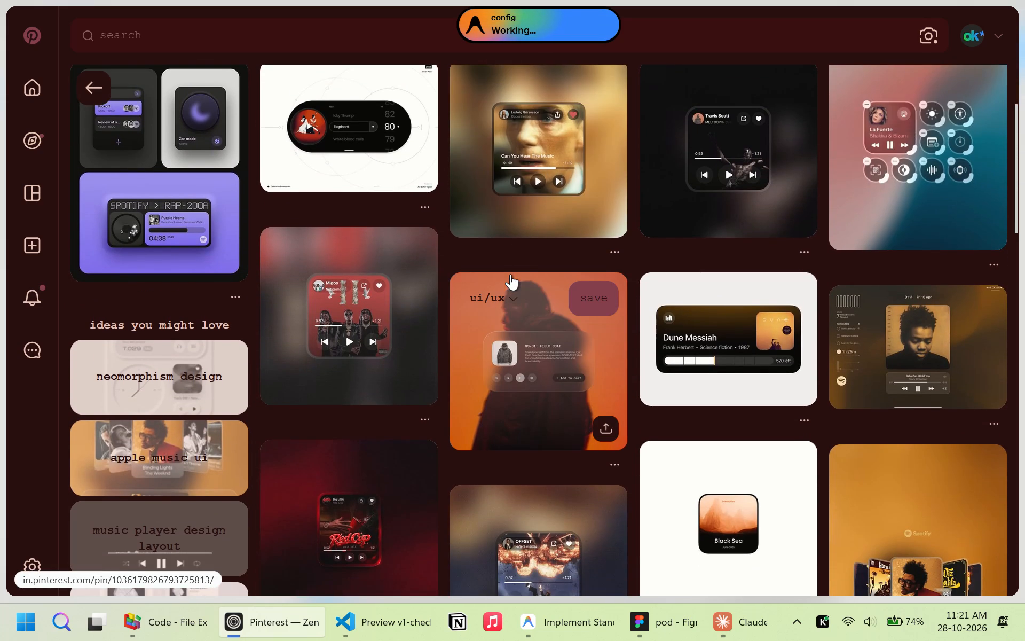
scroll(510, 274, down, 3)
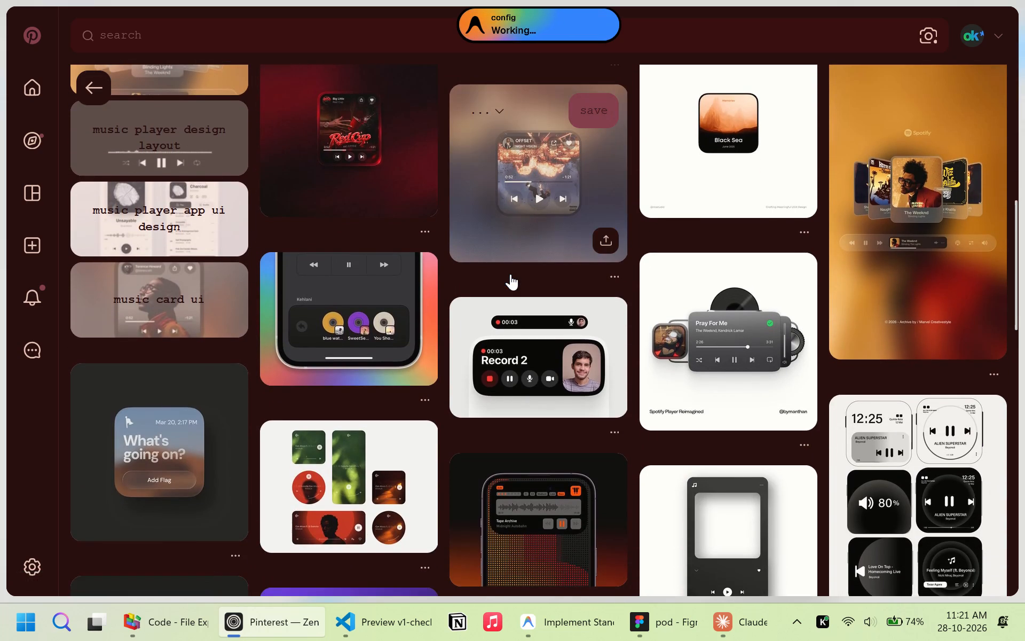
scroll(510, 274, up, 4)
scroll(742, 275, up, 2)
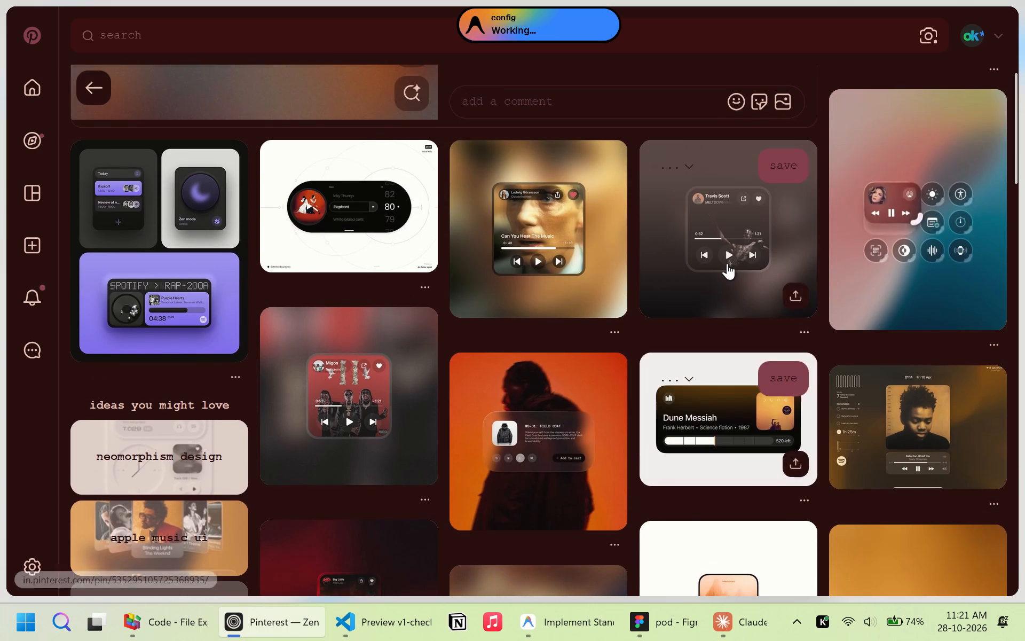
click(727, 263)
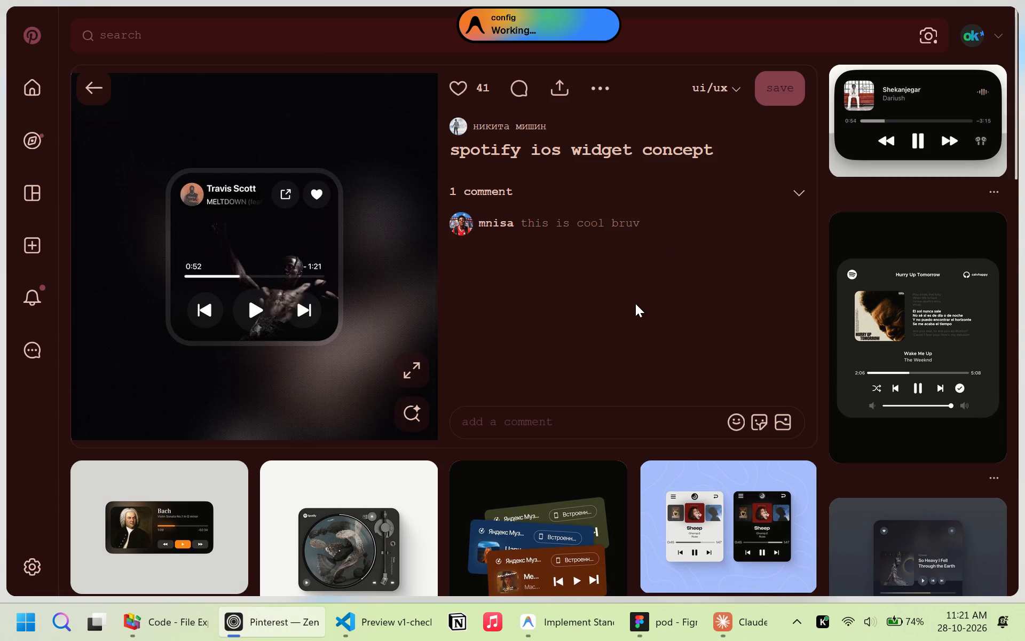
Switch to Figma and duplicate the "Playing - Multiple Sources - Expanded" frame that has no Apple Music selector.
click(667, 626)
scroll(349, 320, down, 2)
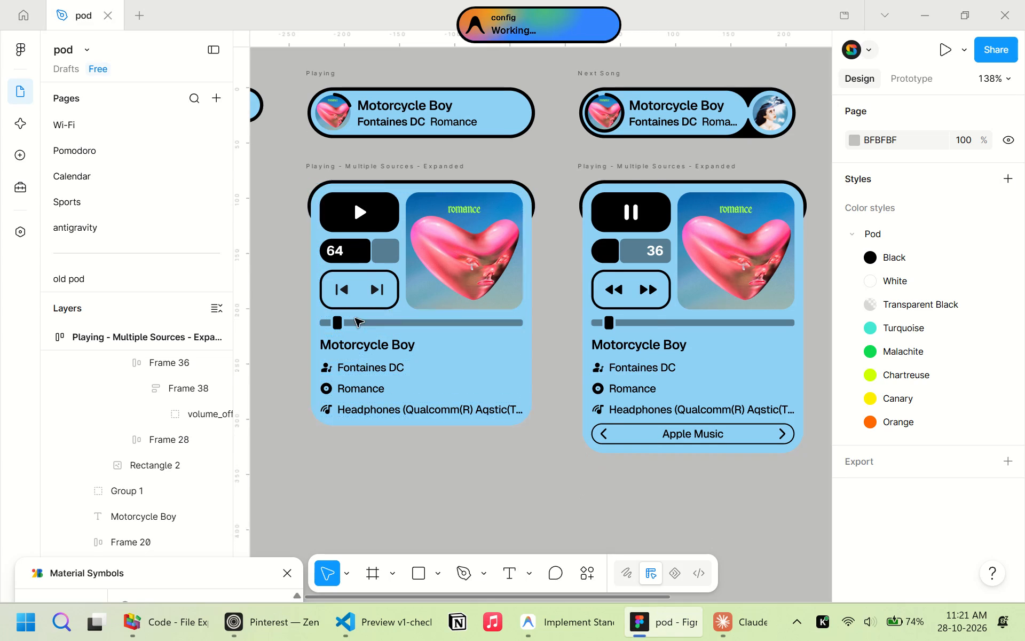
scroll(355, 318, down, 5)
scroll(357, 317, up, 5)
click(356, 214)
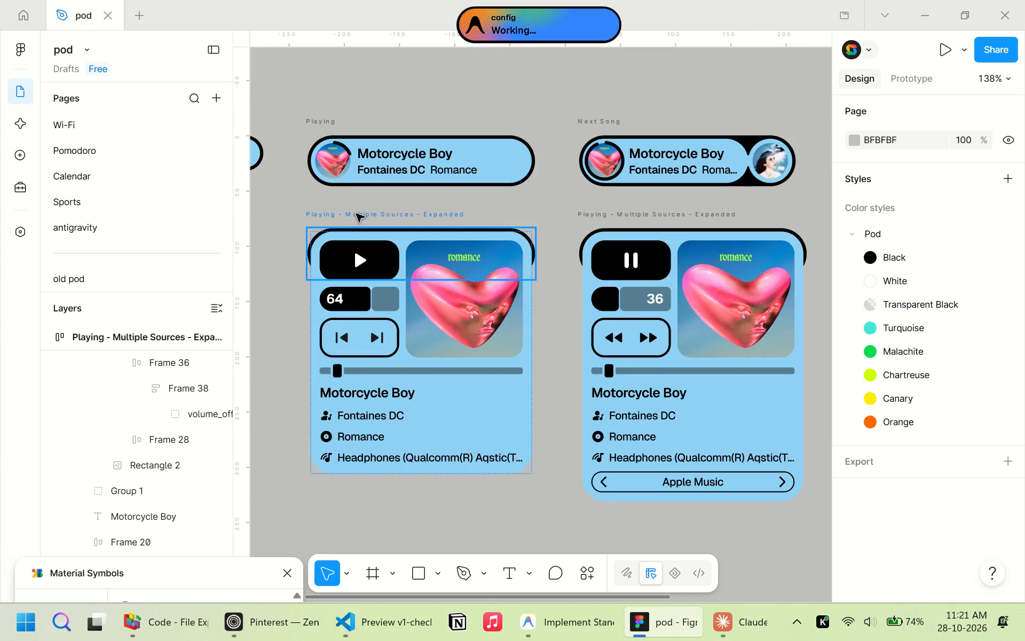
key(ctrl+d)
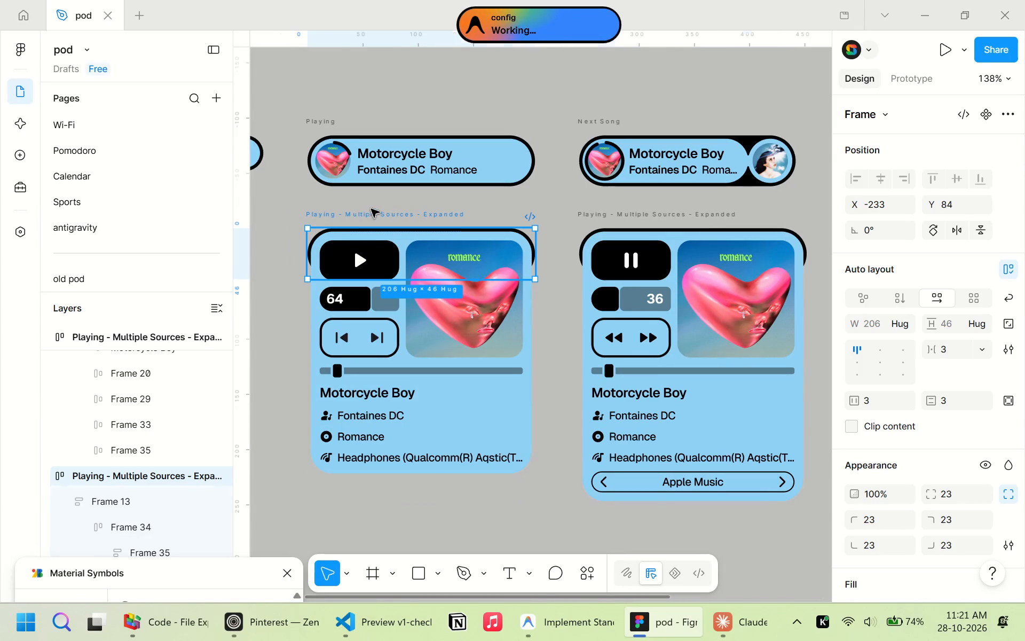
Move the song title and the artist, album and headphones rows out of the duplicated card onto the empty canvas.
shift+scroll(568, 297, down, 4)
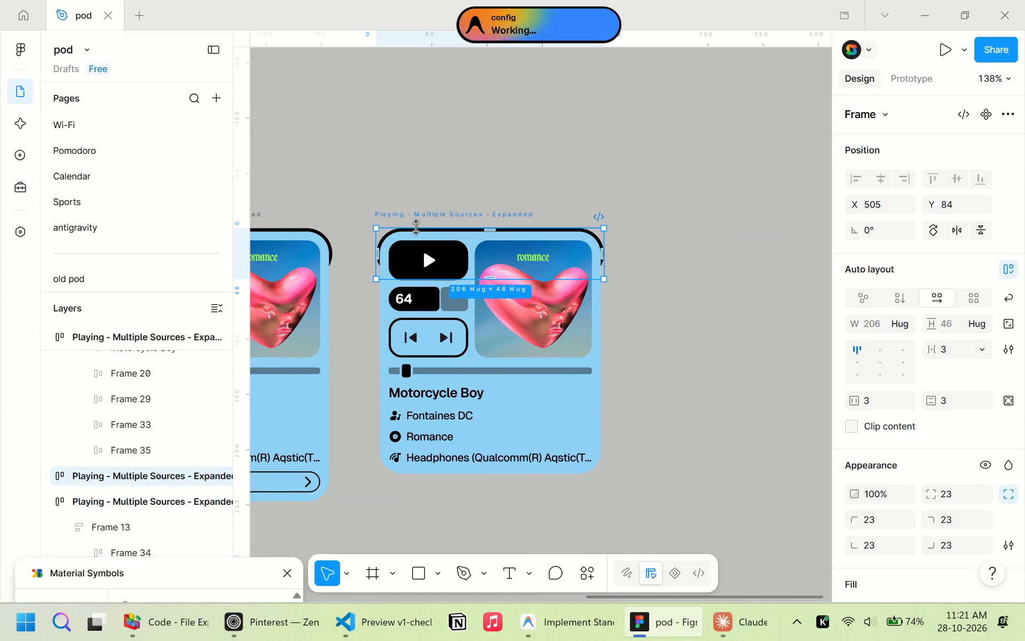
double_click(454, 394)
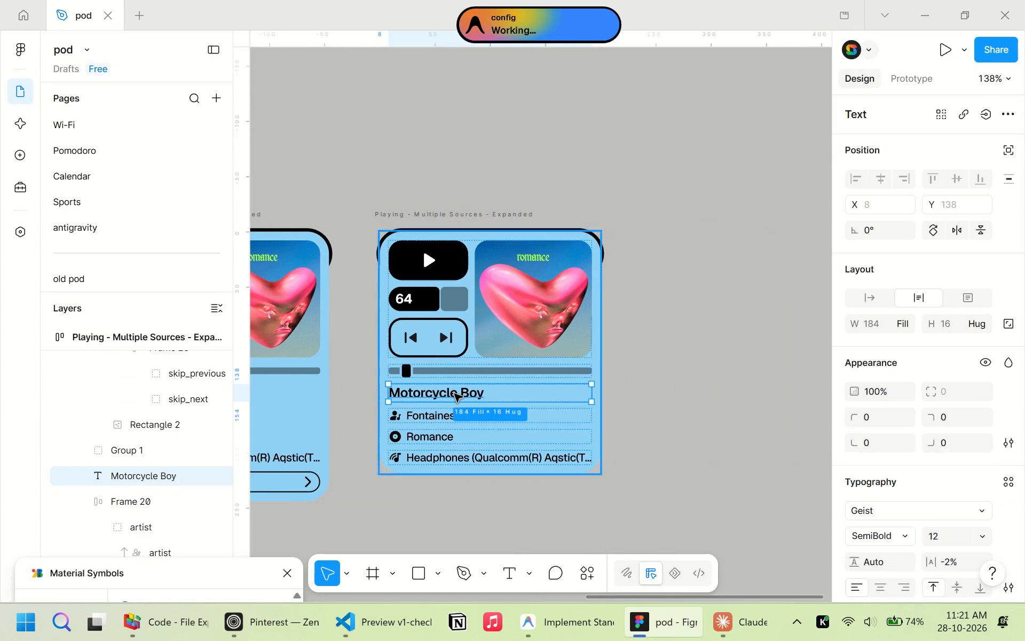
shift+click(437, 410)
shift+click(432, 435)
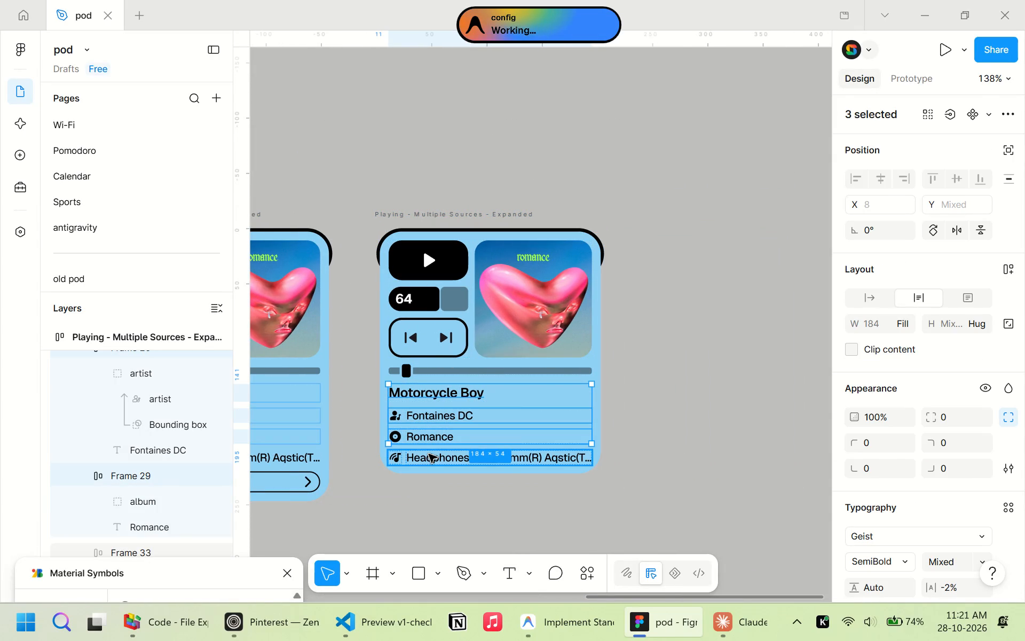
shift+click(429, 454)
drag(440, 400, 651, 265)
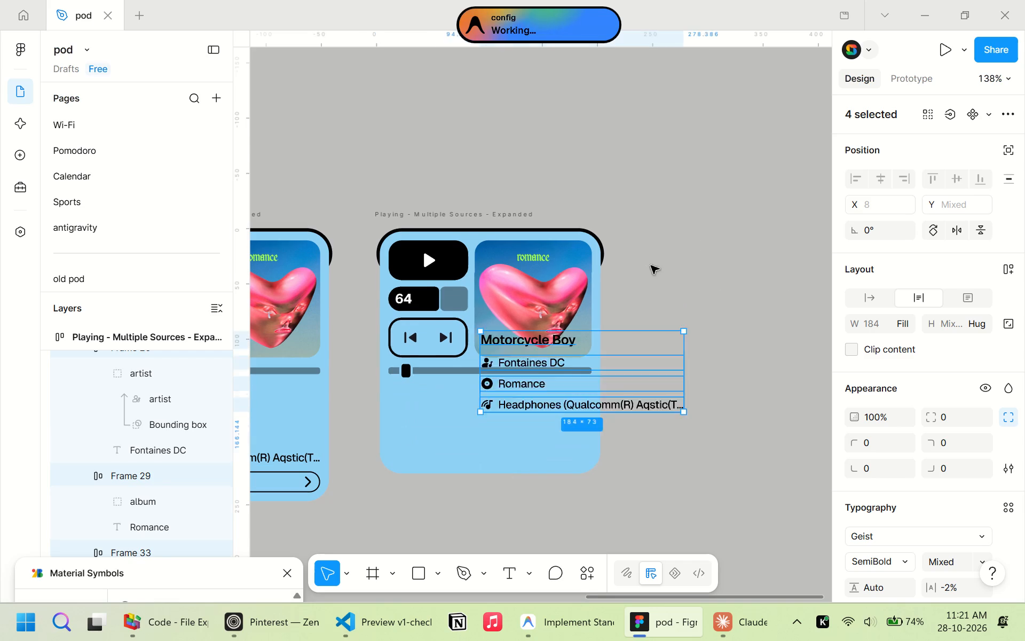
drag(651, 265, 700, 116)
Empty the duplicated card by moving its progress bar and its controls-and-cover frame onto the canvas beside it.
double_click(452, 369)
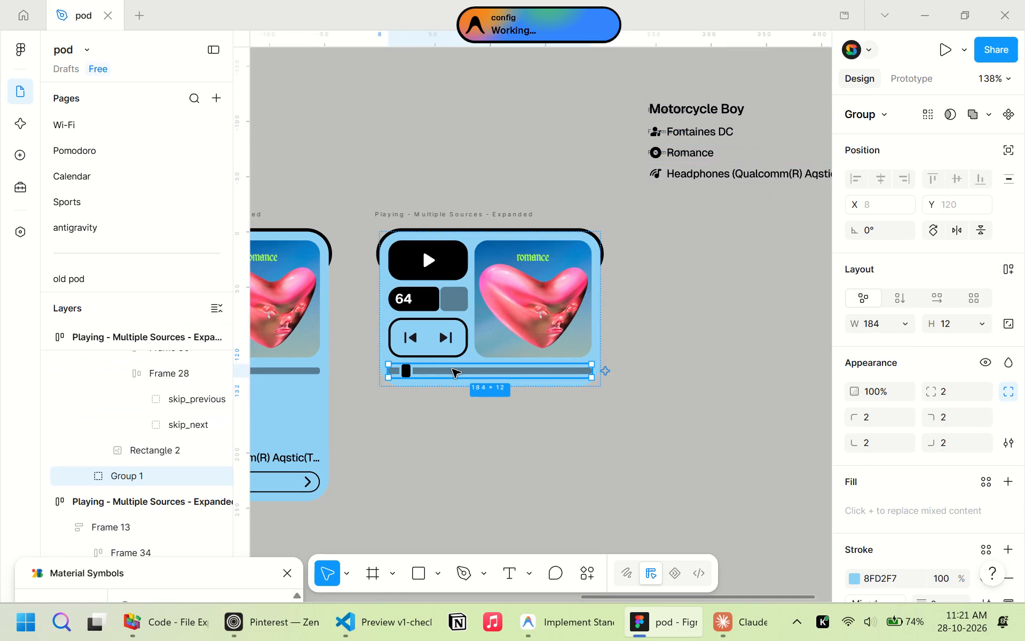
drag(450, 370, 748, 205)
double_click(512, 310)
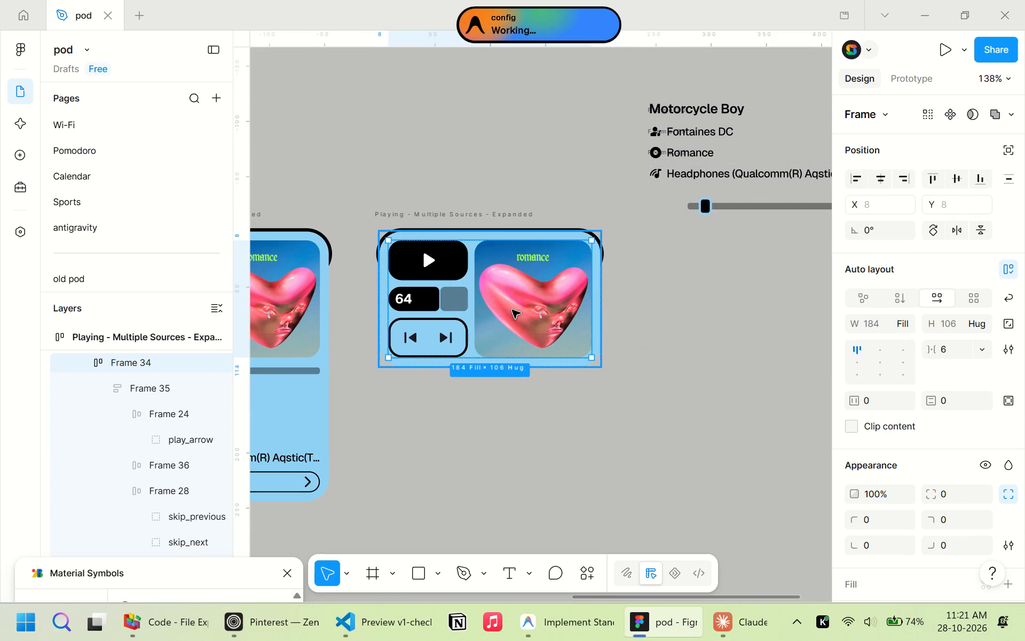
drag(504, 312, 813, 340)
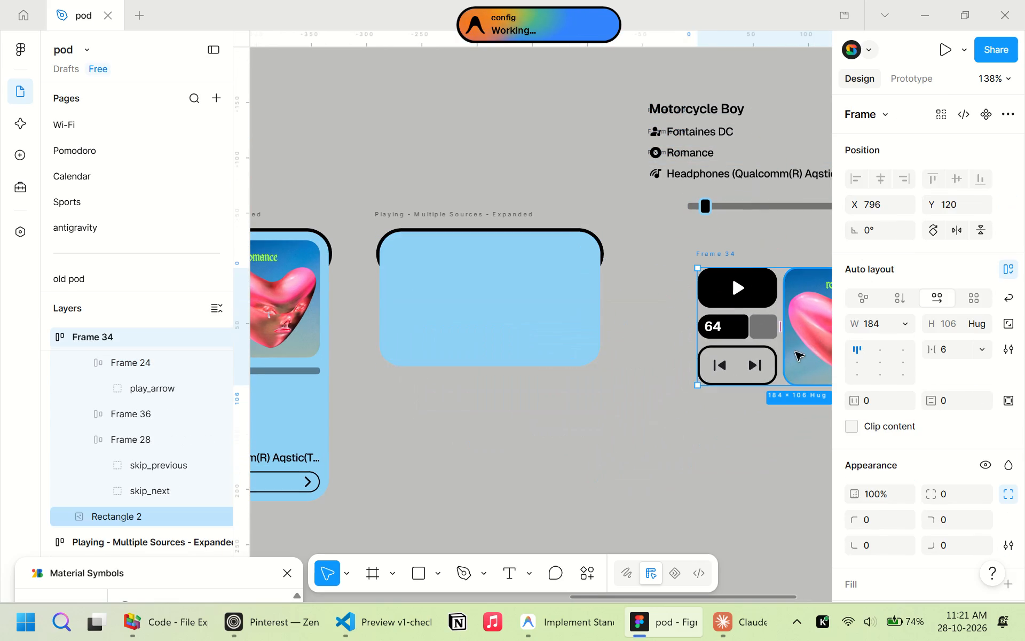
Move the "romance" album cover out of the controls frame and into the empty duplicated card.
double_click(811, 341)
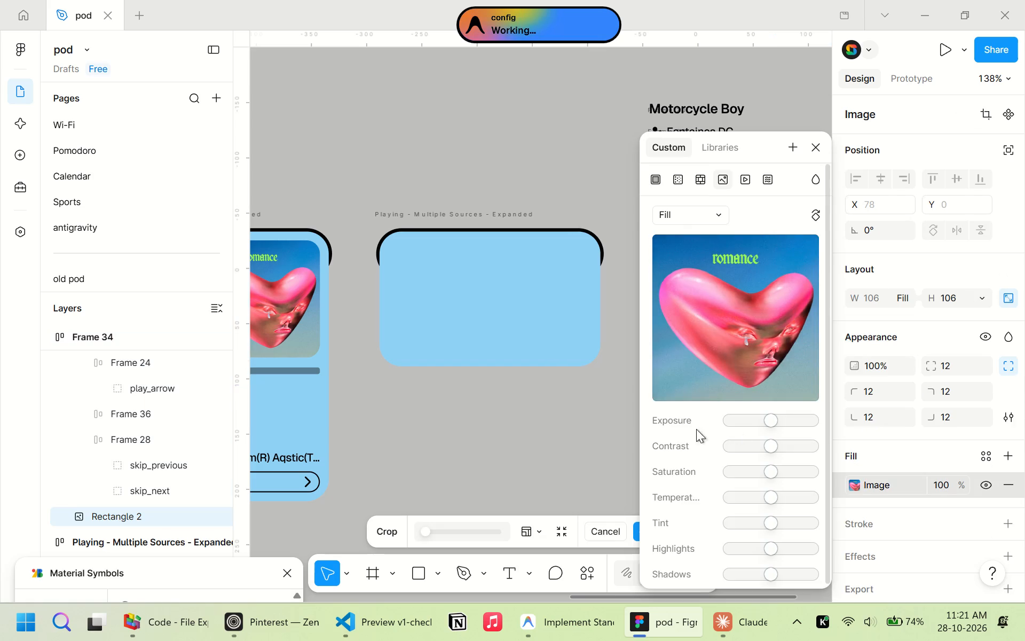
click(558, 417)
shift+scroll(558, 417, down, 4)
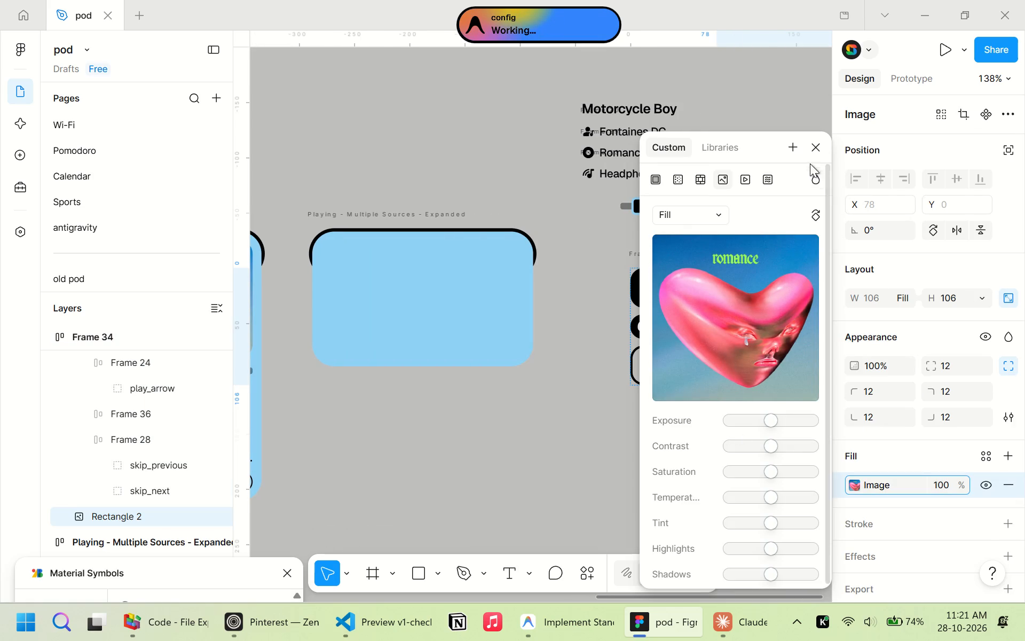
click(814, 148)
click(753, 319)
drag(758, 339, 573, 284)
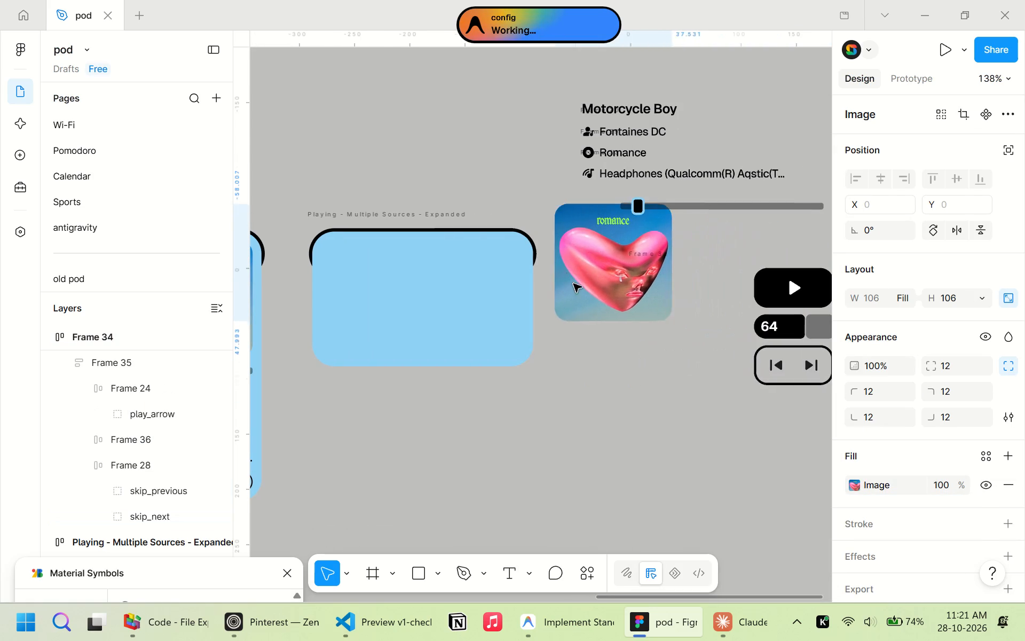
drag(573, 284, 369, 301)
click(573, 403)
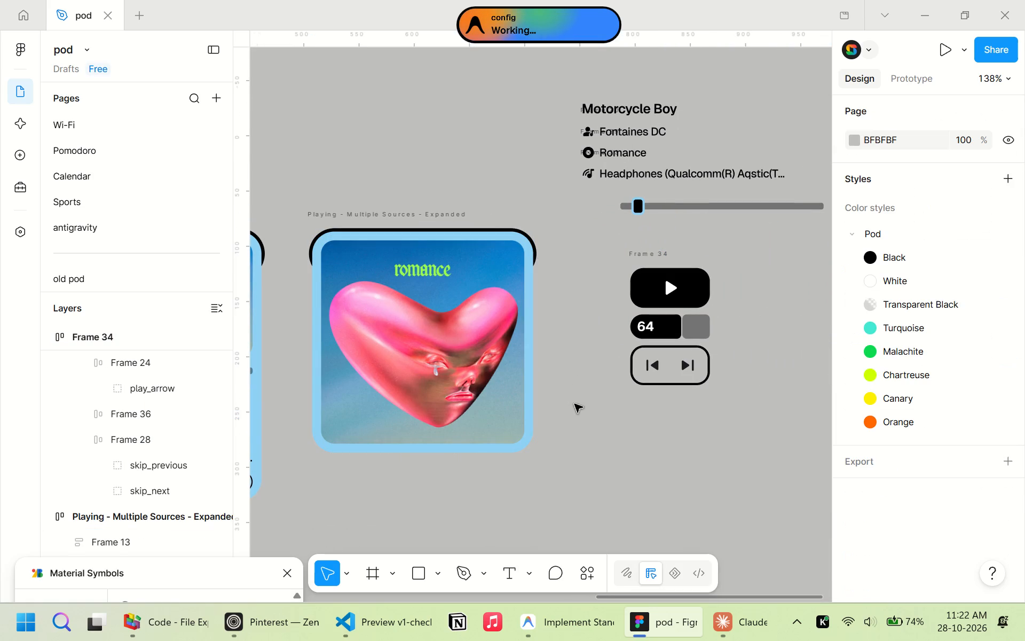
Examine the duplicated card with its album cover alongside the loose player elements and the neighbouring expanded card.
scroll(608, 395, down, 4)
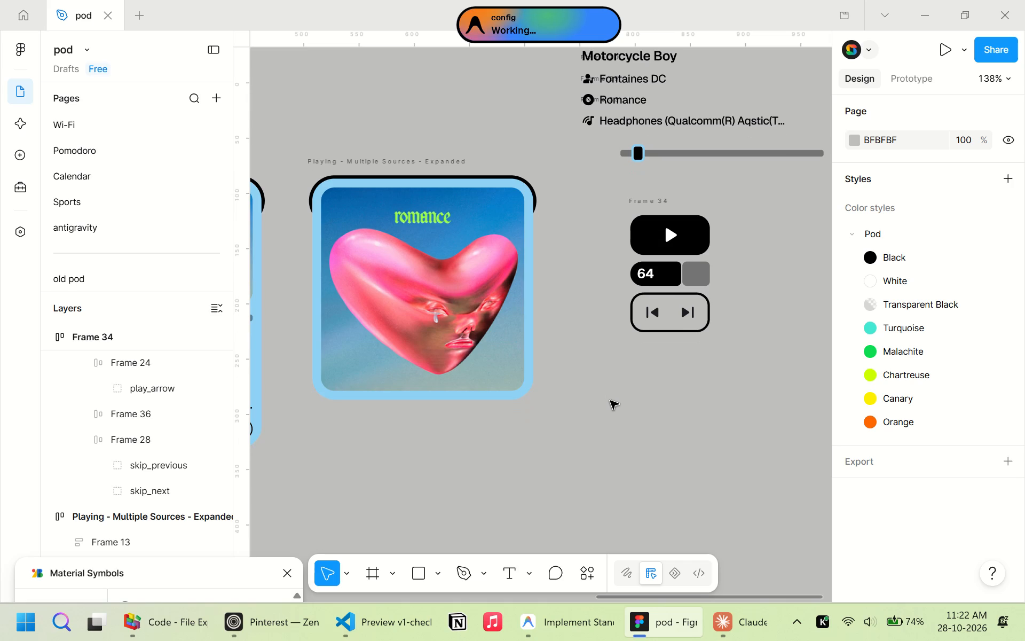
scroll(610, 401, up, 6)
scroll(610, 401, down, 4)
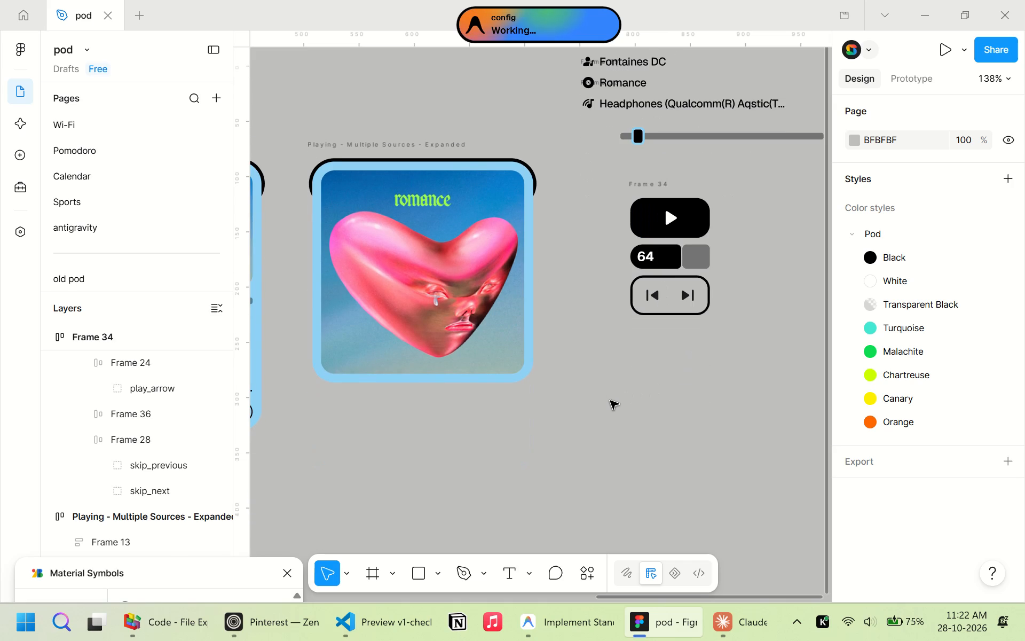
scroll(610, 401, up, 4)
shift+scroll(602, 389, up, 2)
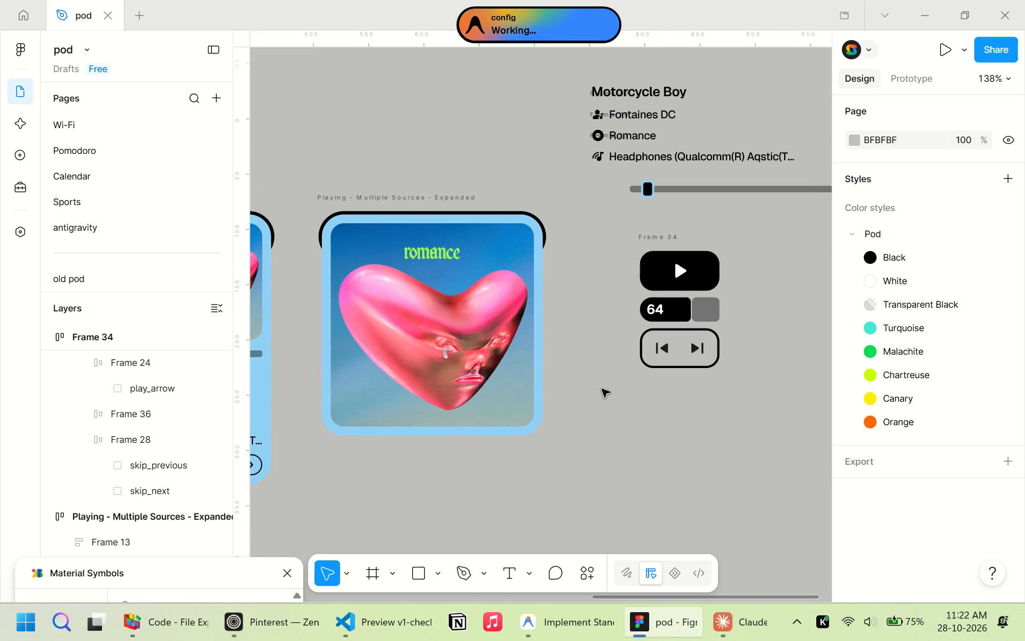
shift+scroll(602, 389, up, 10)
shift+scroll(602, 389, down, 9)
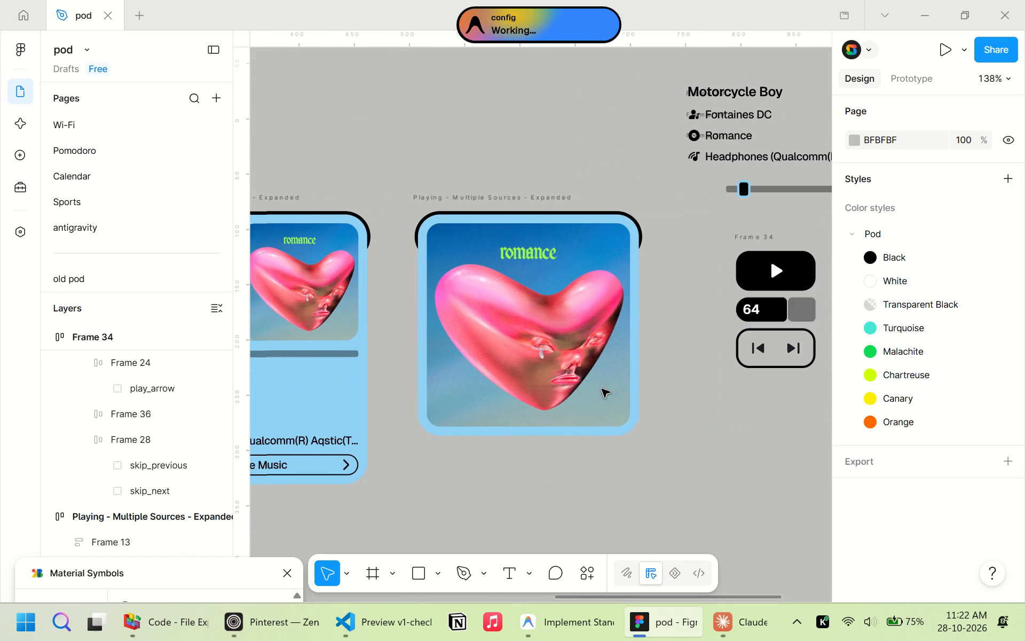
shift+scroll(602, 389, down, 5)
Move the song title and the artist, album and headphones rows back into the duplicated card, stacked in that order below the cover.
click(641, 99)
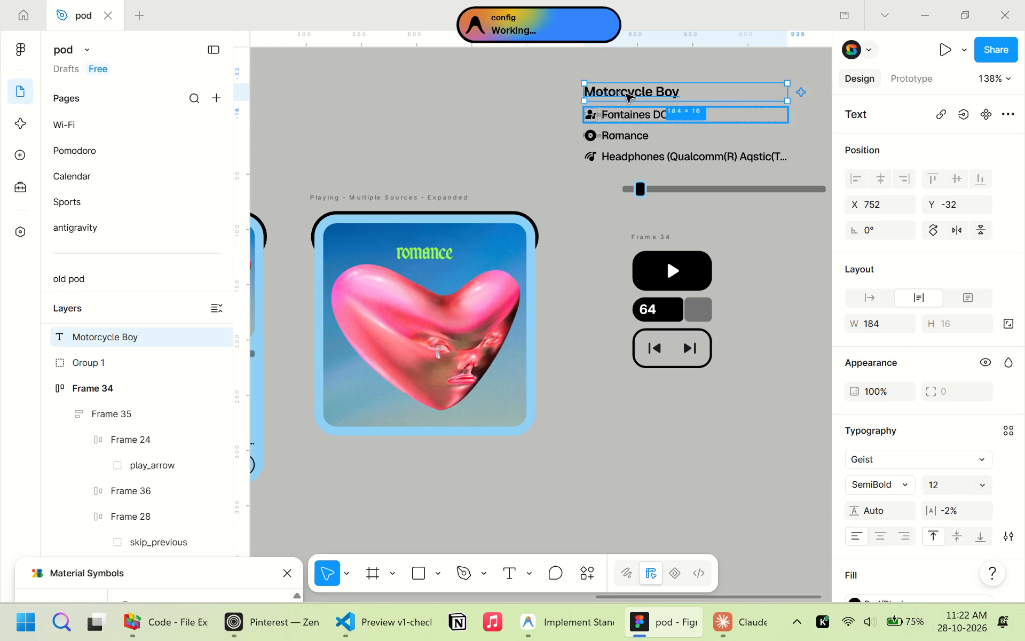
drag(640, 88, 388, 403)
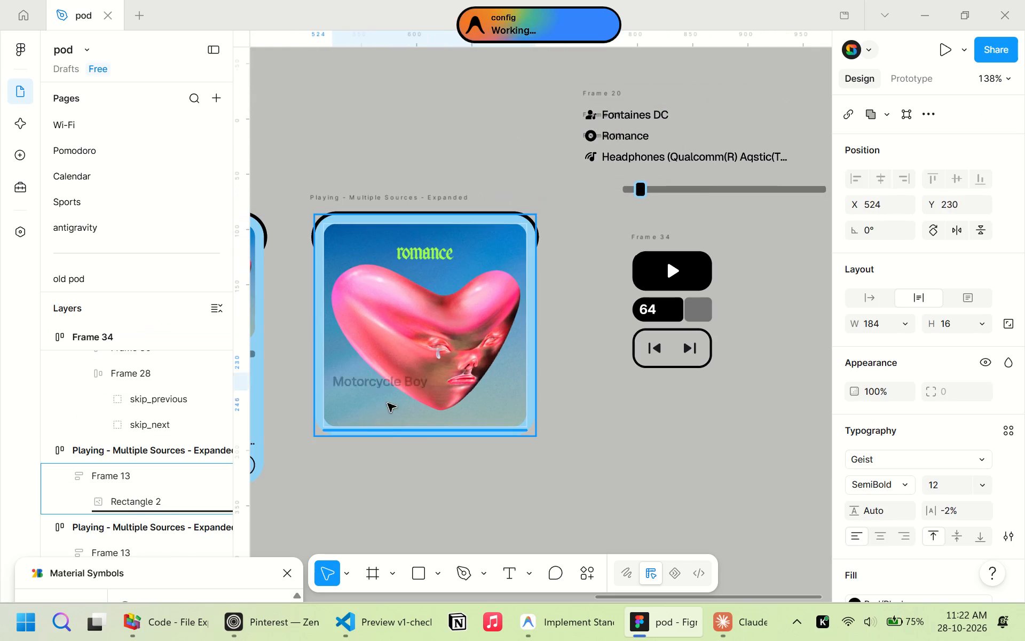
drag(388, 403, 390, 428)
click(638, 115)
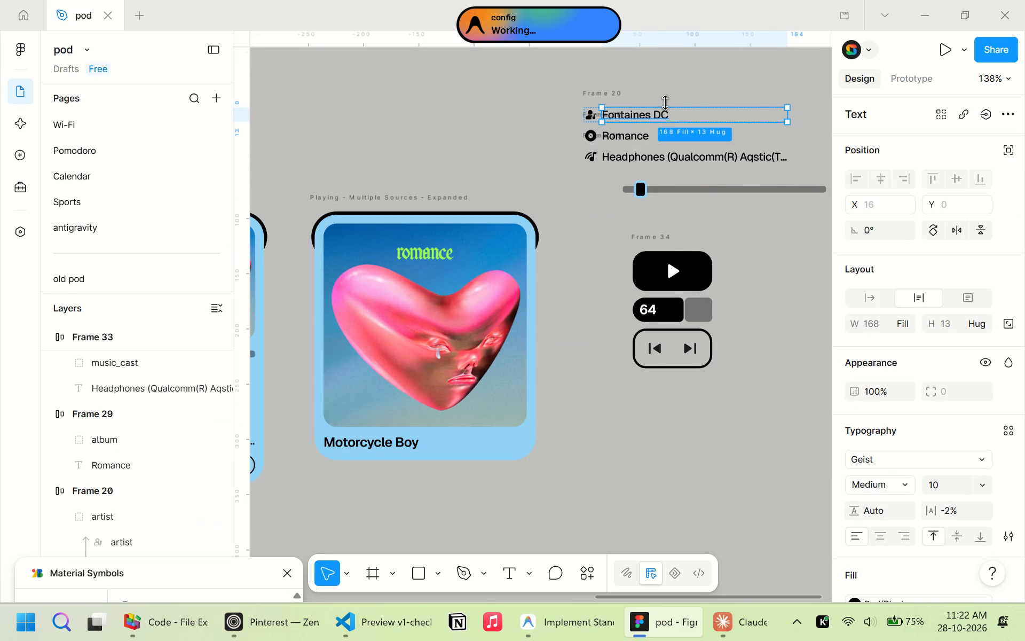
click(673, 72)
click(598, 100)
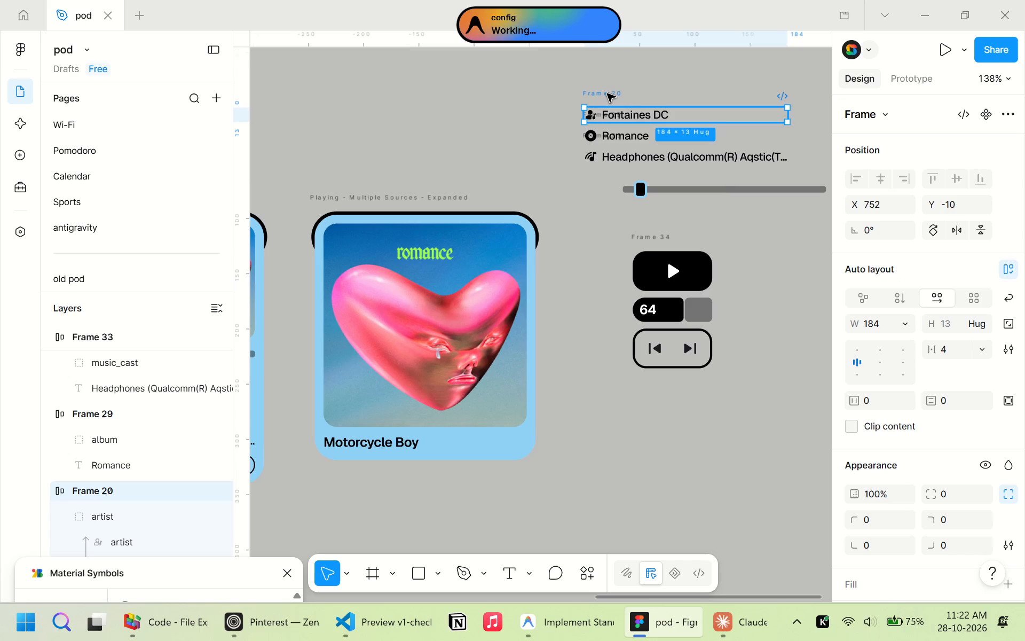
drag(607, 93, 381, 448)
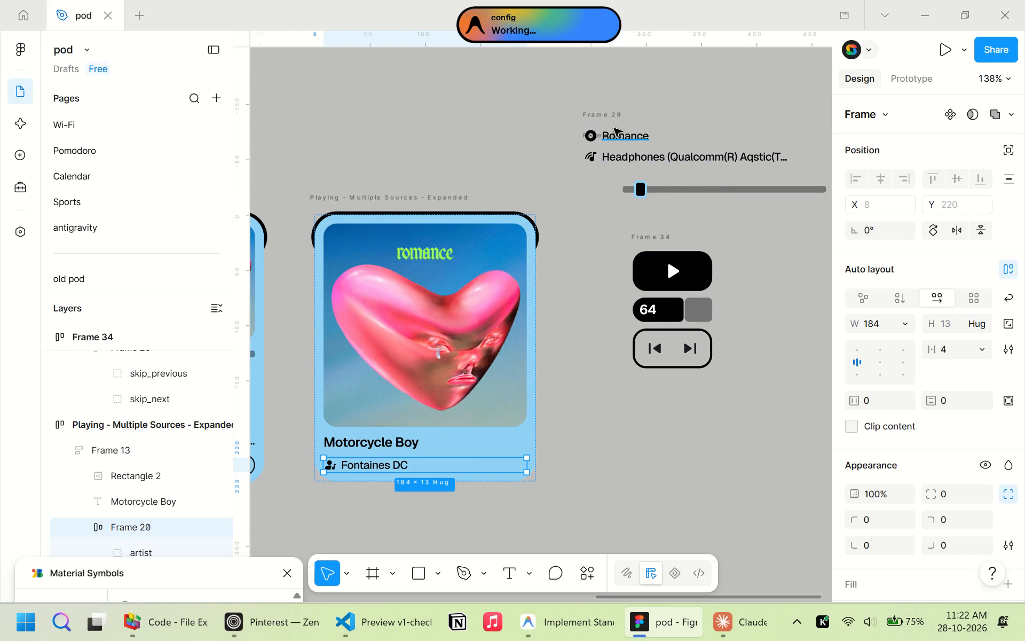
drag(602, 116, 372, 468)
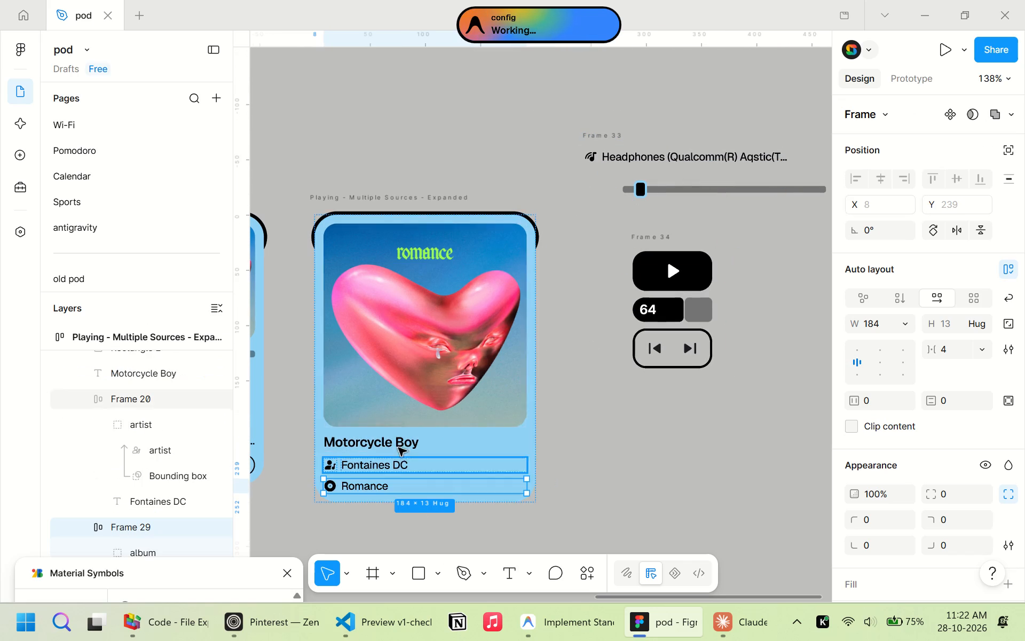
drag(598, 137, 374, 503)
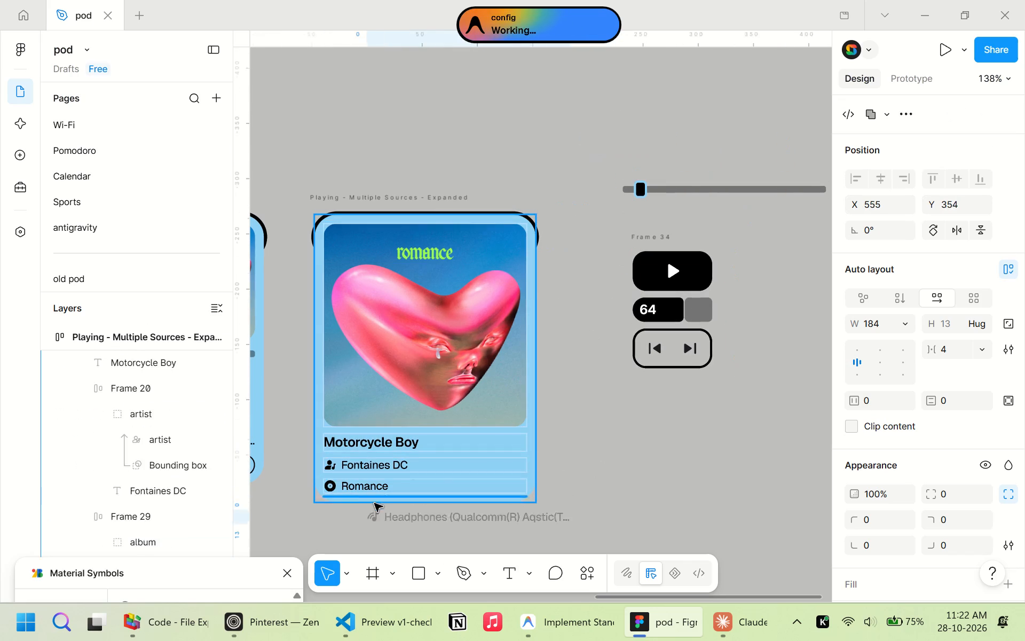
drag(374, 503, 363, 495)
click(591, 441)
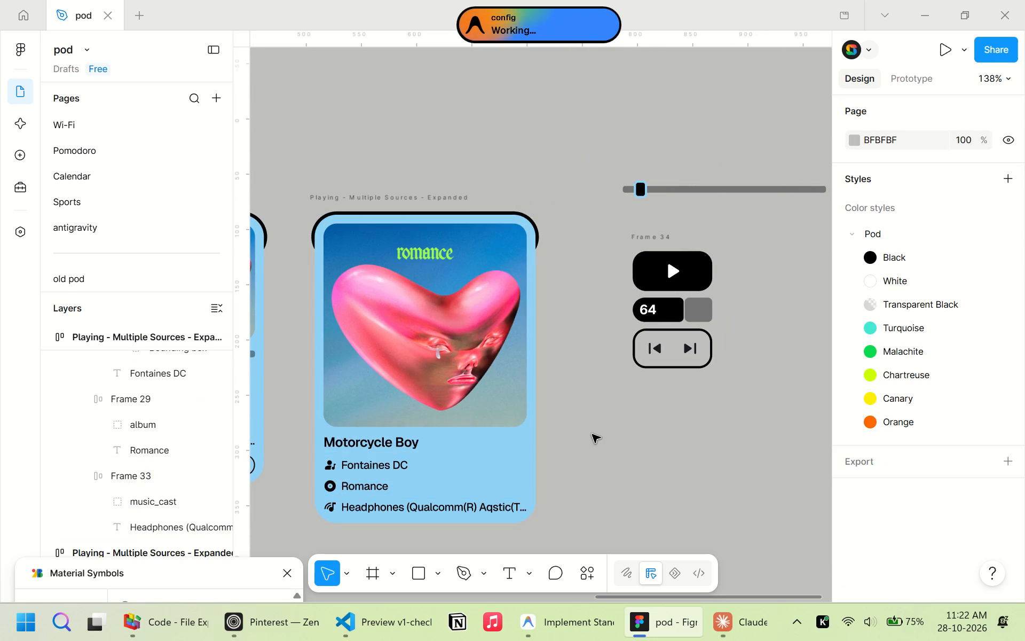
Move the loose progress bar into the duplicated card, between the album cover and the song title.
scroll(592, 434, down, 5)
scroll(592, 434, up, 5)
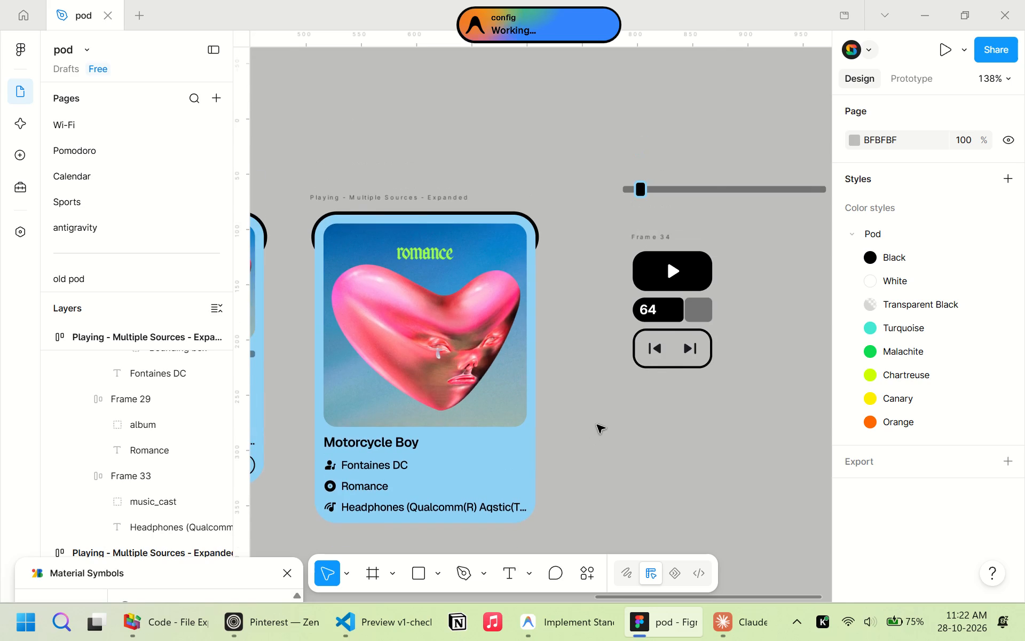
shift+scroll(597, 425, up, 19)
shift+scroll(597, 421, down, 11)
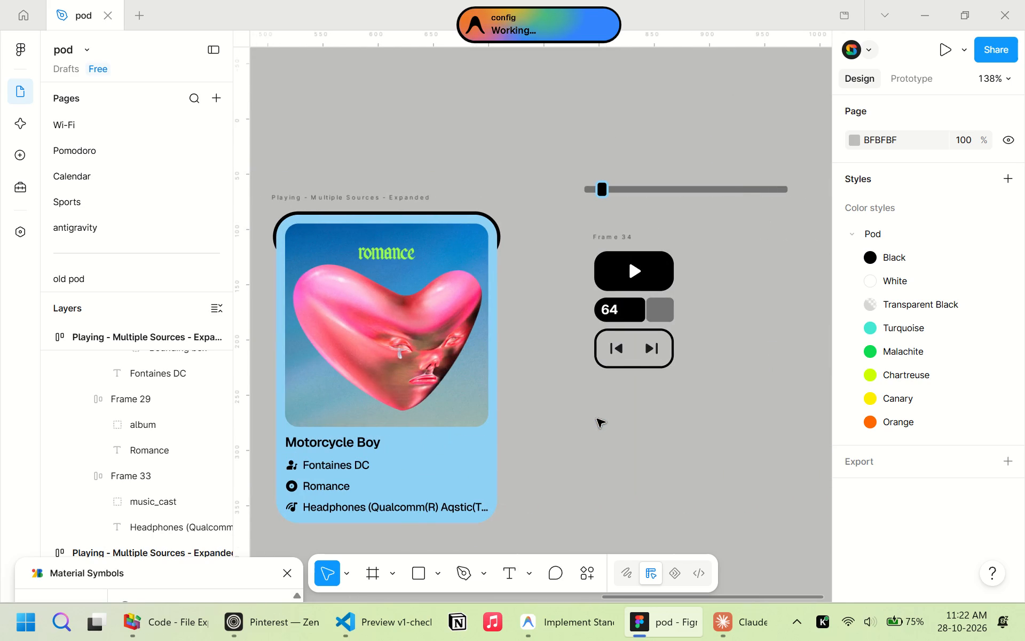
scroll(597, 419, down, 7)
scroll(597, 419, up, 5)
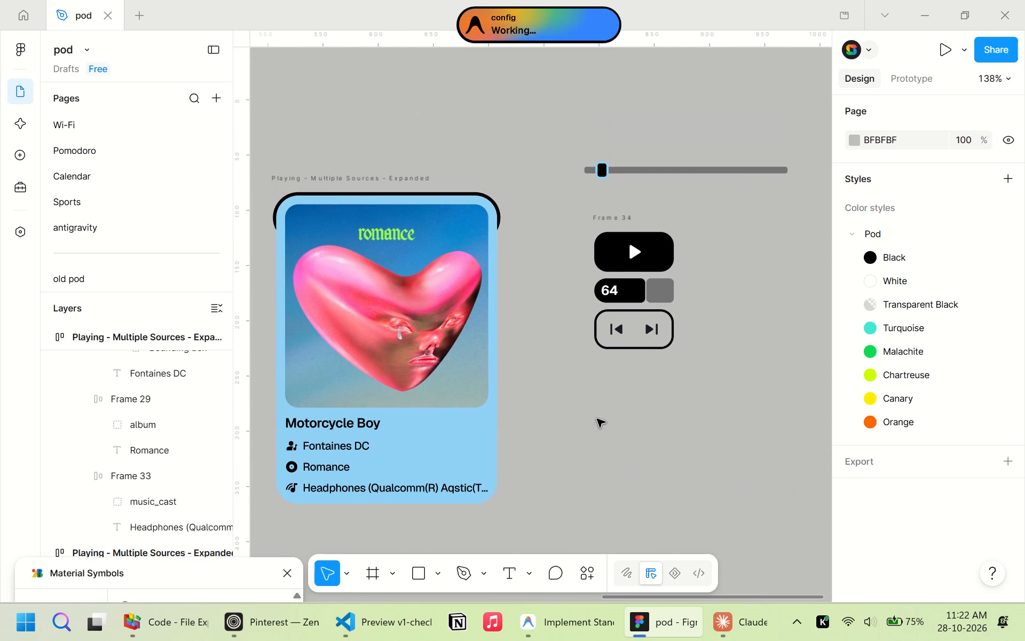
click(604, 171)
drag(642, 169, 373, 417)
click(570, 417)
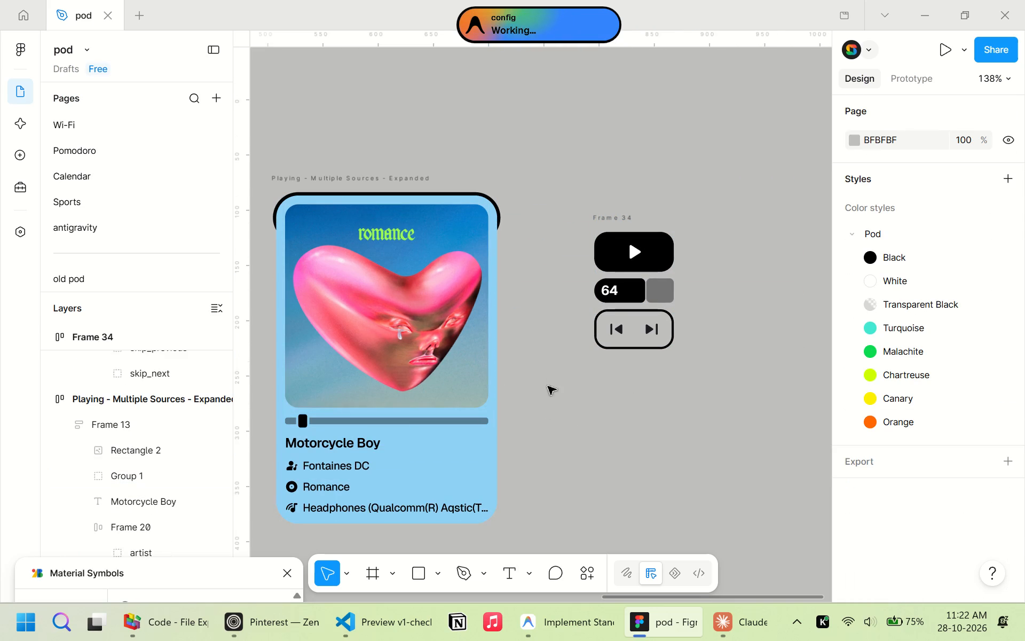
Switch to Pinterest and browse the music player designs related to the "spotify ios widget concept" pin for layout ideas.
click(265, 640)
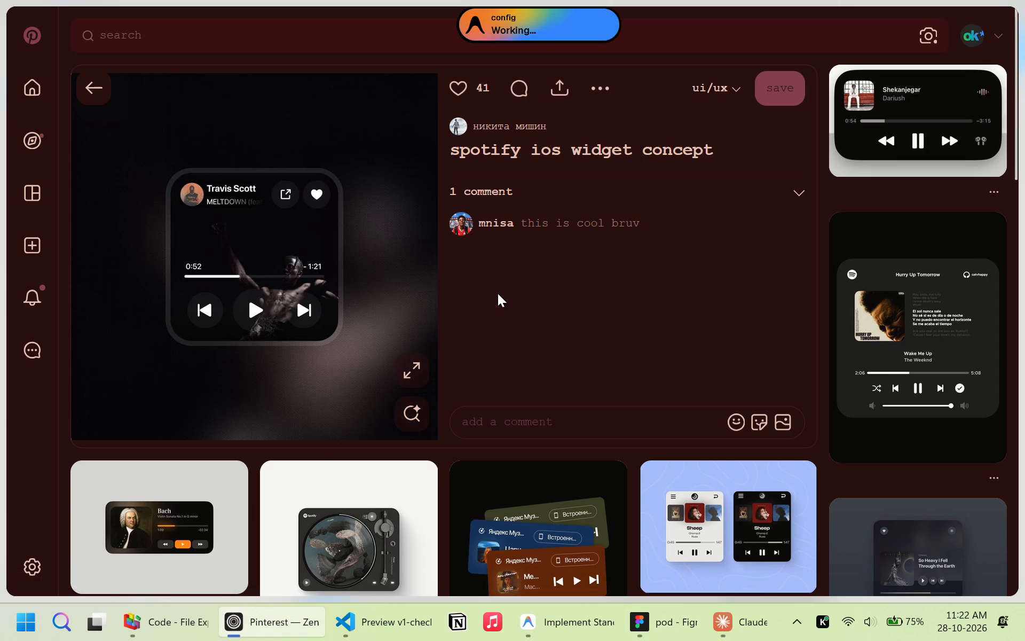
scroll(499, 296, down, 4)
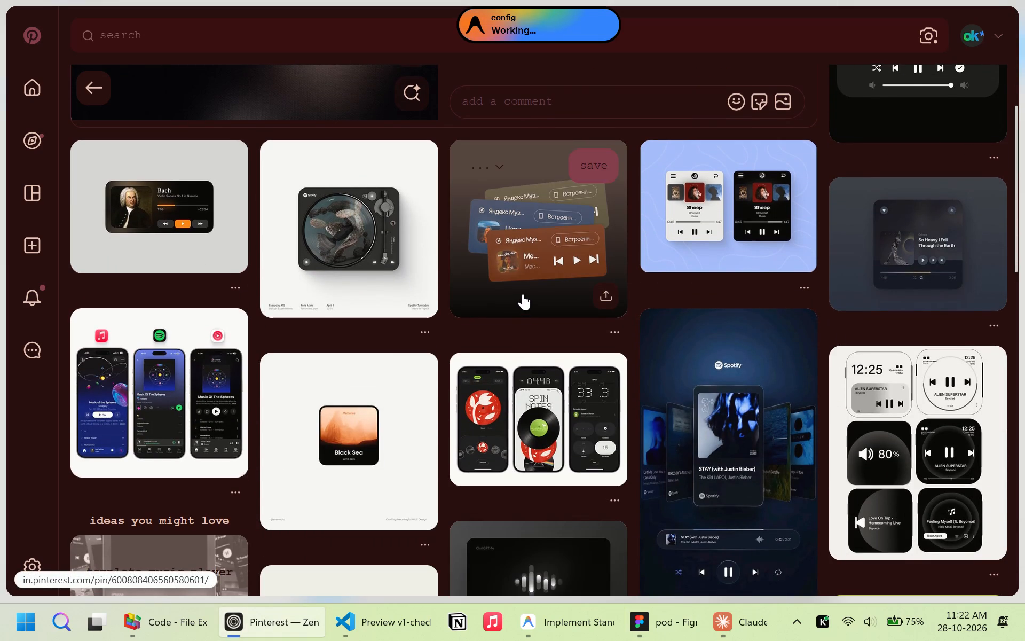
scroll(523, 294, down, 1)
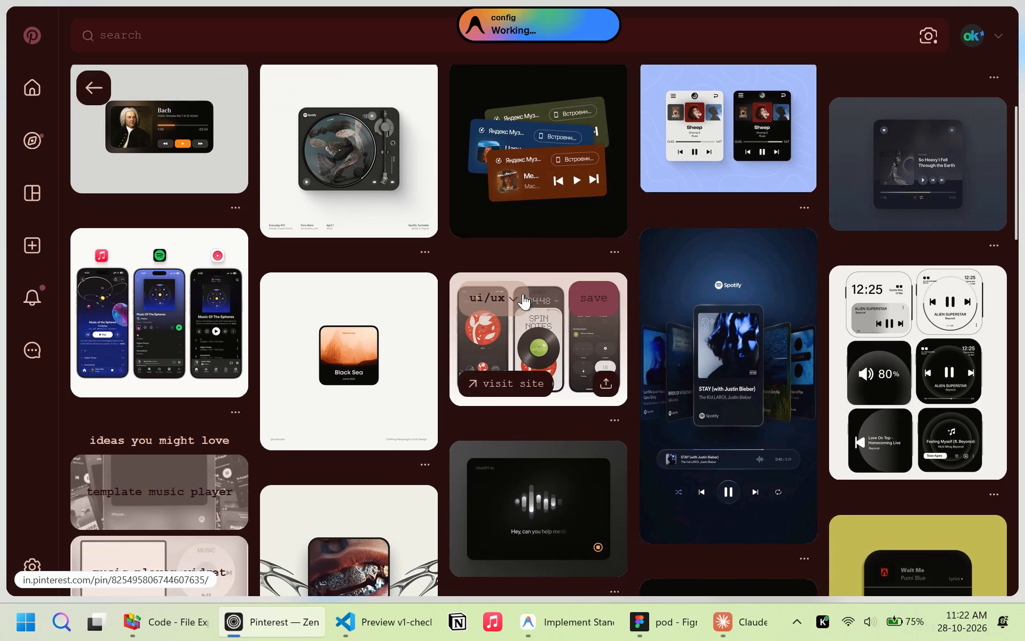
scroll(523, 294, down, 6)
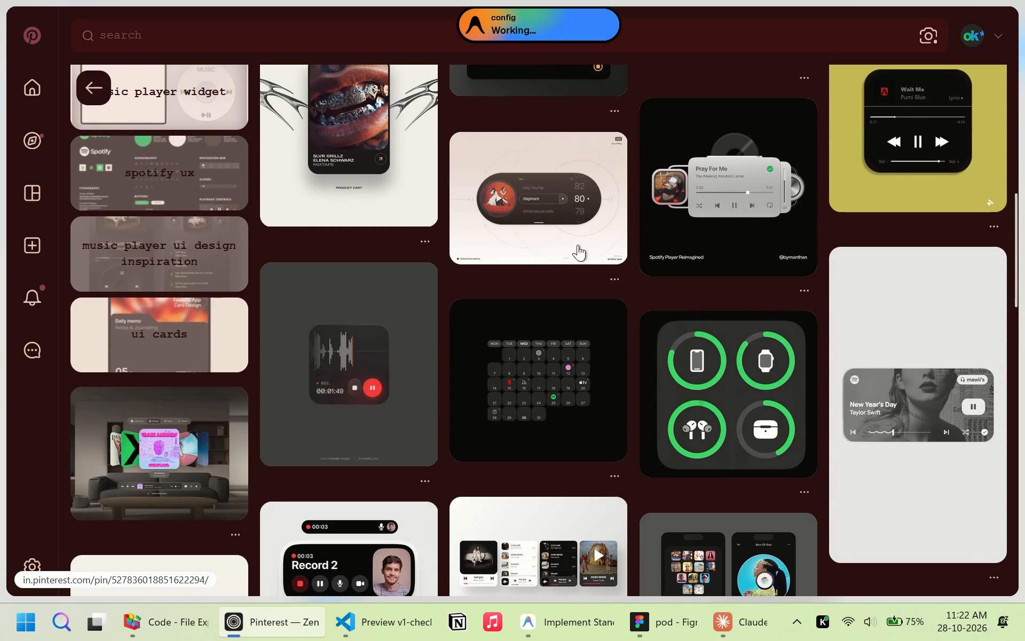
scroll(578, 246, down, 4)
scroll(616, 413, down, 2)
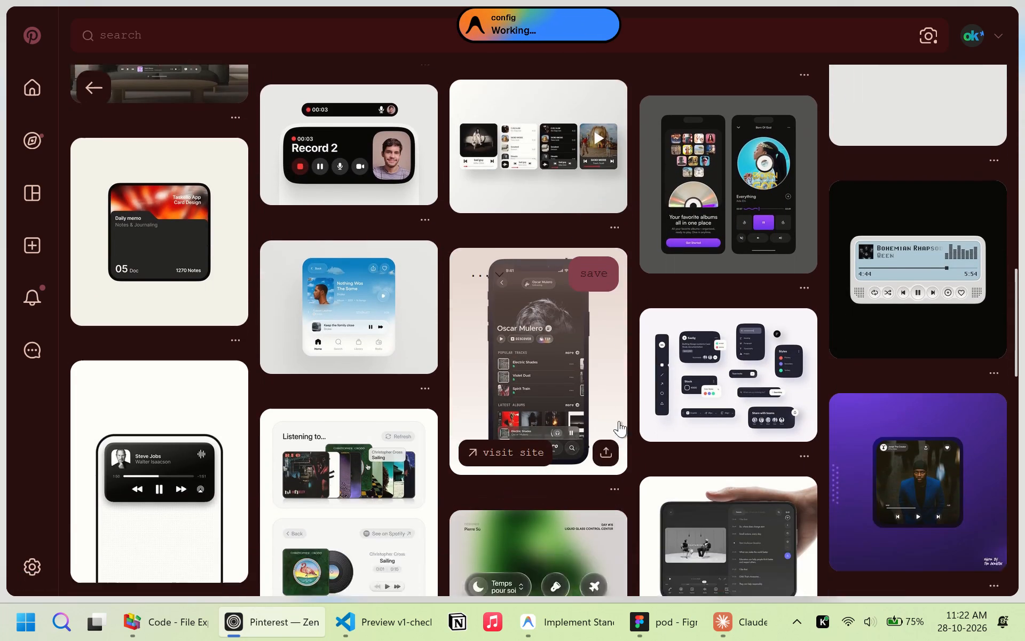
Return to Figma and move the play button from the loose controls frame into the card, between cover and progress bar.
click(668, 632)
click(582, 454)
scroll(580, 452, down, 2)
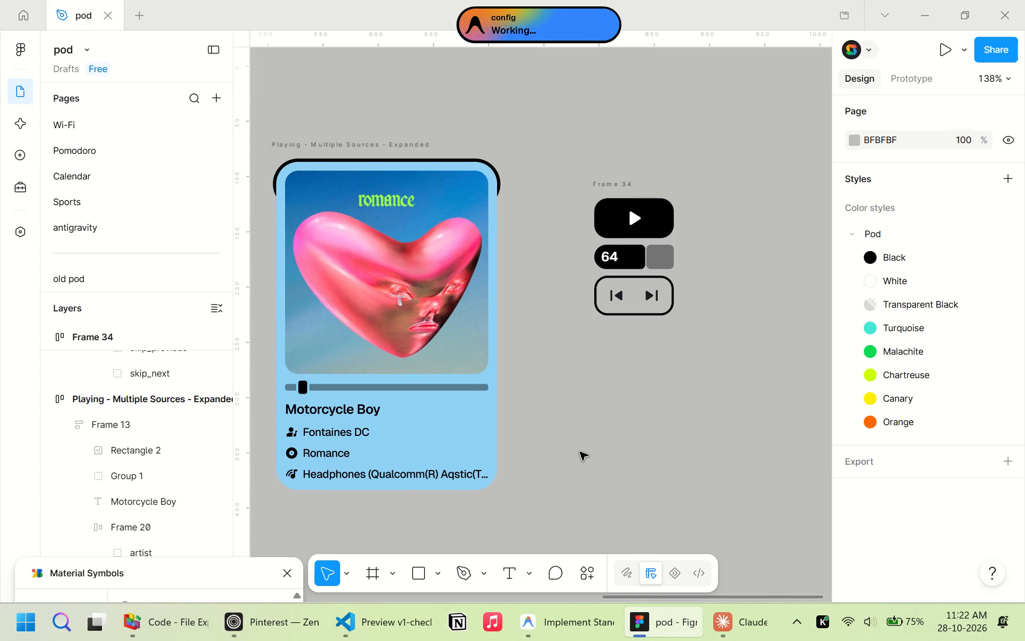
scroll(580, 452, down, 4)
scroll(580, 452, up, 6)
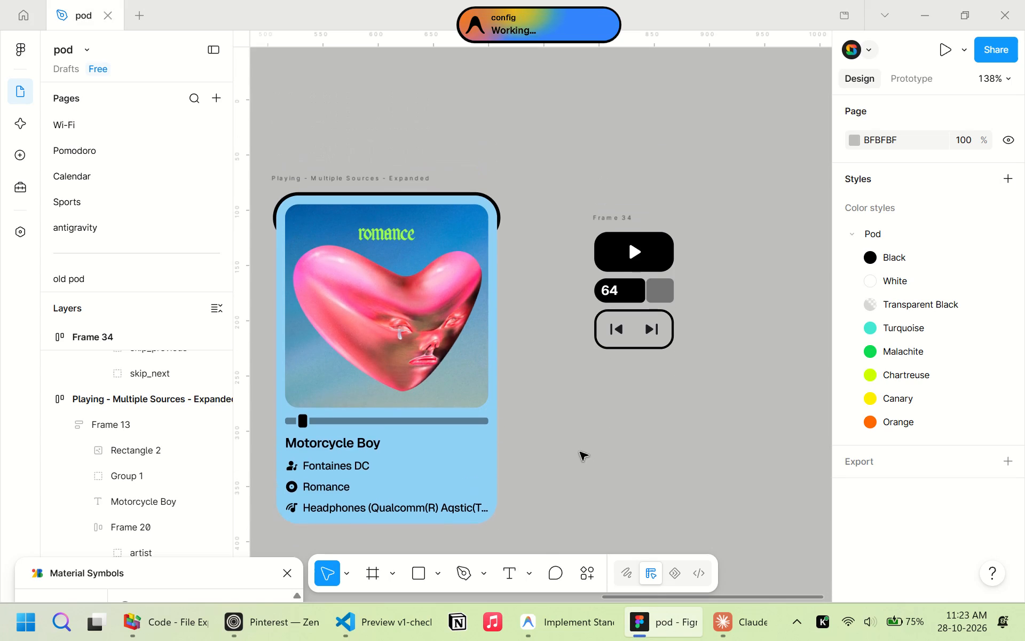
double_click(623, 247)
drag(648, 258, 377, 338)
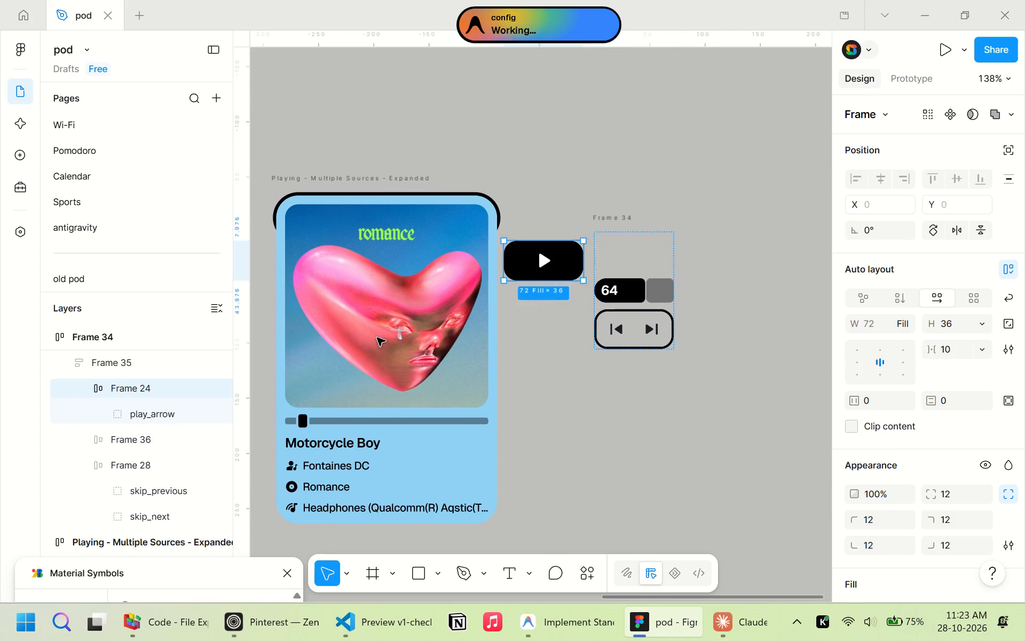
drag(377, 338, 380, 418)
click(543, 416)
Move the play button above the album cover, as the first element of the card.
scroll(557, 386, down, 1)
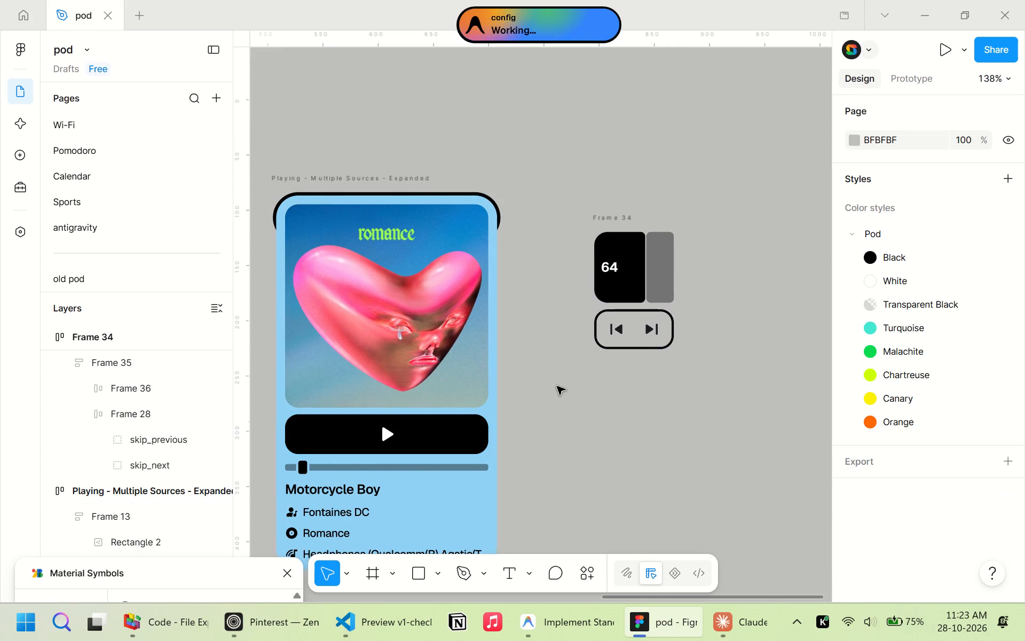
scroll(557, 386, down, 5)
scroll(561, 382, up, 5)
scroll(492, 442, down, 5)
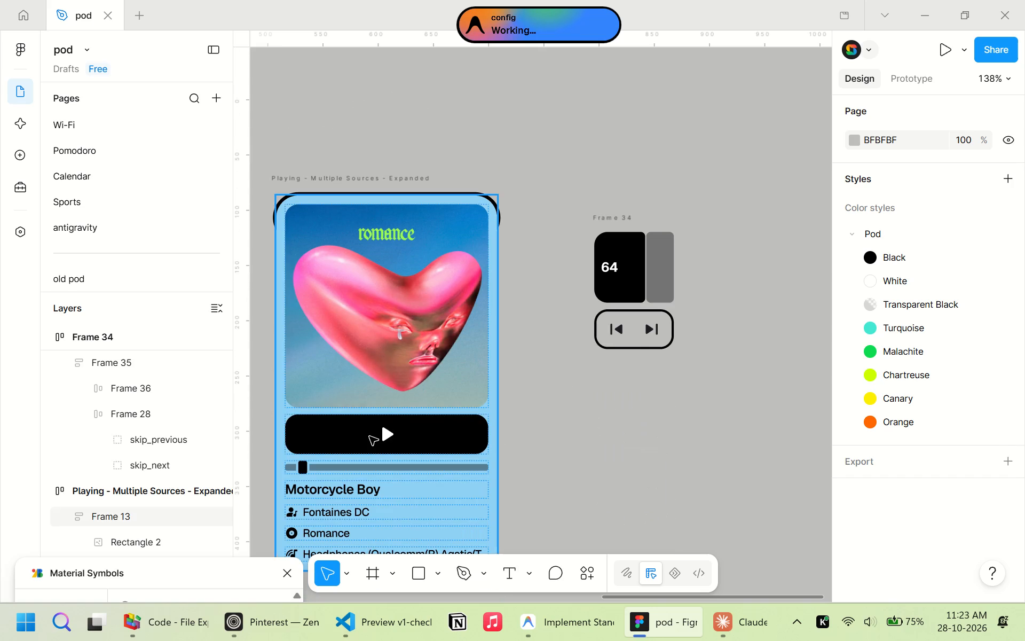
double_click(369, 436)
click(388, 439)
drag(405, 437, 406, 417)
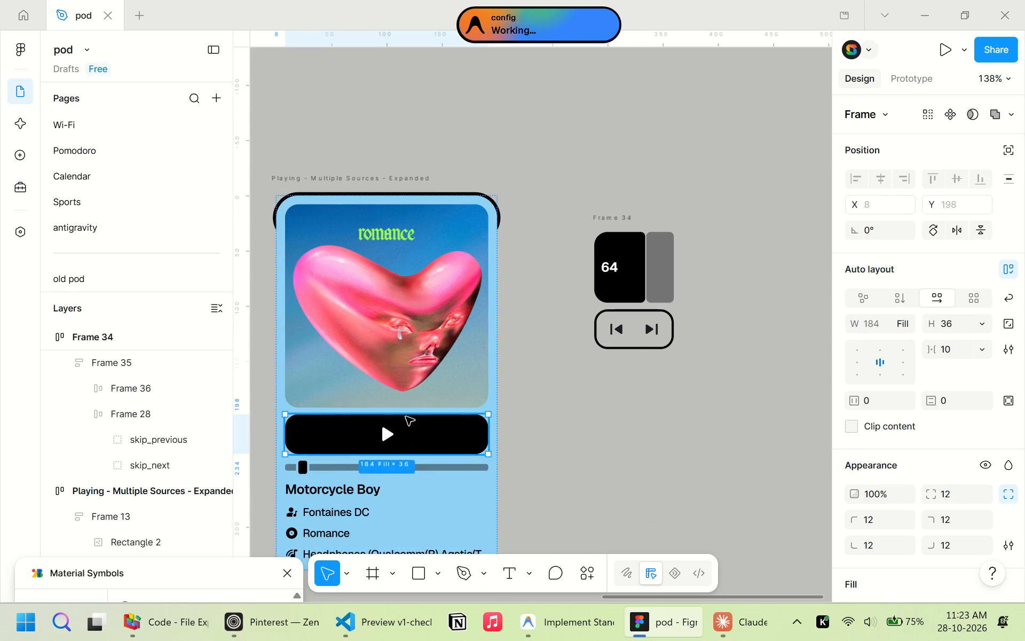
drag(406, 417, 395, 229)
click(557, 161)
Move the wide play button out of the card onto the empty canvas below the loose controls frame.
scroll(557, 171, down, 4)
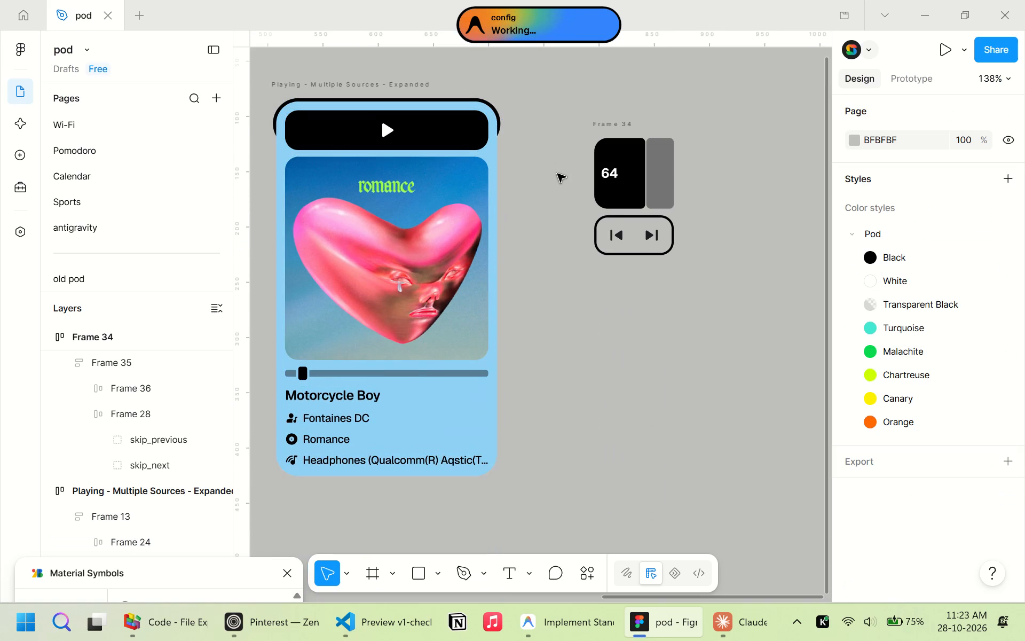
scroll(557, 174, down, 1)
scroll(557, 176, up, 2)
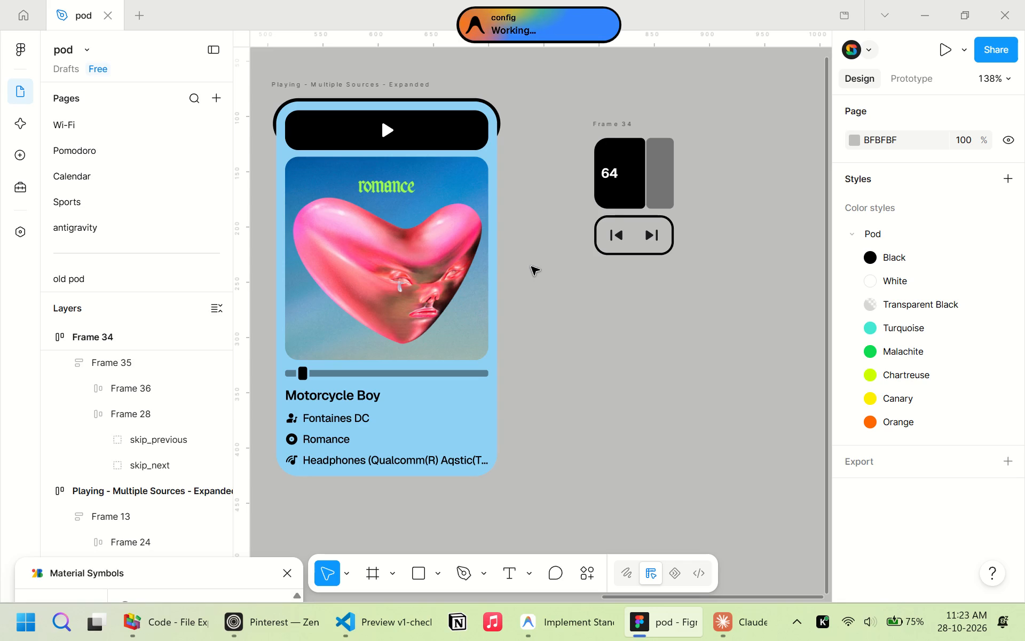
double_click(412, 136)
drag(405, 136, 693, 416)
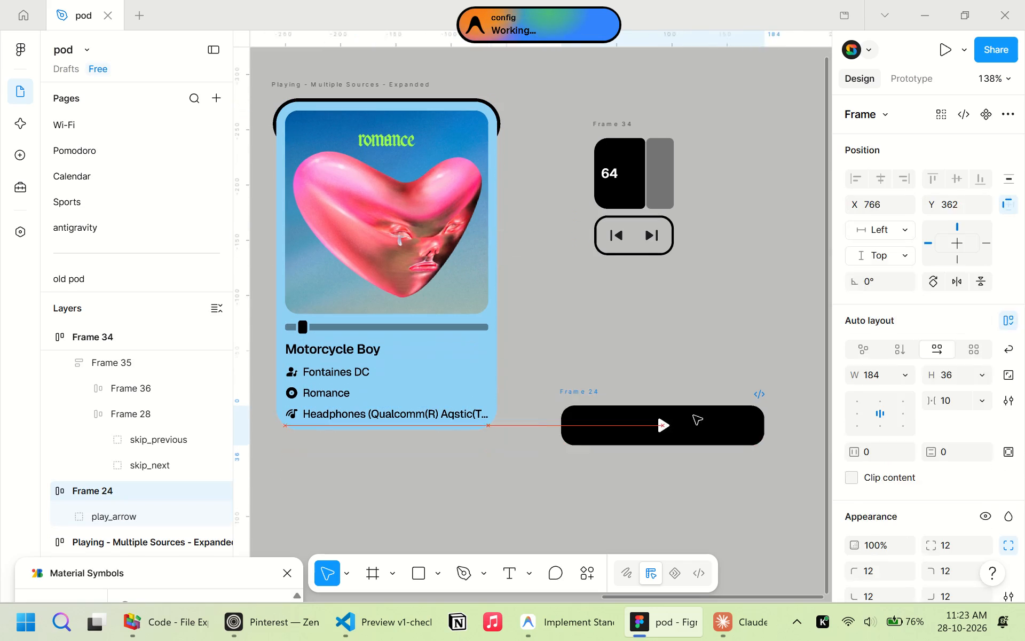
drag(693, 416, 690, 377)
Compare the reworked card with the neighbouring expanded card and the loose playback controls.
ctrl+scroll(607, 302, down, 5)
shift+scroll(609, 303, up, 4)
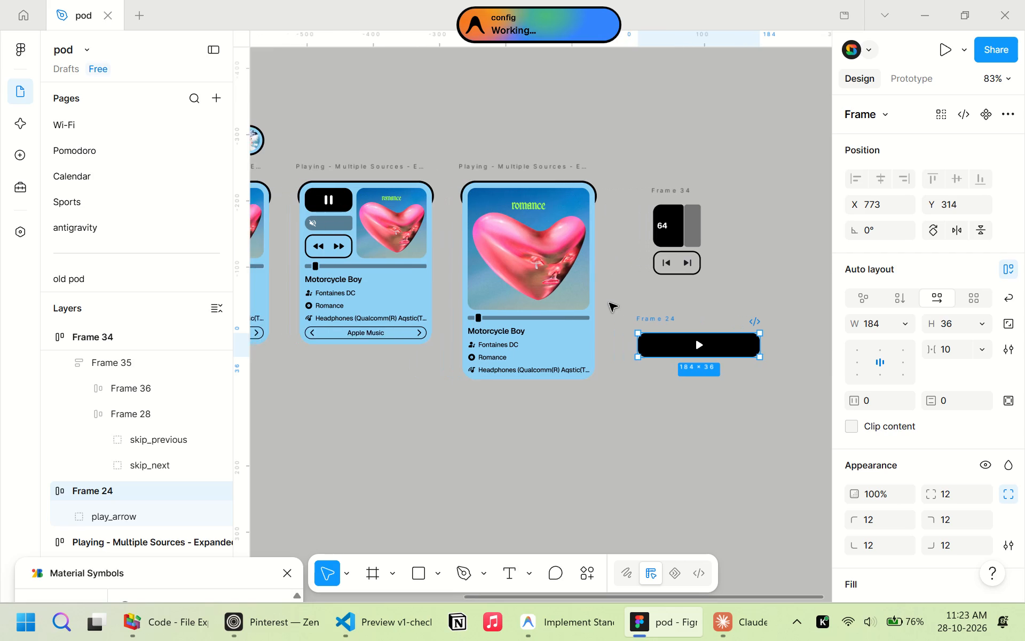
shift+scroll(609, 303, up, 7)
shift+scroll(609, 303, down, 8)
click(609, 303)
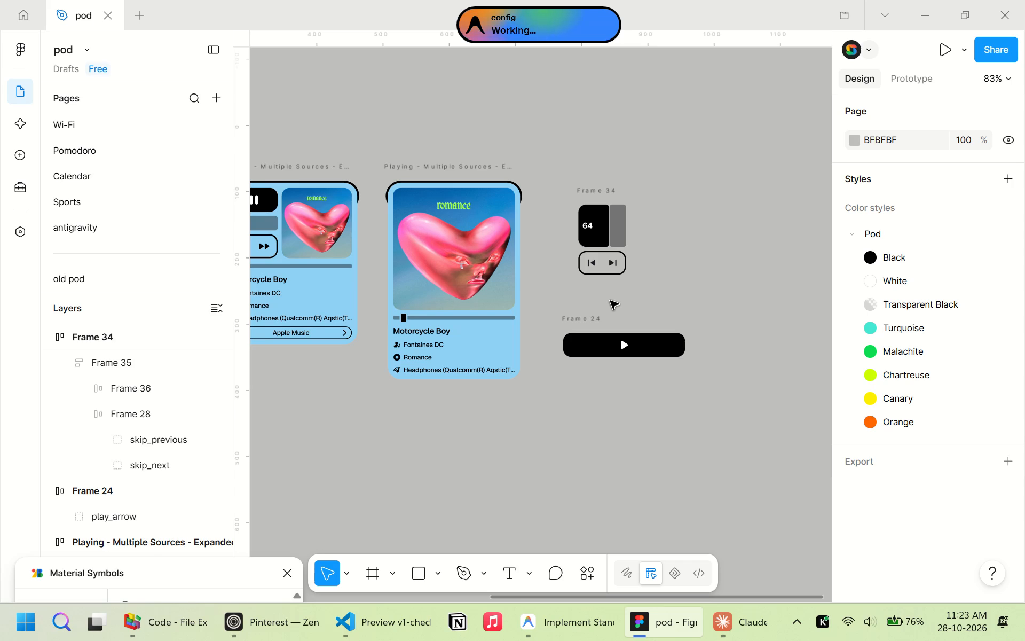
click(583, 318)
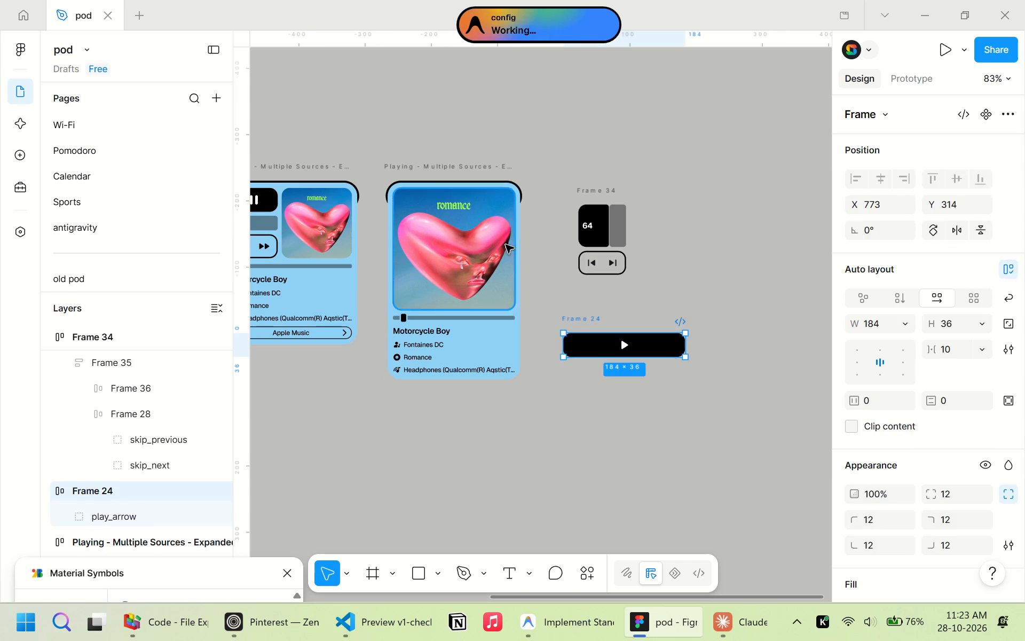
Set the width of the reworked card's album cover to 200, keeping it square.
ctrl+scroll(503, 241, up, 8)
double_click(453, 207)
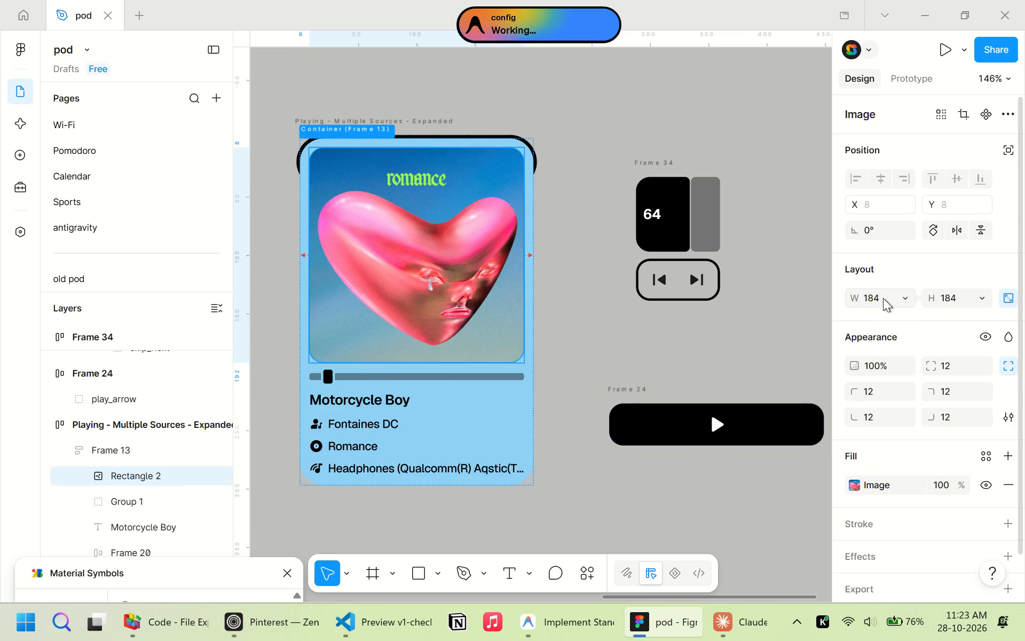
click(406, 139)
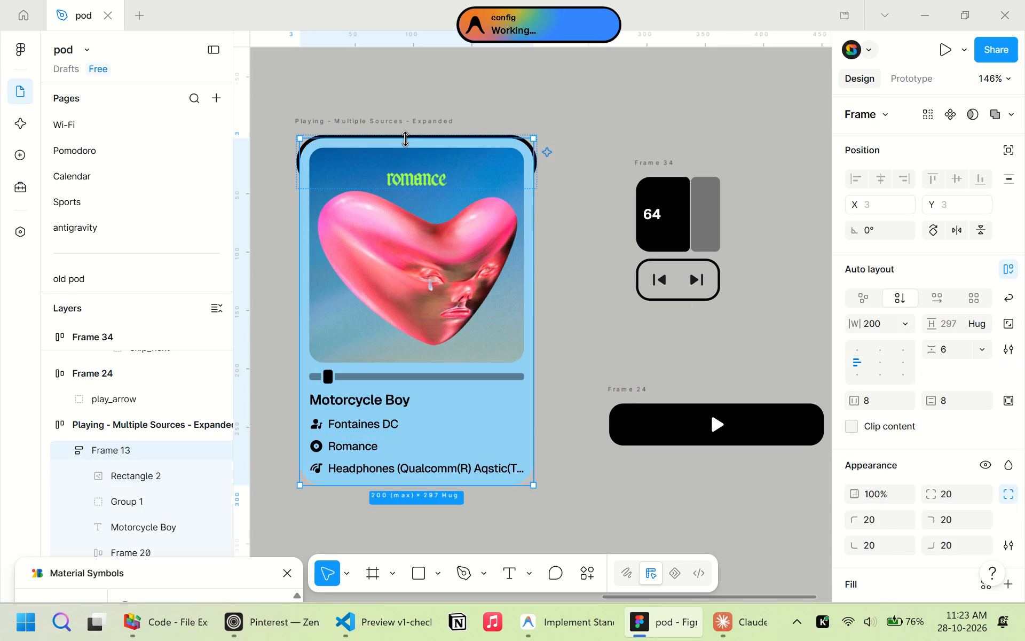
double_click(407, 228)
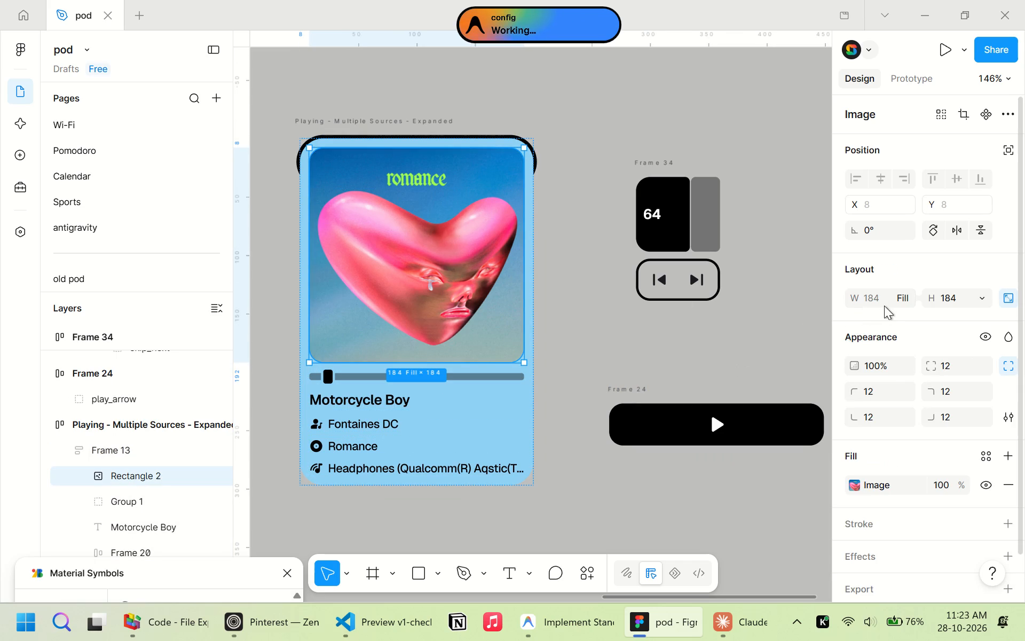
click(885, 296)
text(200)
key(Return)
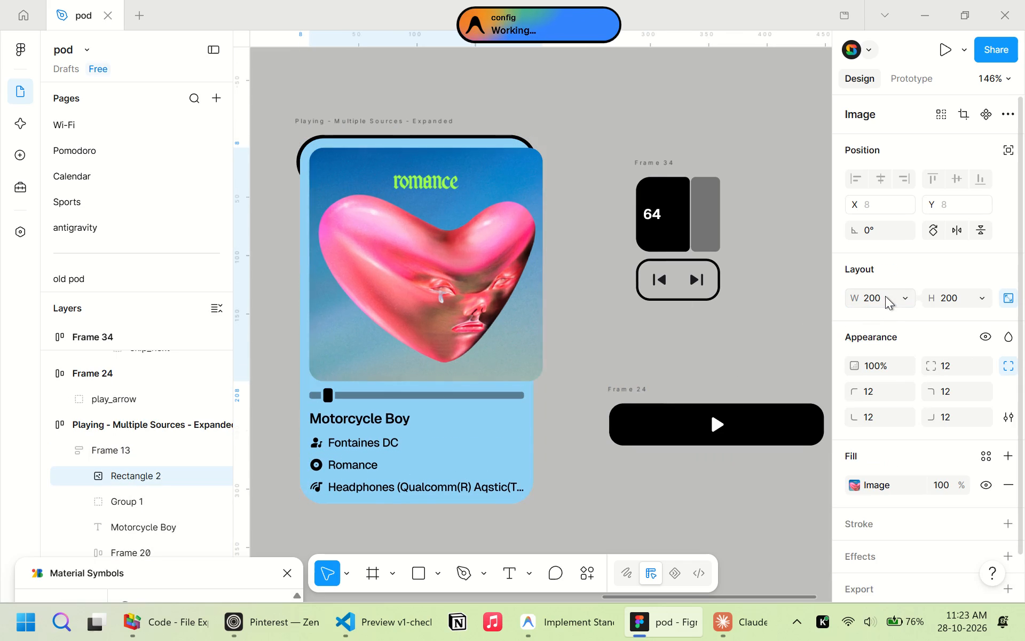
click(537, 118)
Set the alignment of the card's auto layout content to centre.
click(440, 282)
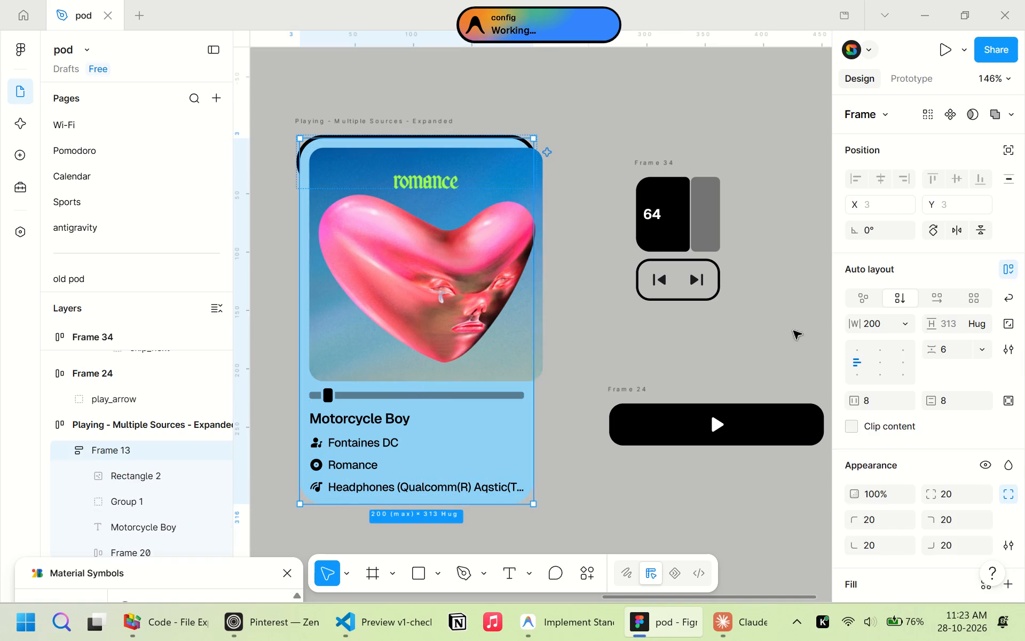
click(881, 364)
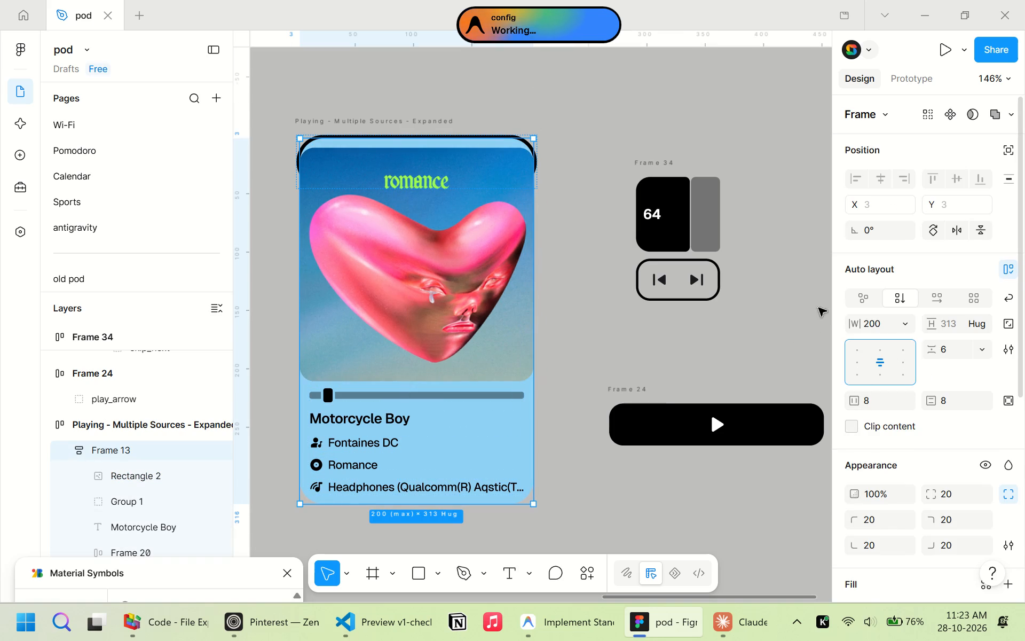
Set the vertical padding of the reworked card's content frame to 0.
click(655, 113)
click(460, 202)
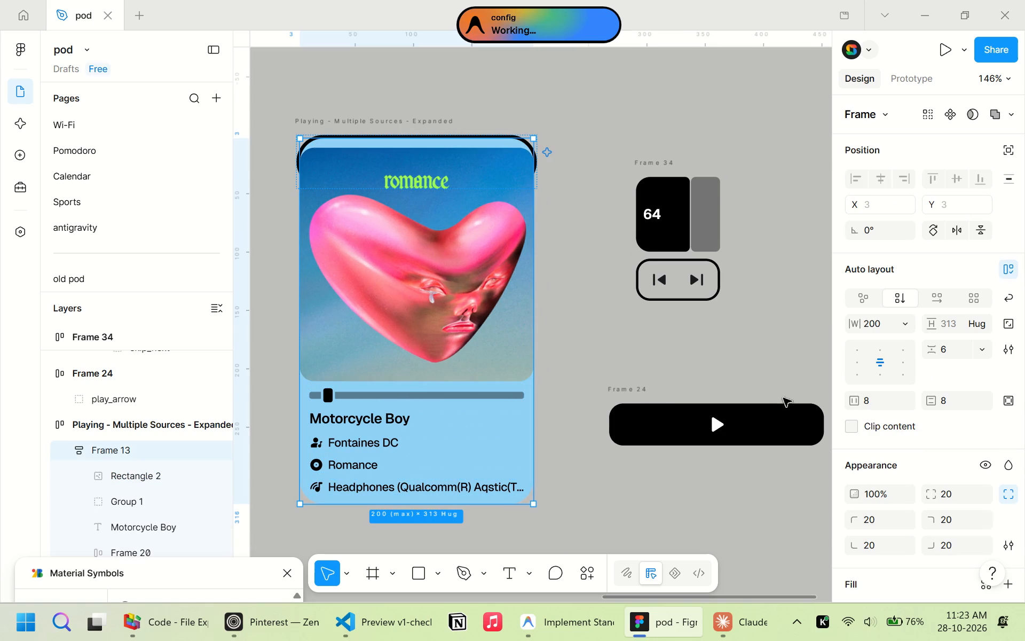
click(958, 402)
key(0)
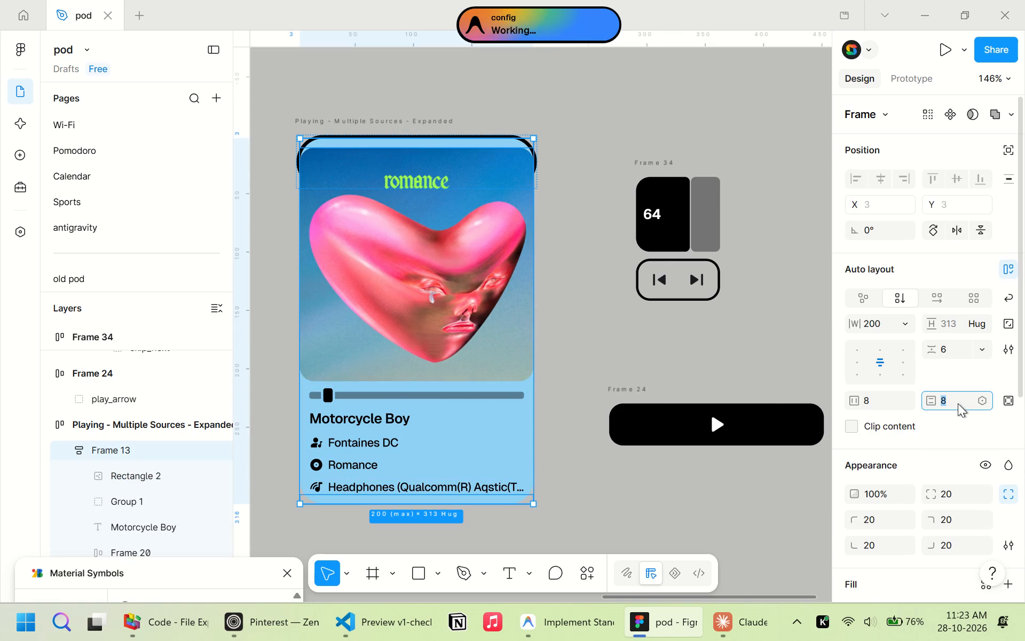
key(Return)
click(609, 131)
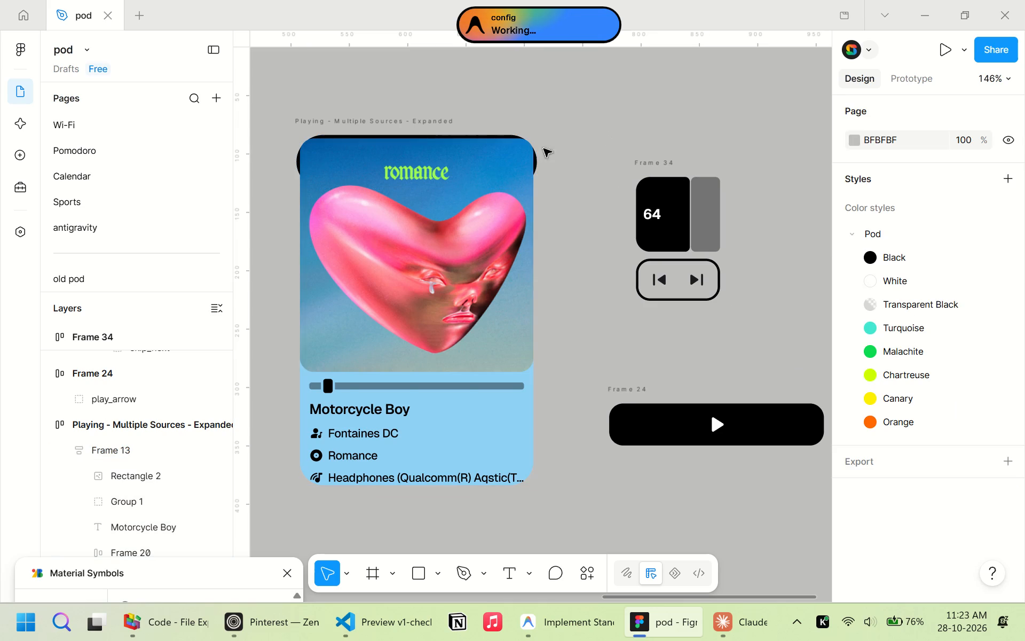
Set the corner radius of the reworked card's album cover to 20.
double_click(458, 184)
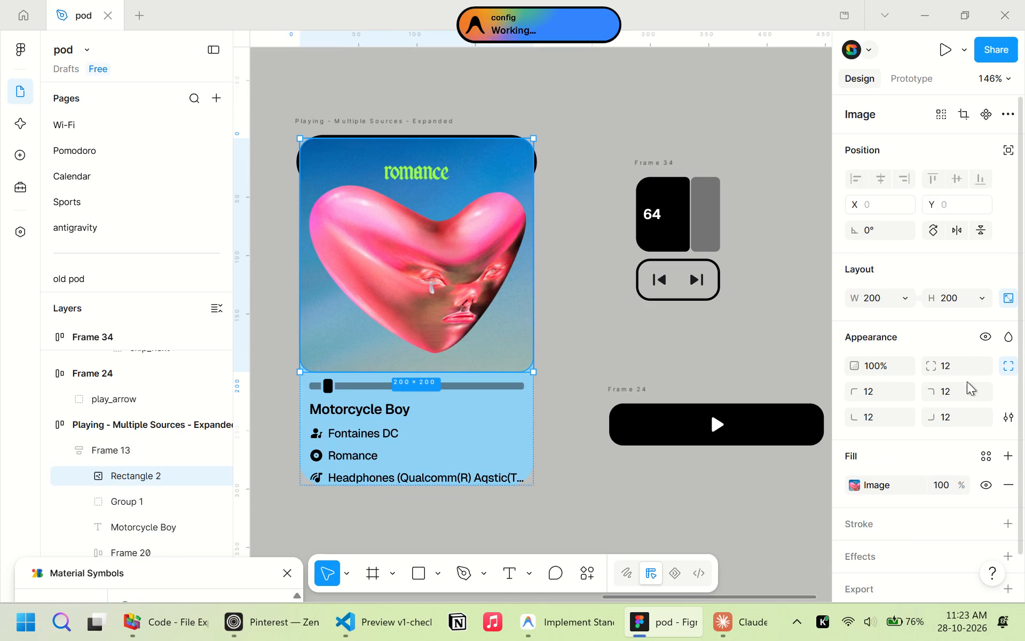
click(963, 376)
click(960, 373)
text(20)
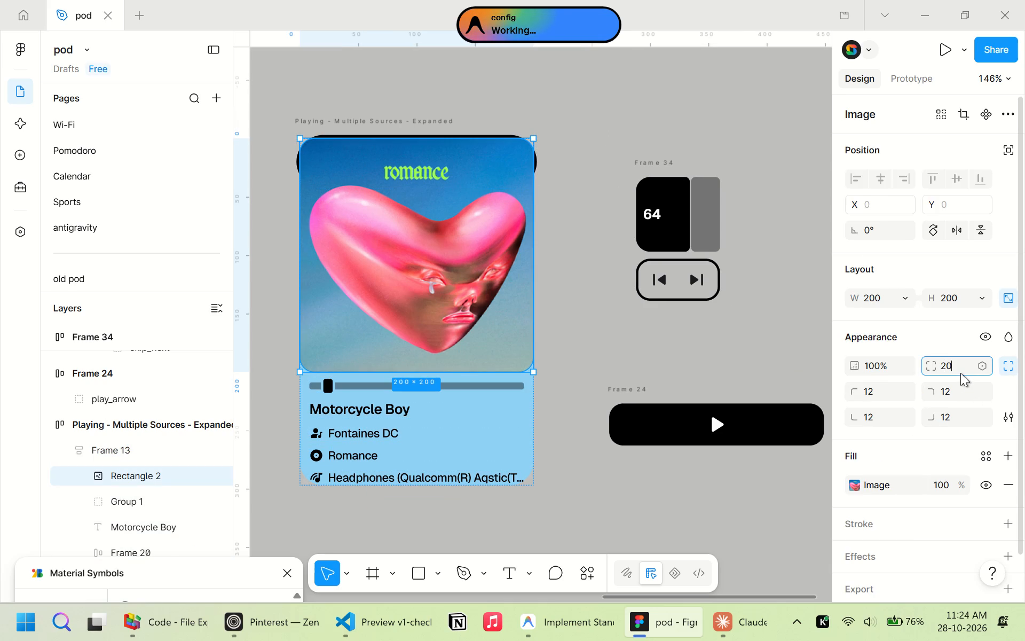
key(Return)
click(607, 114)
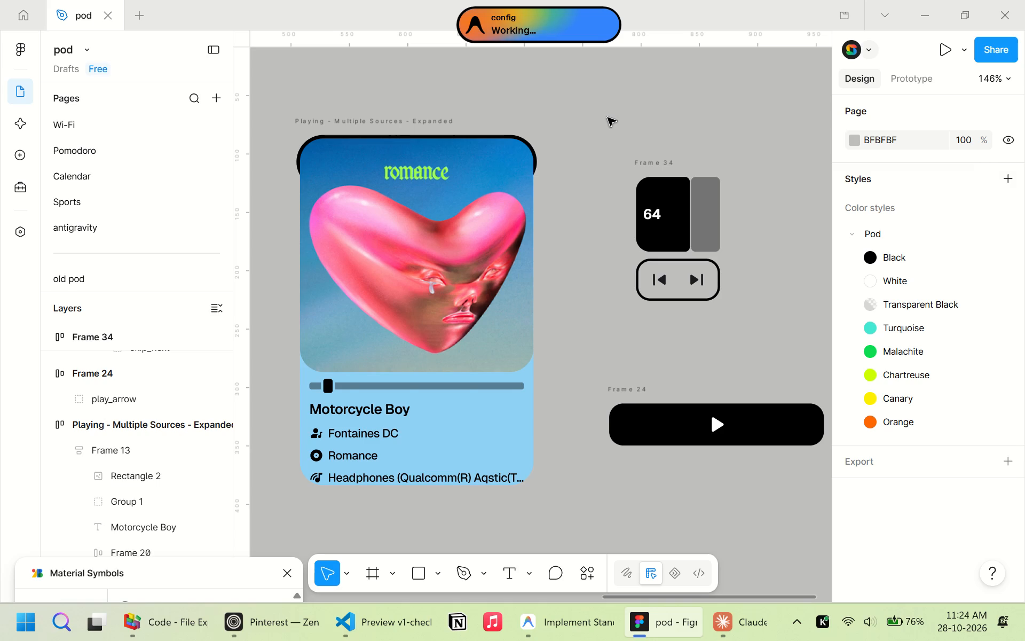
Move the progress bar, song title, and artist, album and headphones rows out of the card, below the loose play button.
double_click(411, 385)
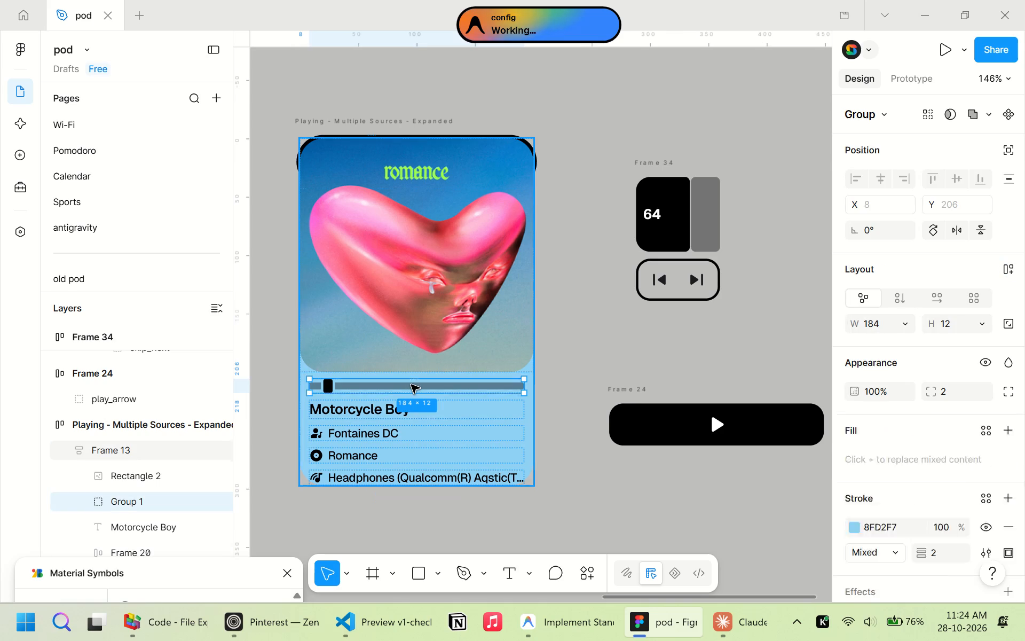
shift+click(384, 407)
shift+click(376, 426)
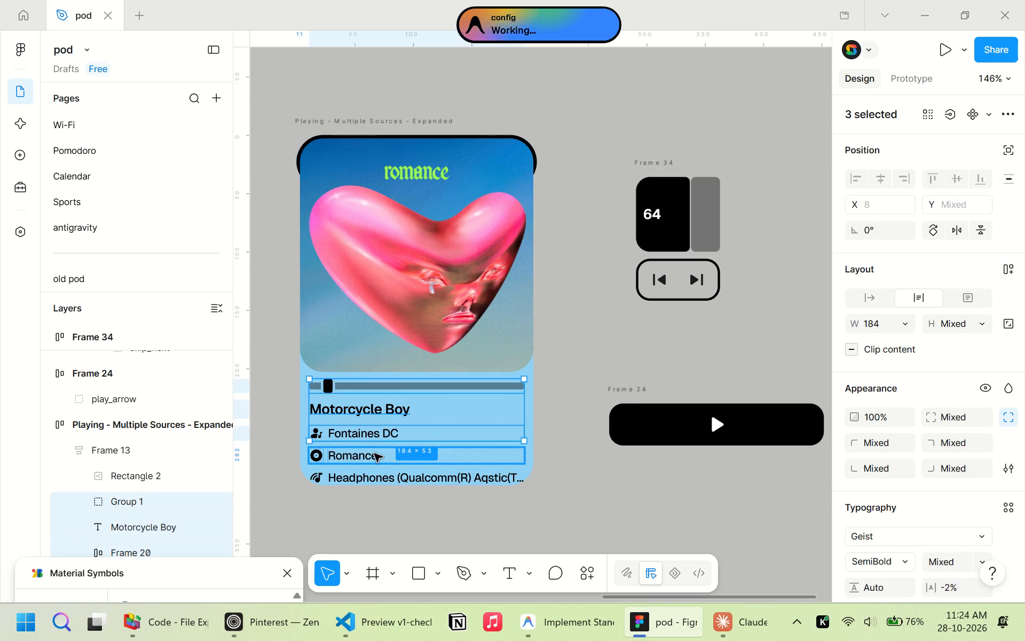
shift+click(374, 454)
shift+click(373, 479)
drag(384, 391, 489, 422)
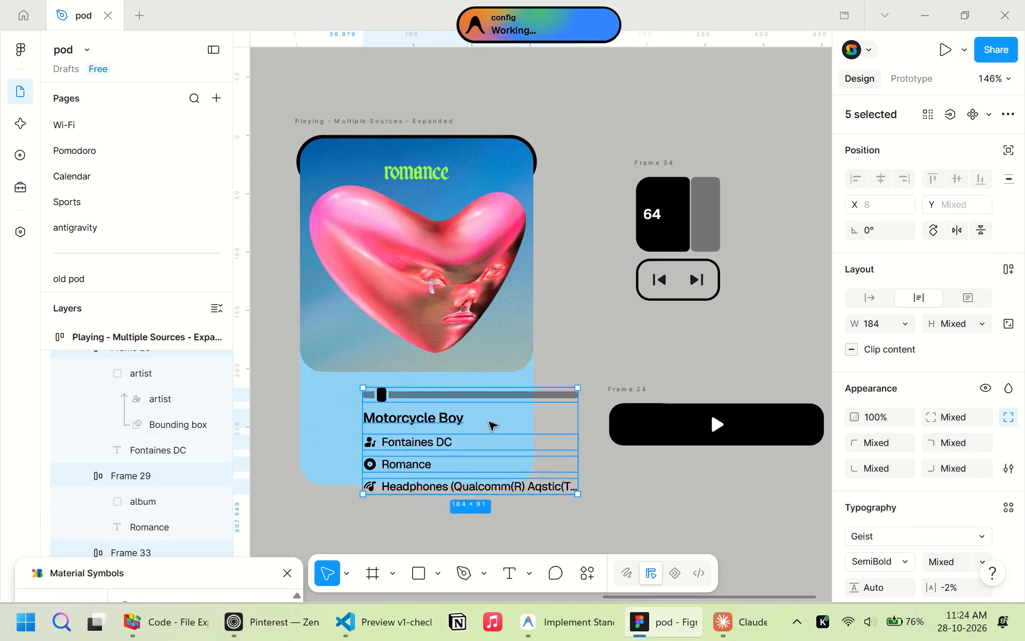
drag(489, 422, 694, 487)
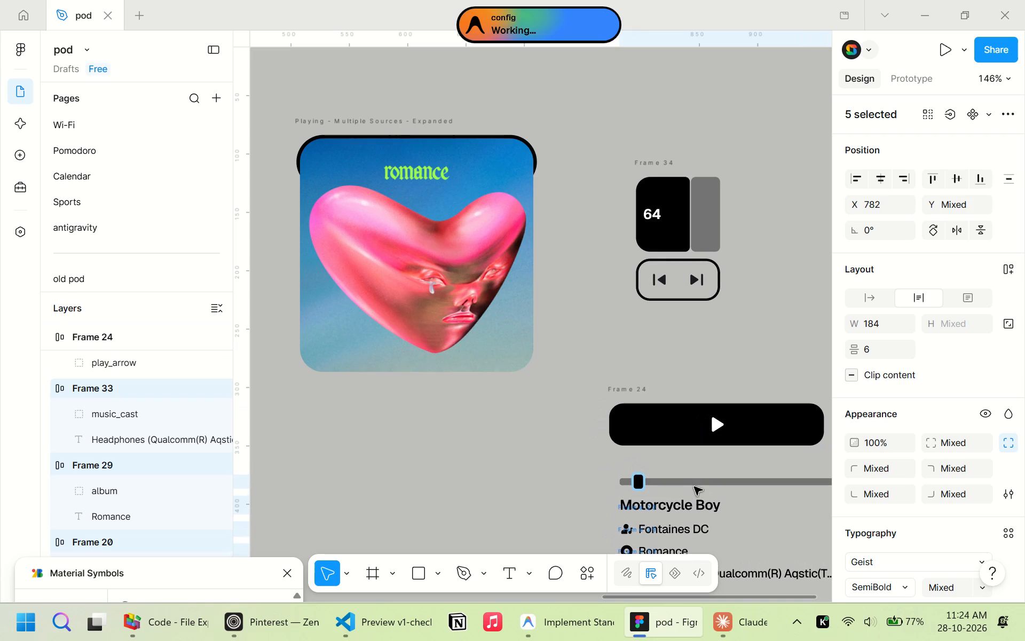
drag(694, 487, 683, 483)
drag(594, 322, 594, 330)
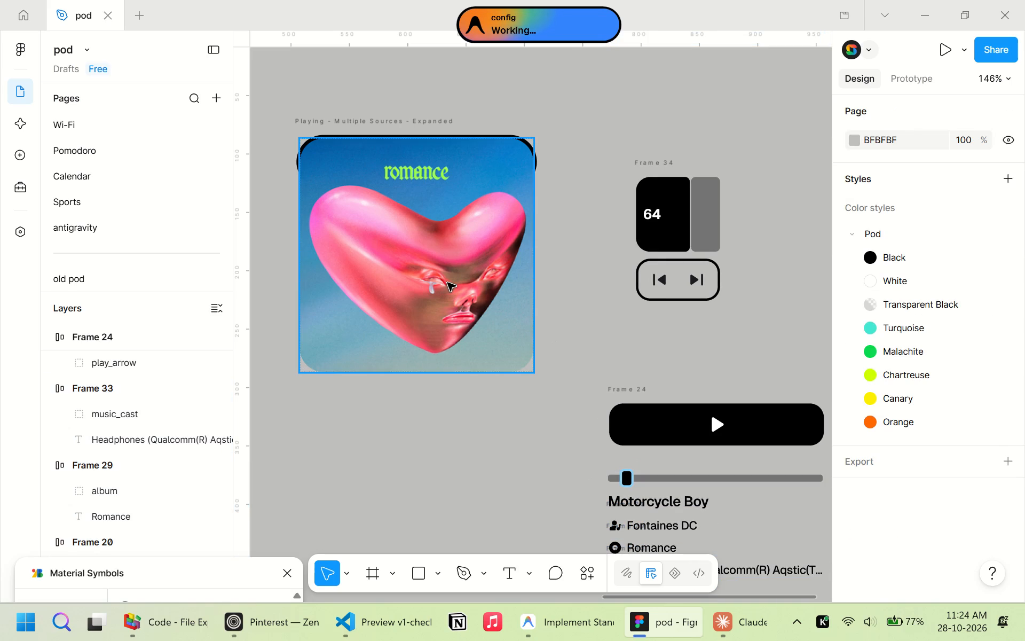
Compare the cover-only card with the neighbouring expanded cards and the loose playback elements.
click(447, 283)
click(603, 345)
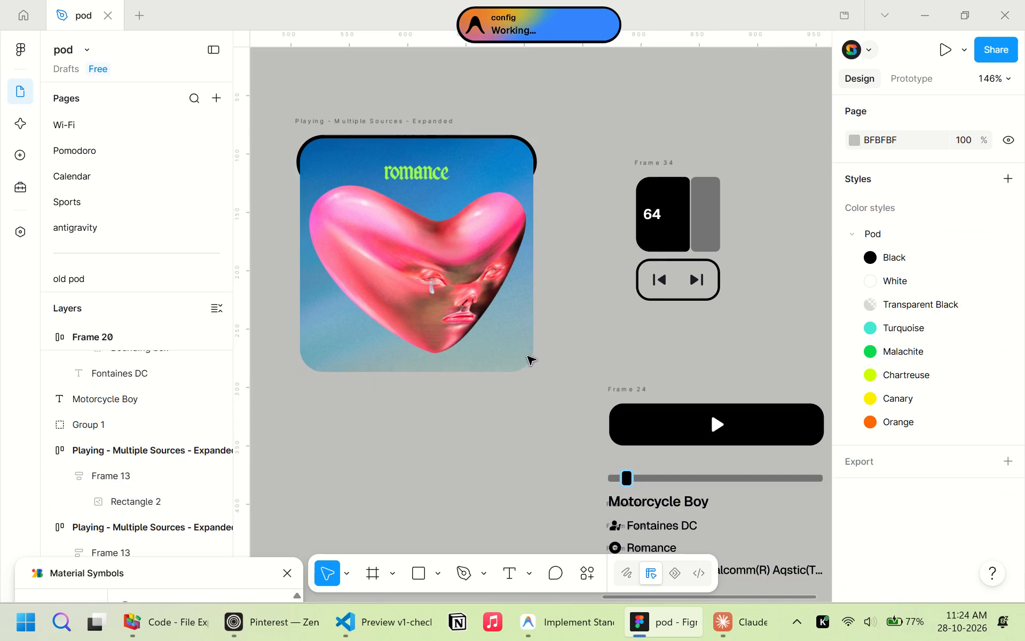
ctrl+scroll(537, 282, down, 4)
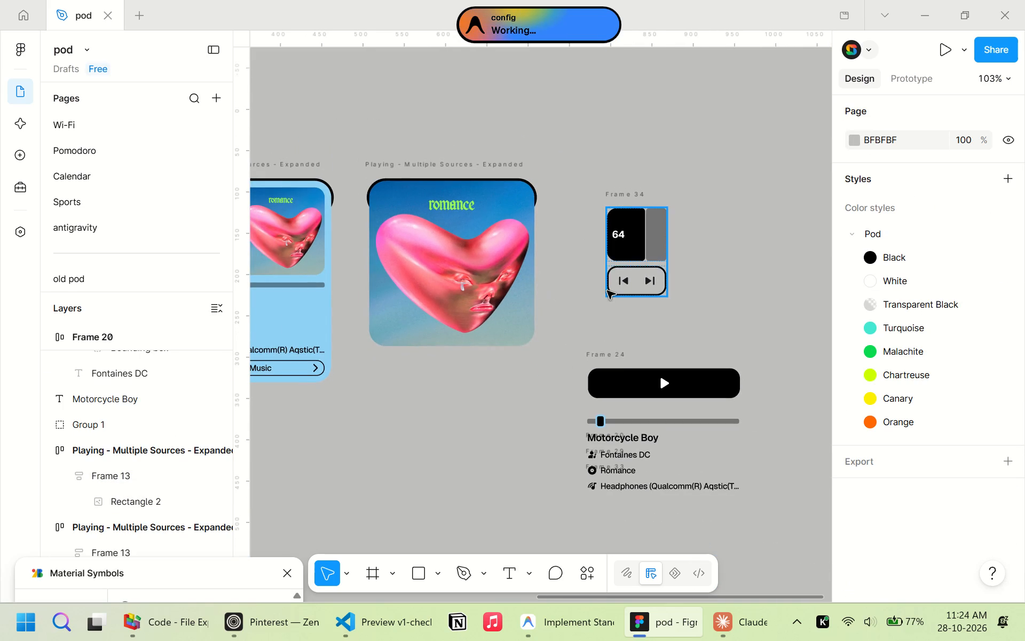
shift+scroll(607, 291, up, 9)
shift+scroll(592, 316, down, 3)
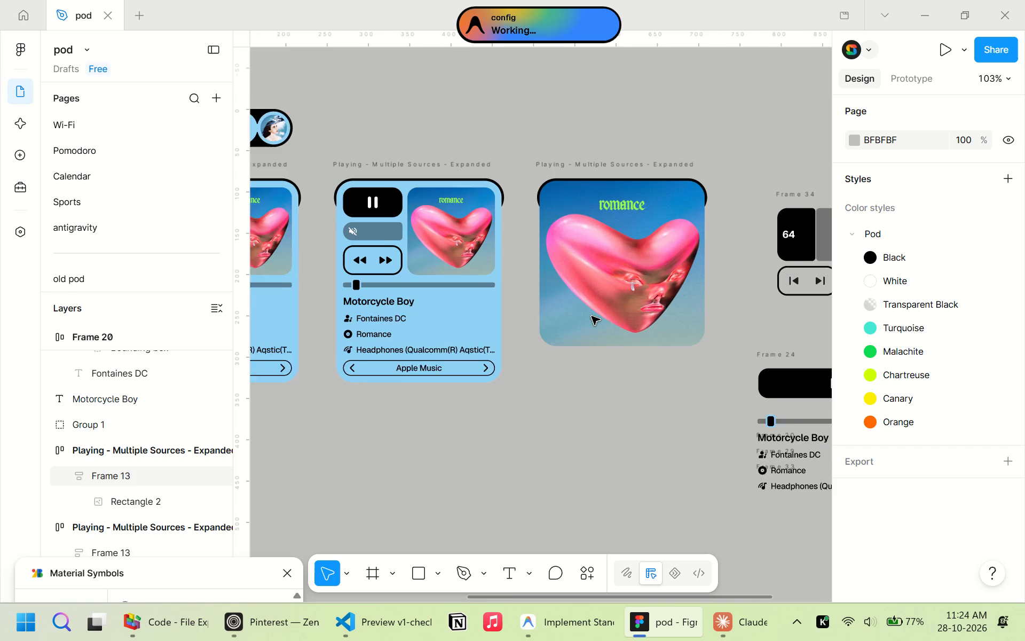
shift+scroll(592, 316, up, 1)
shift+scroll(592, 316, down, 6)
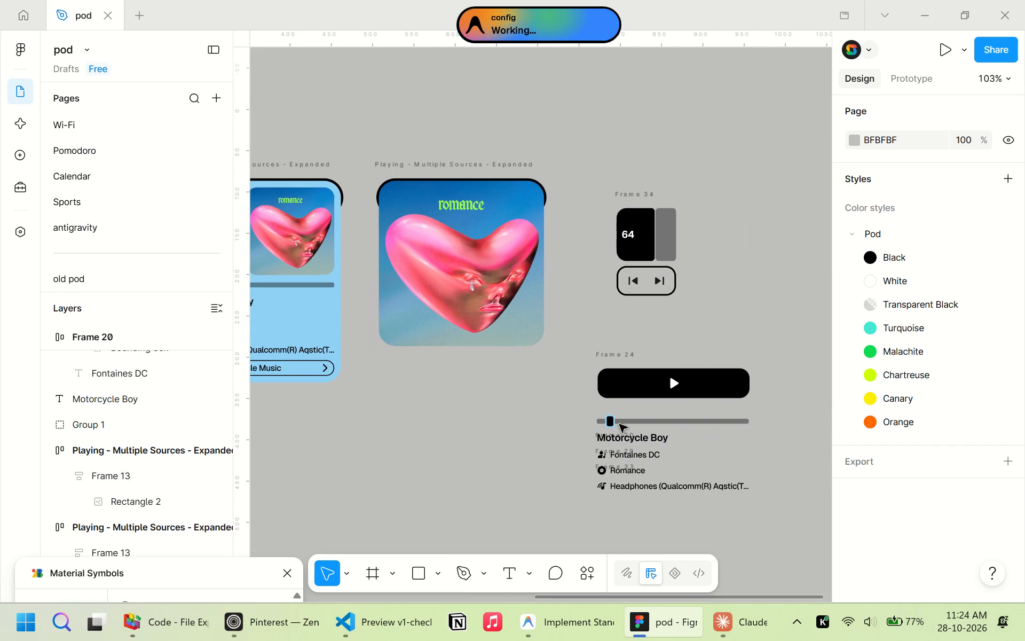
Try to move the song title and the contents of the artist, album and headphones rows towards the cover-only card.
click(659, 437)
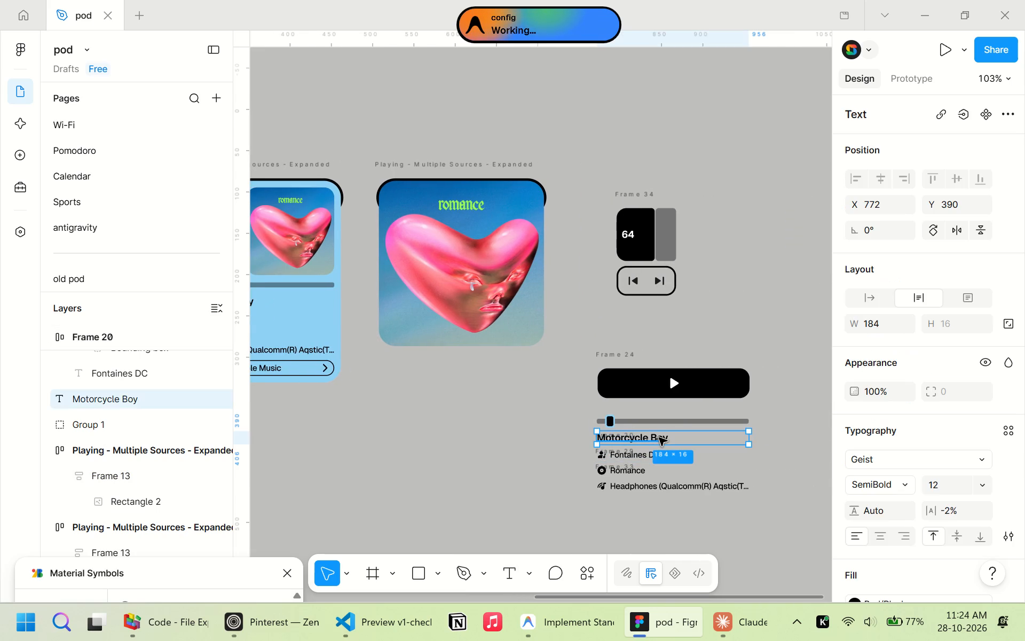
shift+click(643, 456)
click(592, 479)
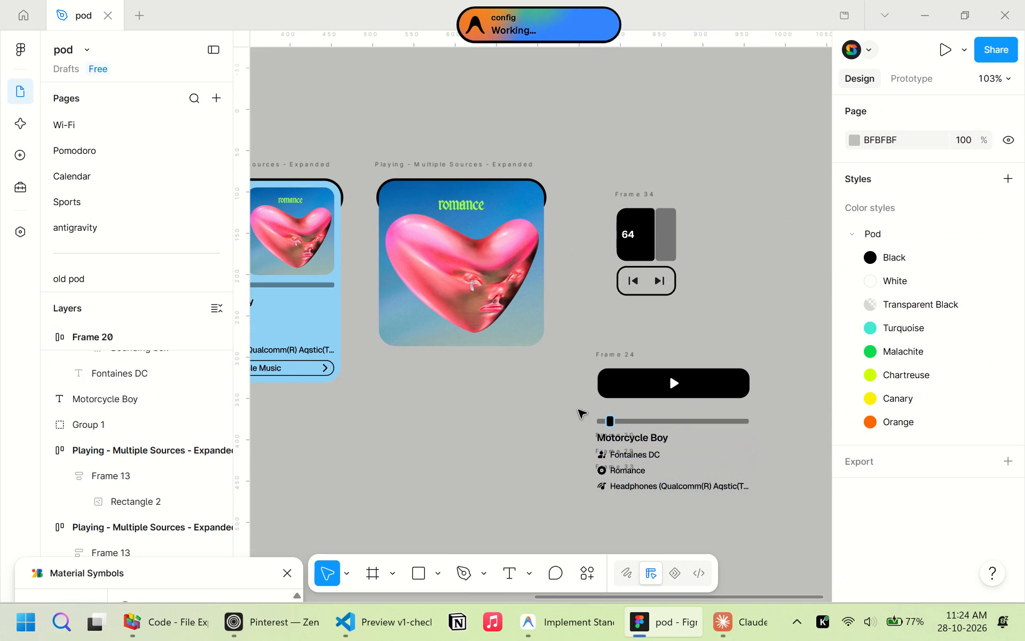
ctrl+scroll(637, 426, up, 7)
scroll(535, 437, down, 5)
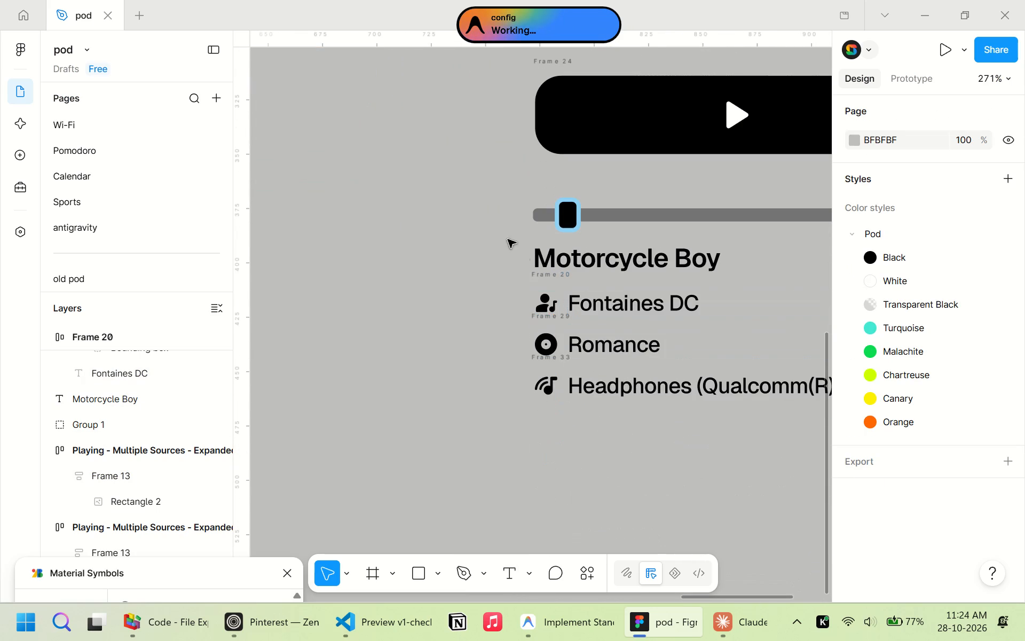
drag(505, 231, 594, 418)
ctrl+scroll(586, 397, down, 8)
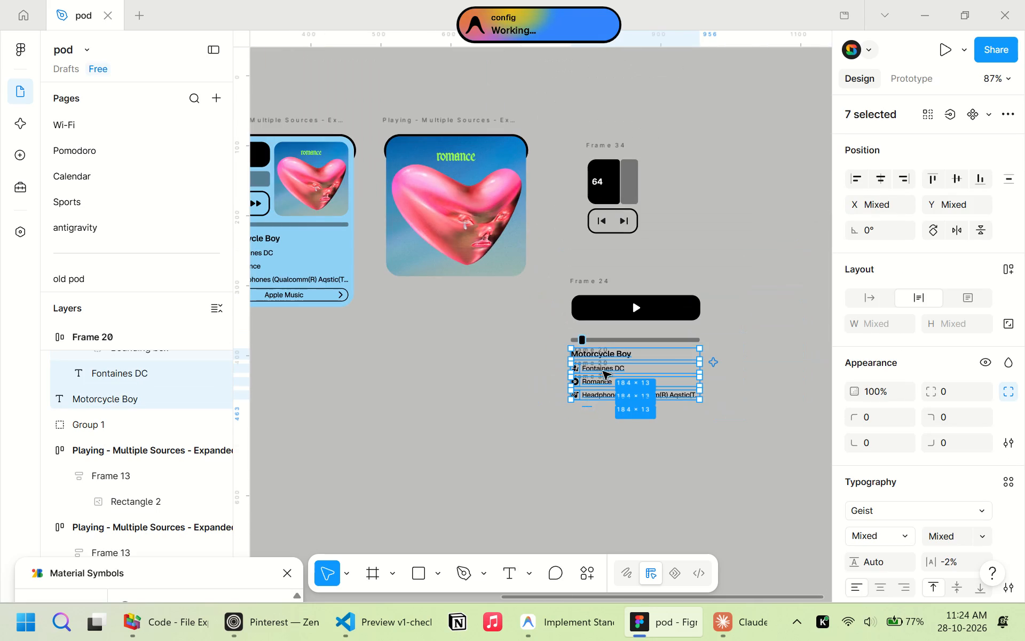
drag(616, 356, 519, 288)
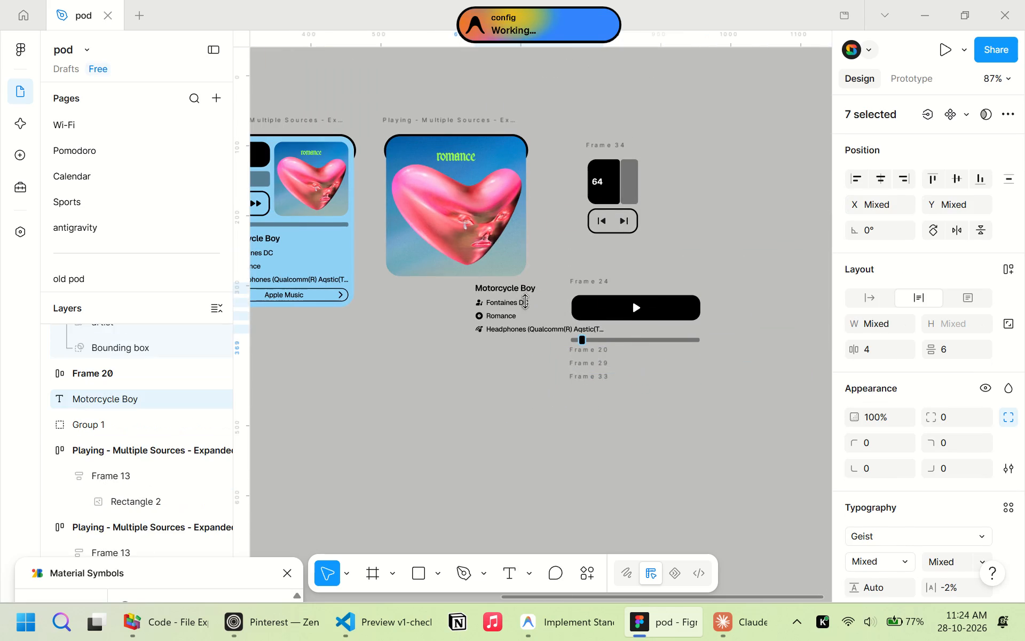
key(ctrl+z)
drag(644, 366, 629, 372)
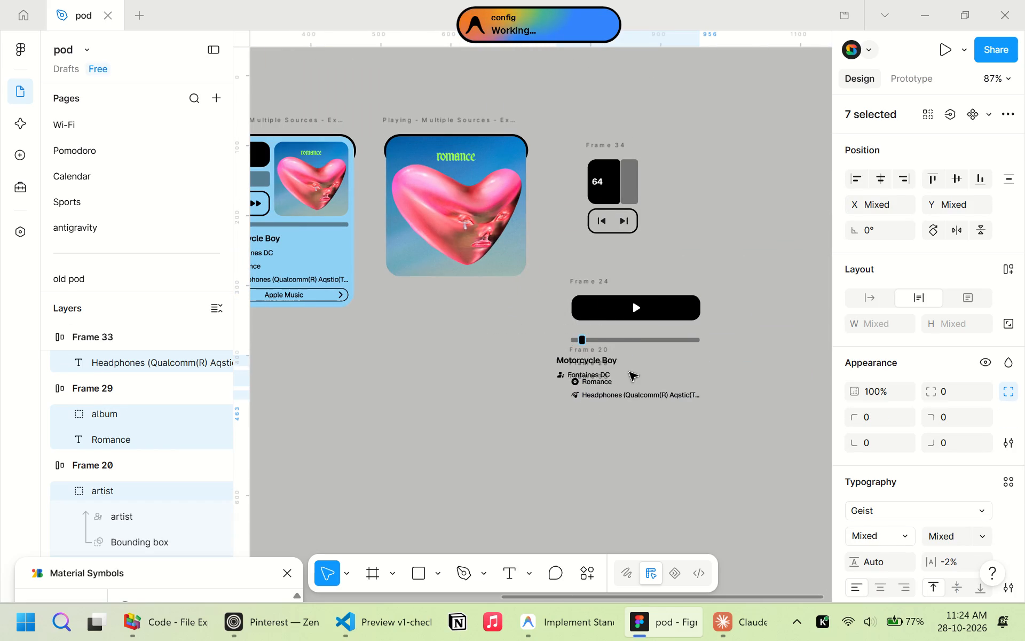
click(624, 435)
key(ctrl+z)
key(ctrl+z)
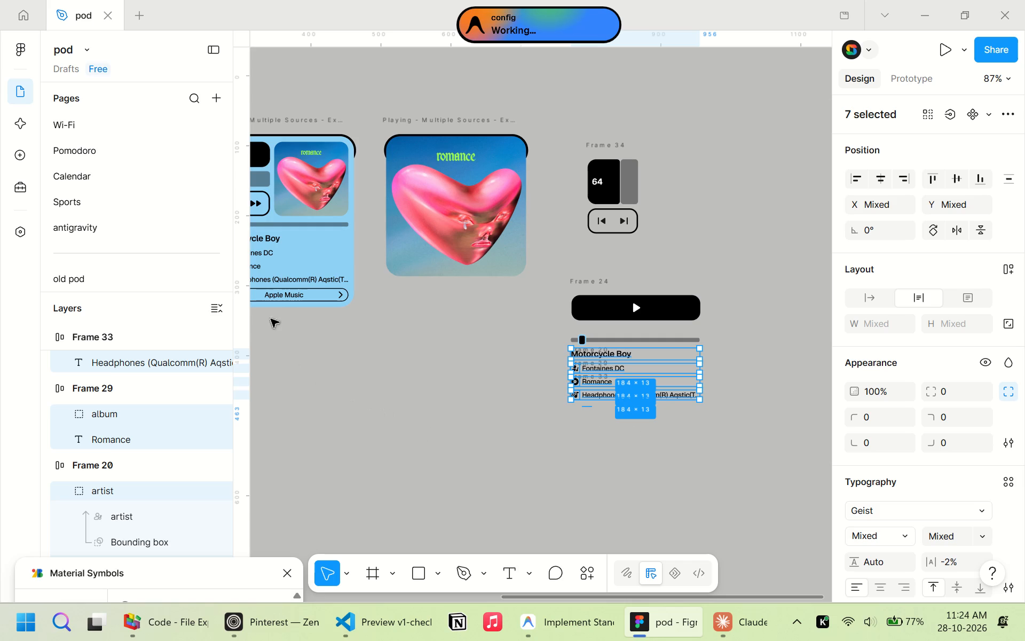
Collapse all the layers in the layer list.
click(218, 307)
click(395, 395)
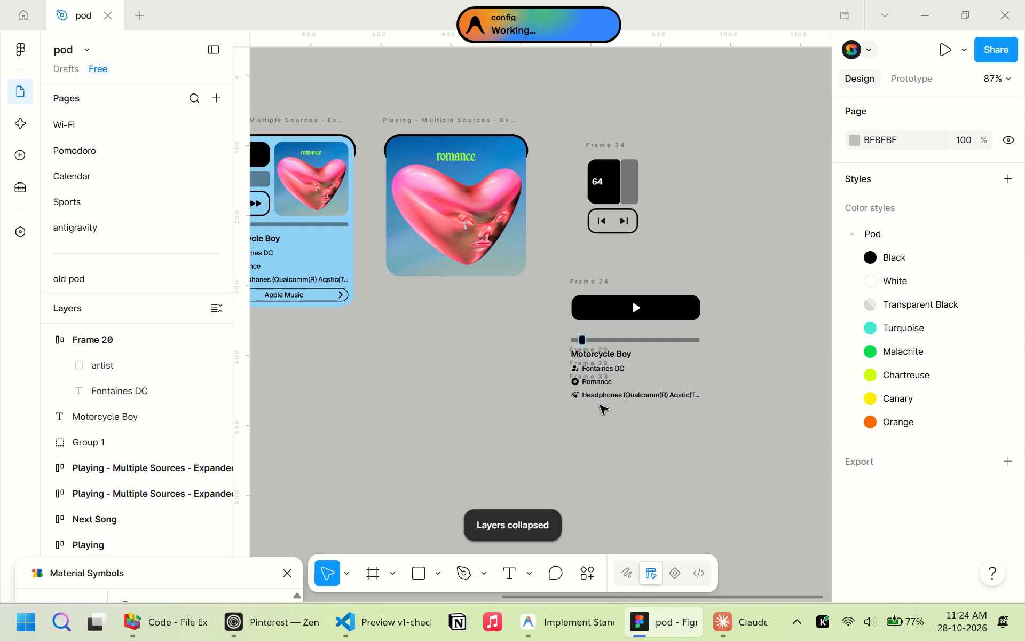
Move the loose headphones row down to about Y 475, separating it from the album row.
click(613, 393)
ctrl+scroll(613, 393, up, 6)
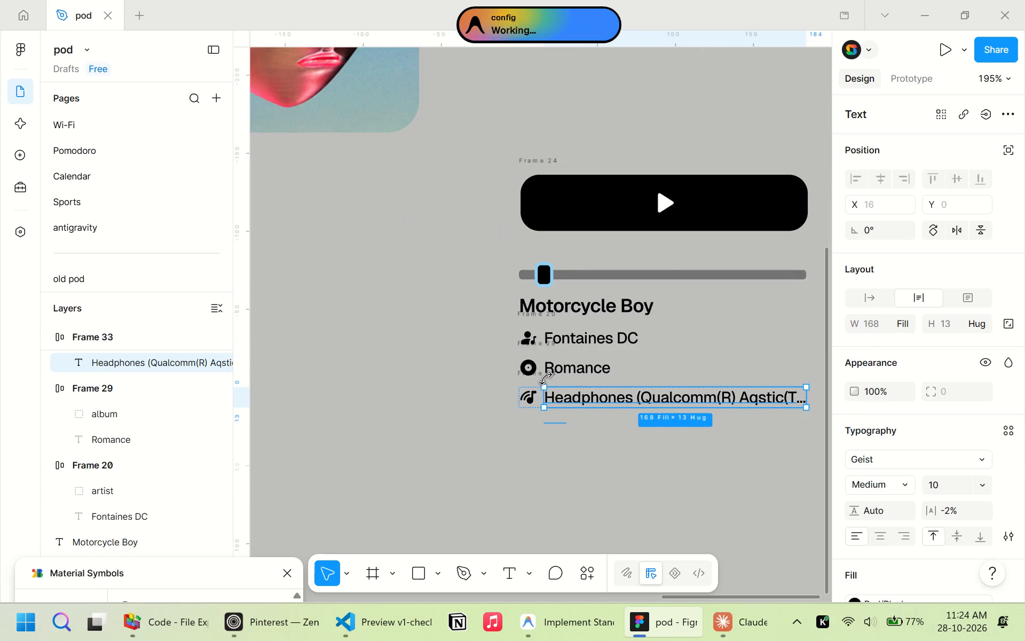
click(547, 370)
drag(547, 370, 545, 403)
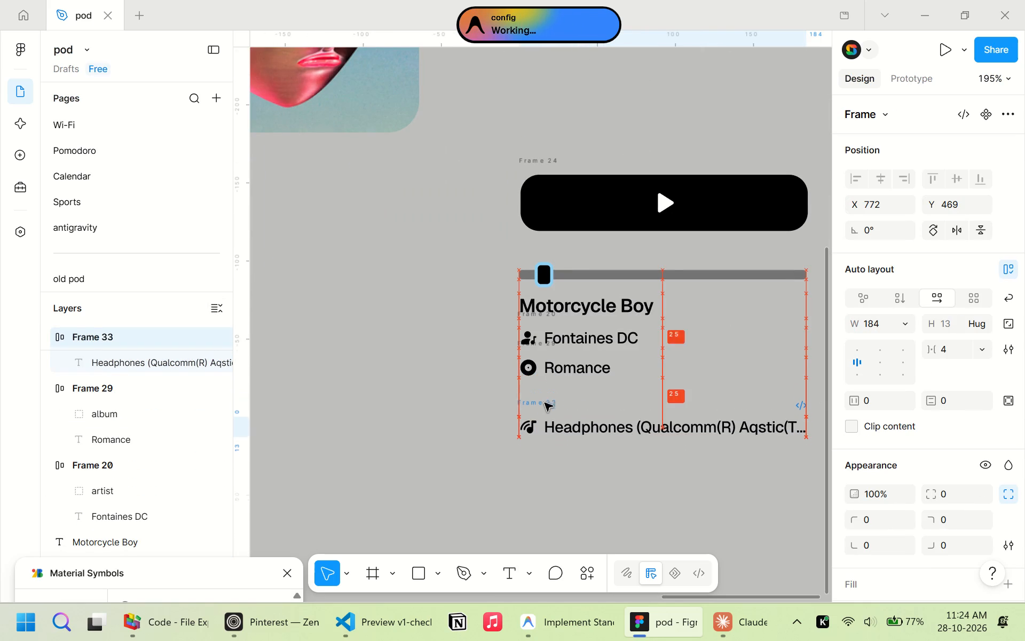
drag(545, 403, 545, 408)
click(557, 388)
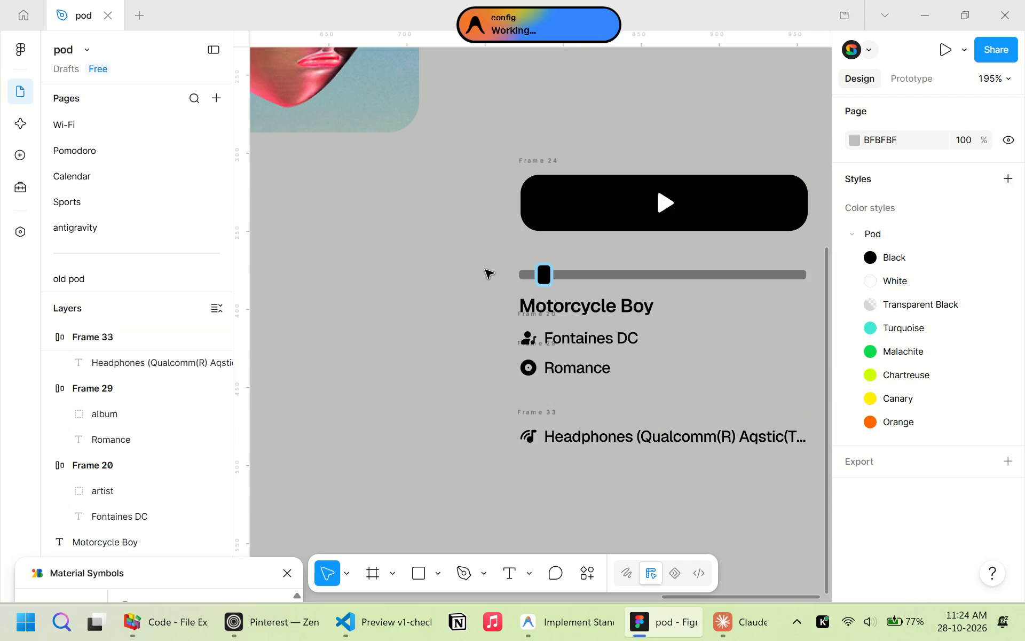
Move the song title and the artist, album and headphones rows together to X 552, below the cover-only card.
drag(485, 270, 646, 501)
click(664, 407)
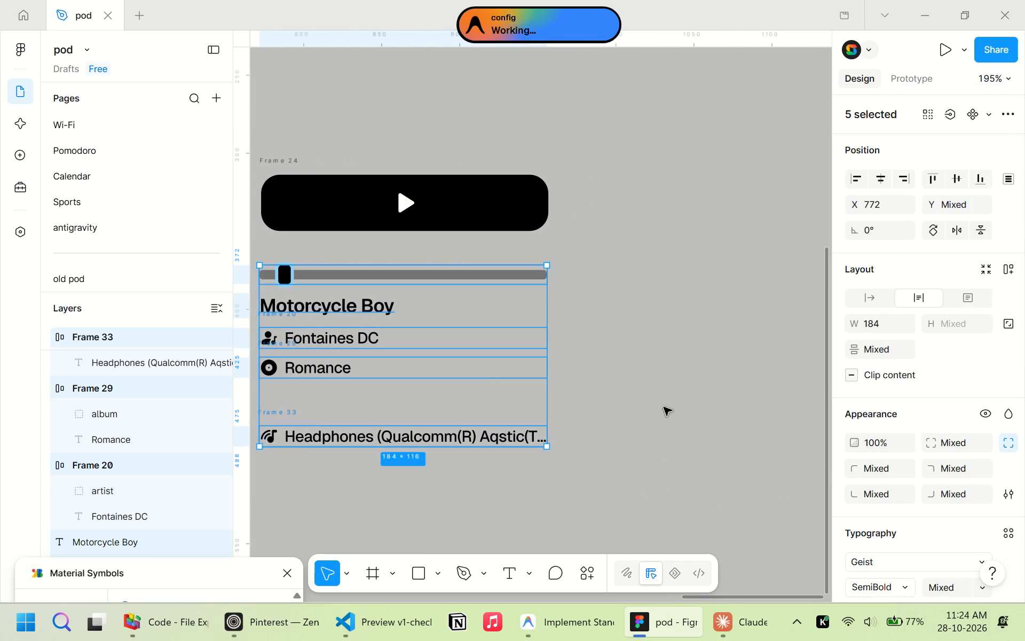
shift+scroll(635, 454, up, 2)
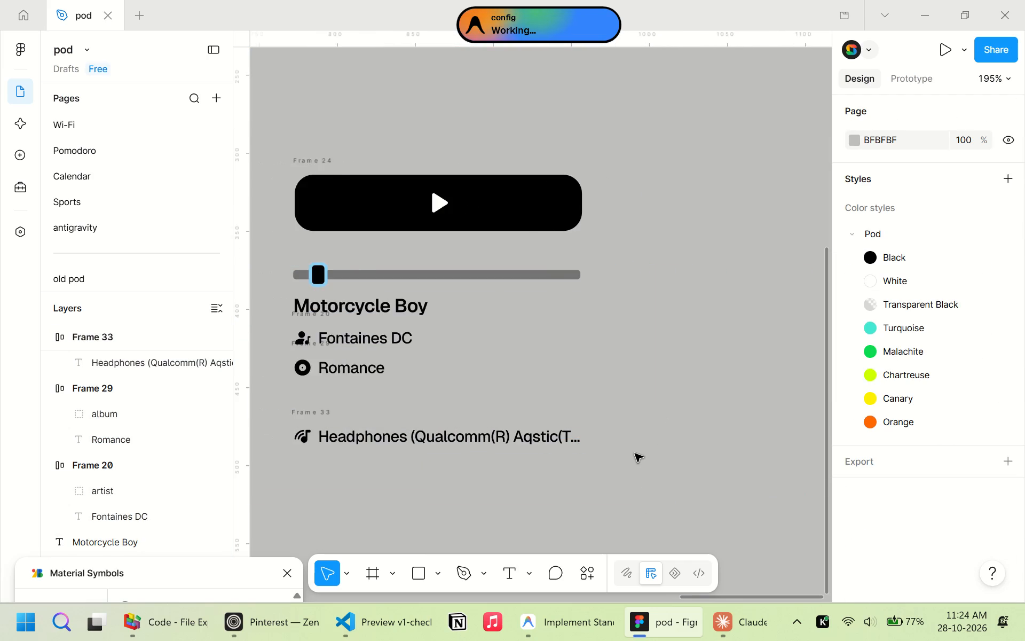
shift+scroll(635, 454, up, 2)
drag(655, 473, 307, 308)
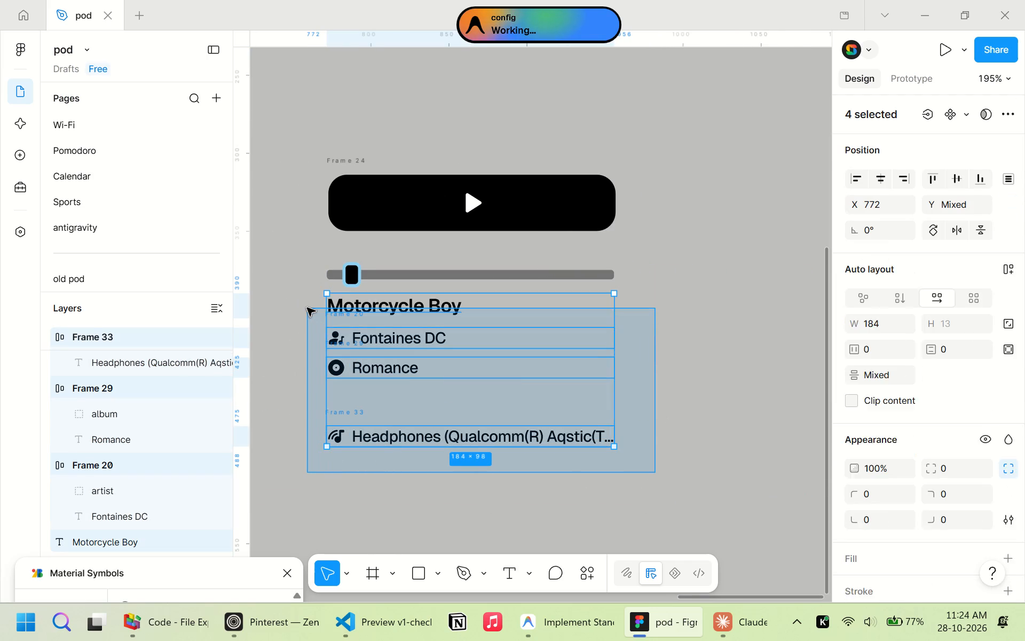
drag(307, 308, 307, 296)
ctrl+scroll(454, 359, down, 7)
drag(462, 359, 462, 358)
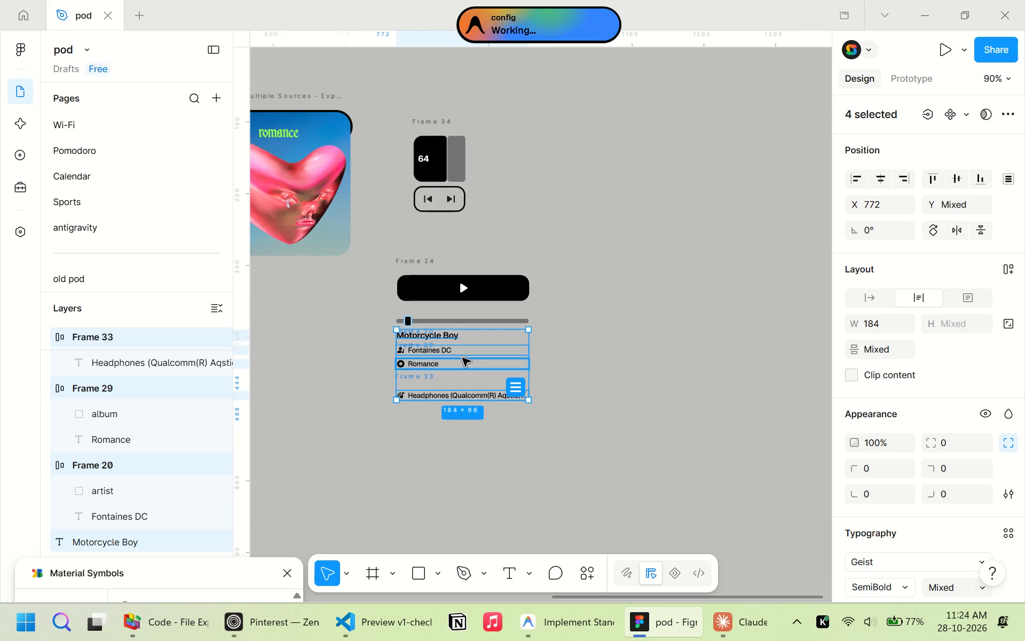
drag(462, 358, 304, 317)
shift+scroll(346, 328, up, 4)
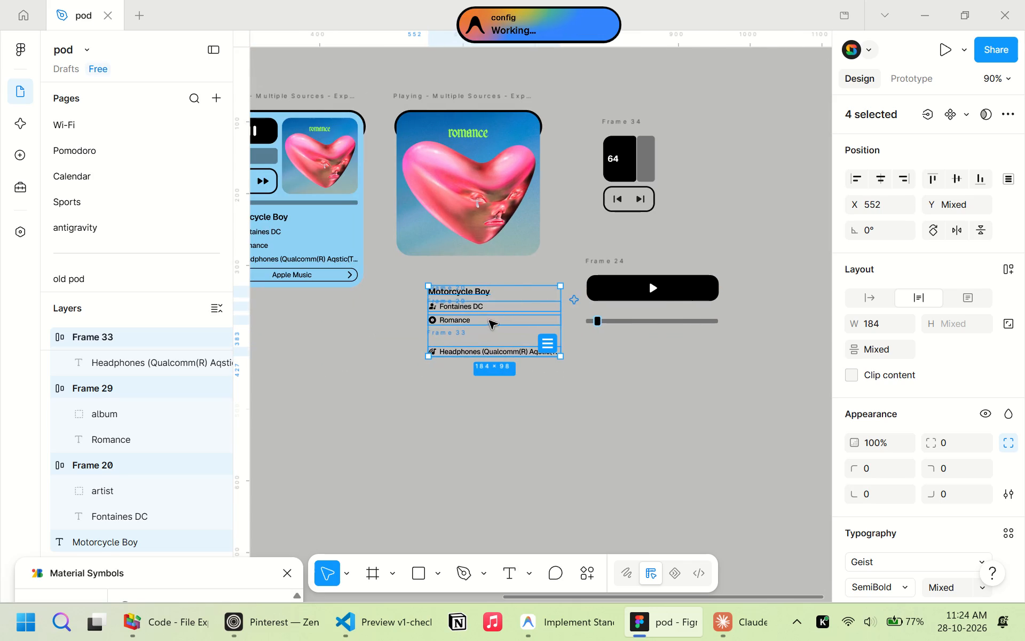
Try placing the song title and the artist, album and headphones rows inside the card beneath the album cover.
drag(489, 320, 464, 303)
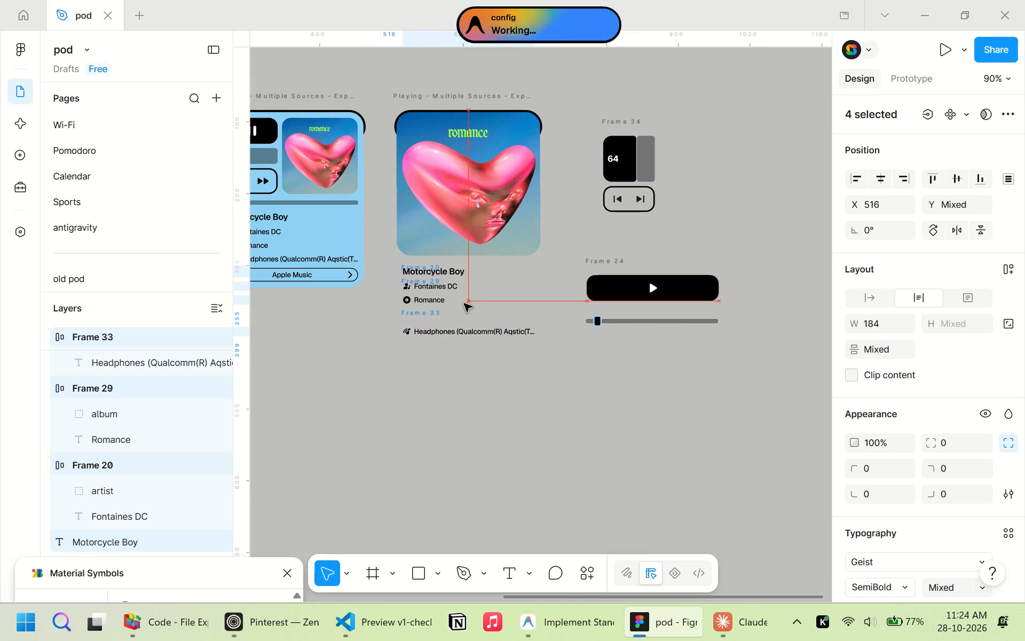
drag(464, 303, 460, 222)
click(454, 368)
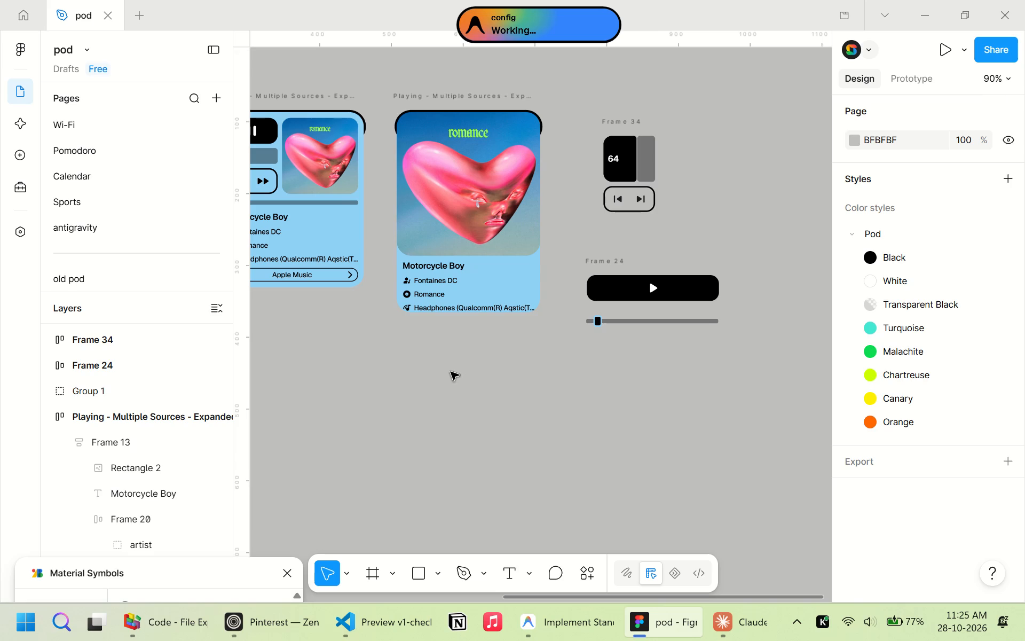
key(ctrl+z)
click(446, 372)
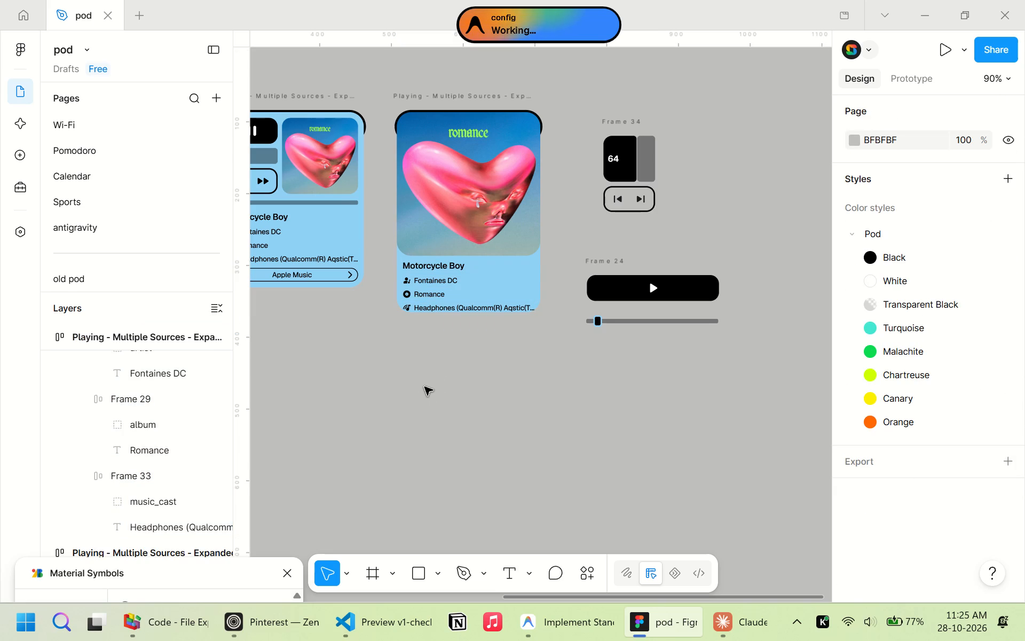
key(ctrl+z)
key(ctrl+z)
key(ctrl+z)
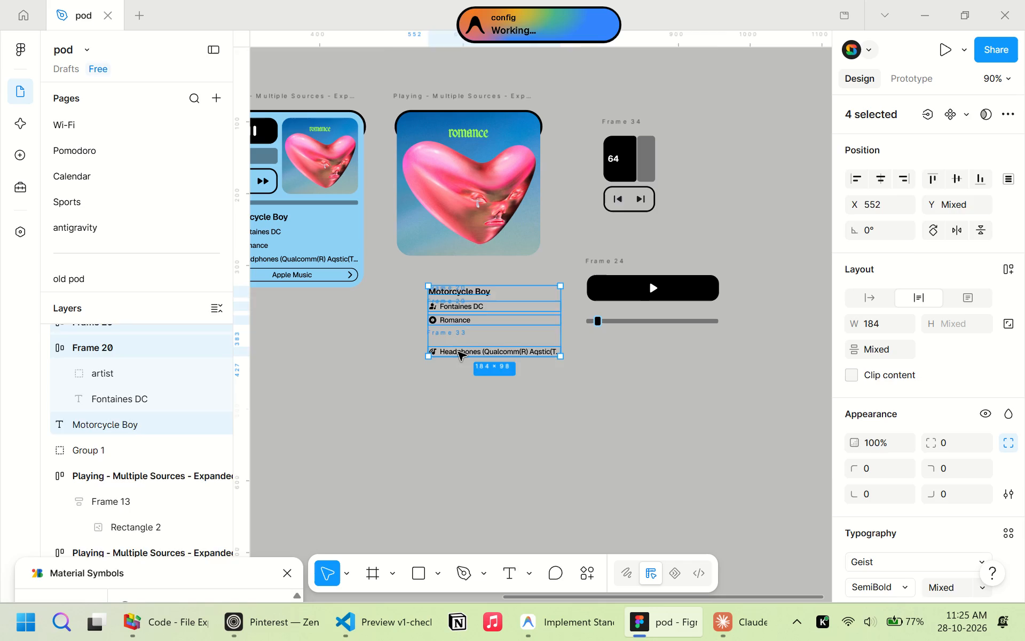
Undo the detached song details and edge-to-edge cover edits, back to the padded card with slider and details beneath the album cover.
key(ctrl+z)
key(ctrl+z)
key(ctrl+z)
key(ctrl+z)
key(ctrl+z)
key(ctrl+z)
key(ctrl+z)
key(ctrl+z)
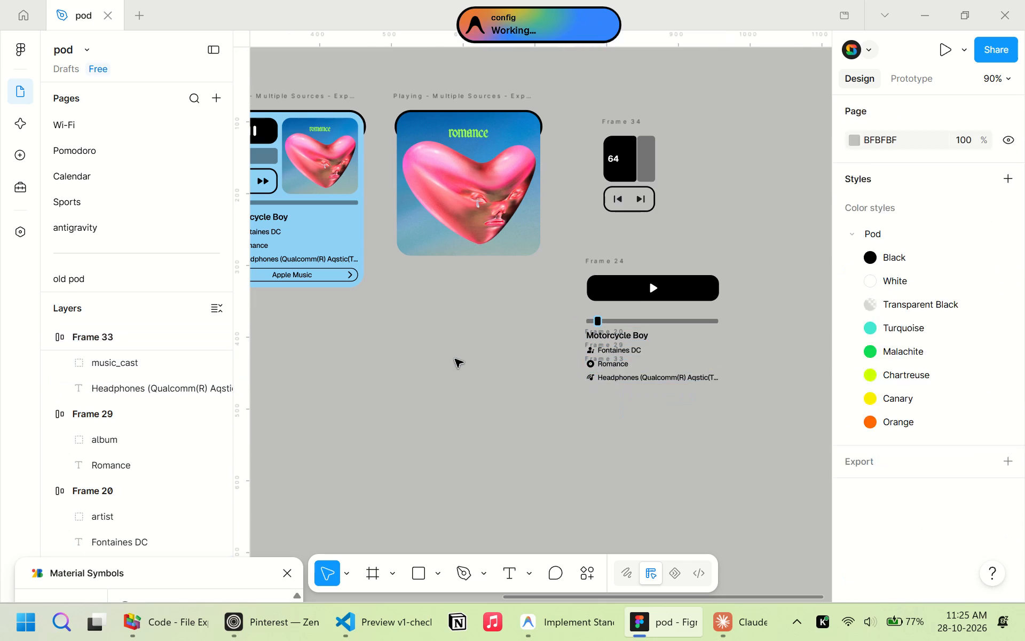
key(ctrl+z)
key(ctrl+z)
key(ctrl+z)
key(ctrl+z)
key(ctrl+z)
key(ctrl+z)
key(ctrl+z)
key(ctrl+z)
key(ctrl+z)
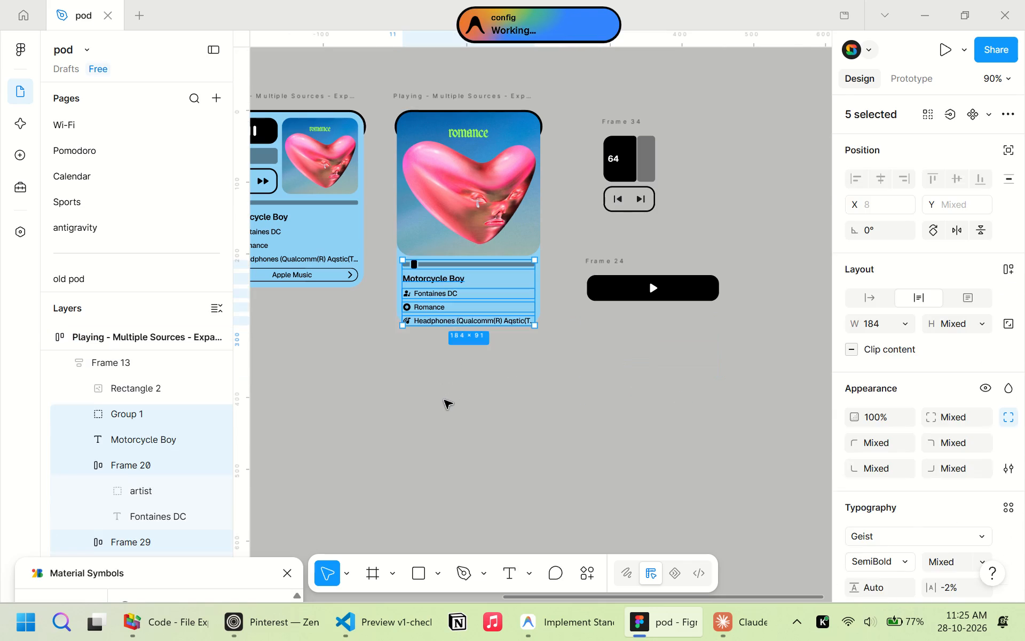
key(ctrl+z)
key(ctrl+z)
key(ctrl+z)
key(ctrl+z)
key(ctrl+z)
key(ctrl+z)
key(ctrl+z)
key(ctrl+z)
key(ctrl+z)
key(ctrl+z)
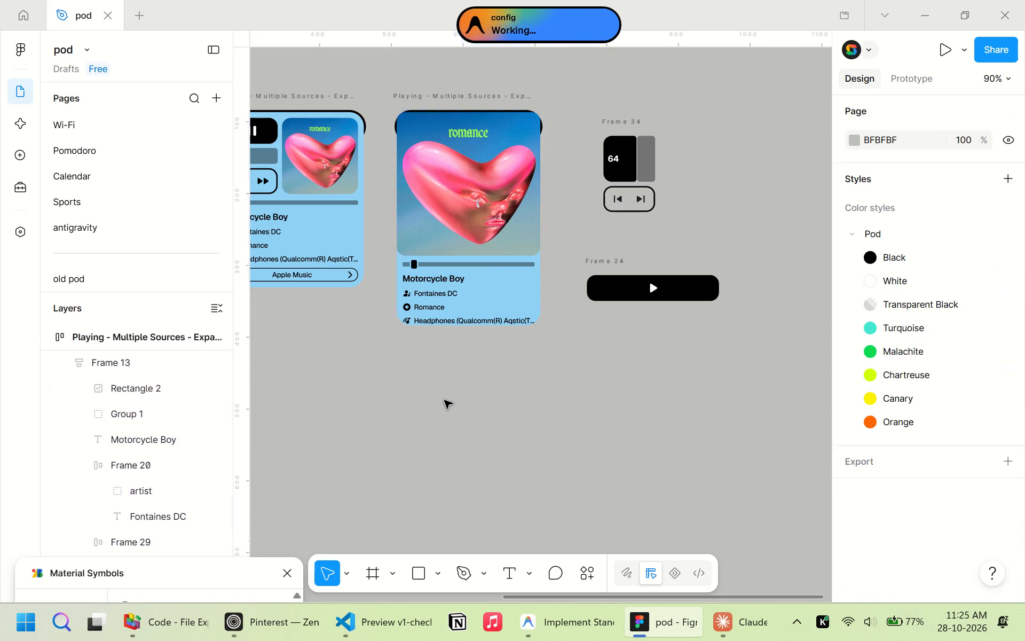
key(ctrl+z)
key(ctrl+z)
key(ctrl+z)
key(ctrl+z)
key(ctrl+z)
key(ctrl+z)
key(ctrl+z)
key(ctrl+z)
key(ctrl+z)
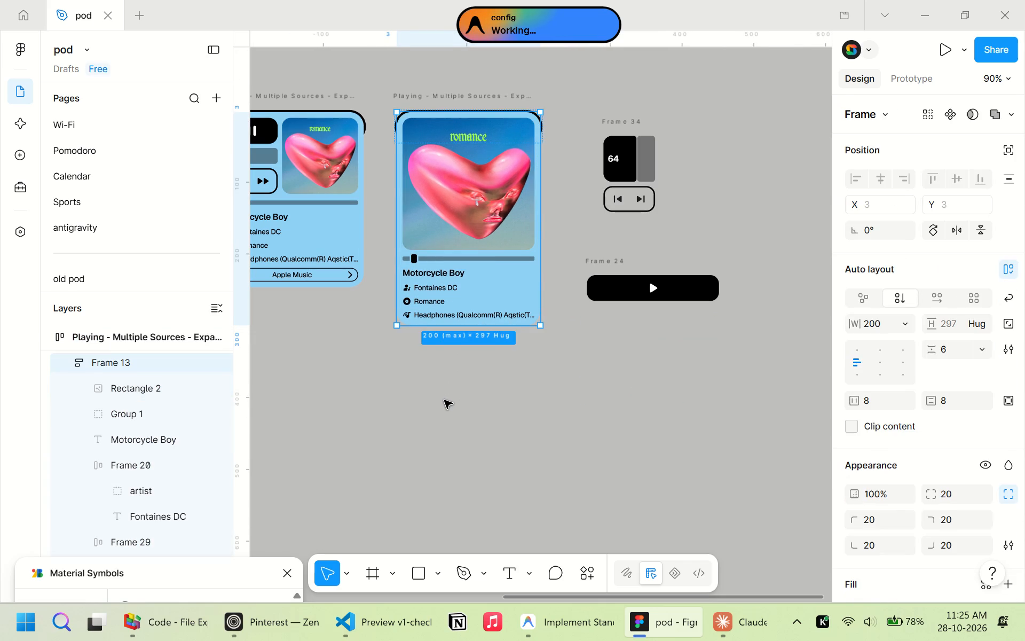
Move the album cover to the bottom of the expanded player card, below the headphones row.
drag(458, 182, 459, 251)
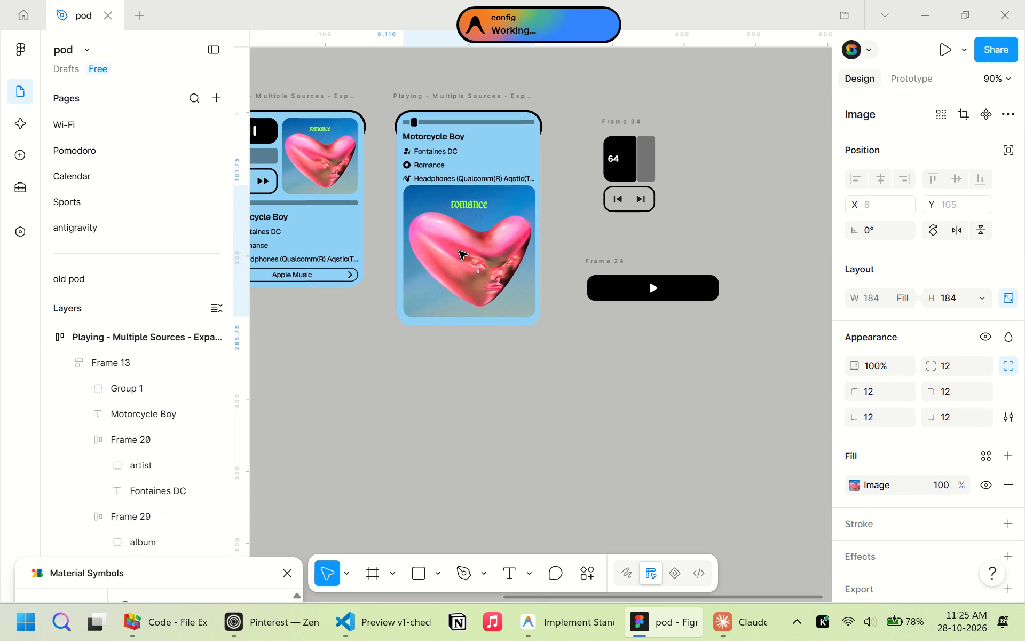
drag(459, 251, 459, 253)
click(597, 252)
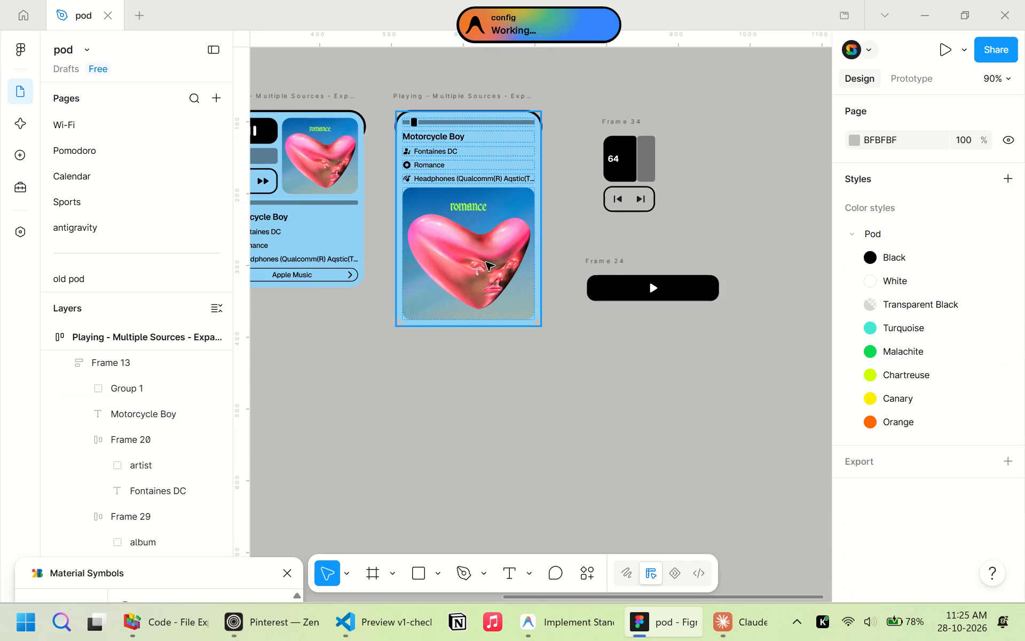
click(443, 136)
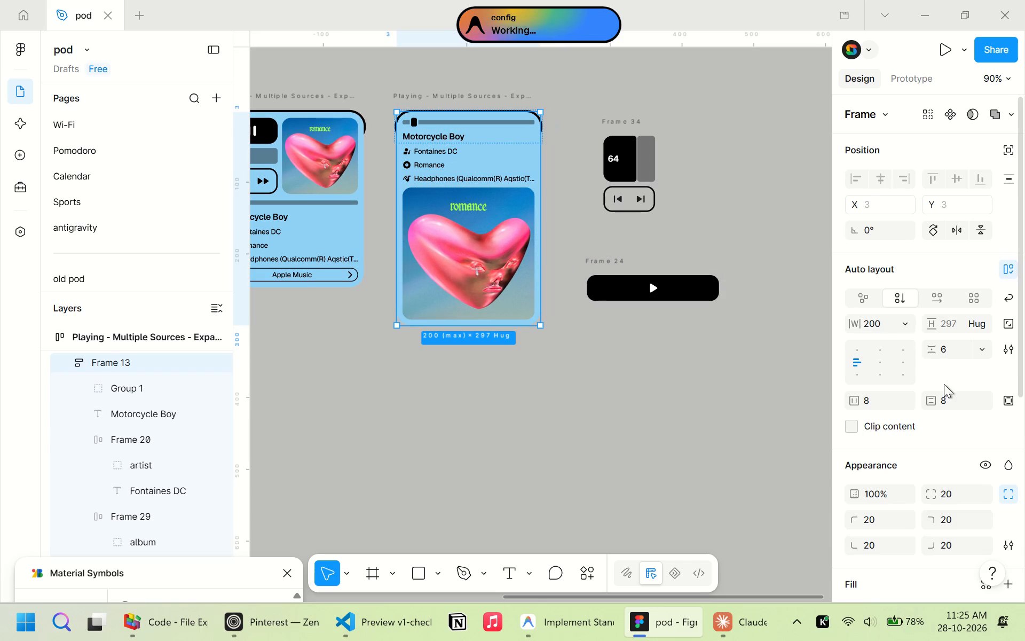
click(686, 245)
Move the loose play button, Frame 24, into the card above the progress slider.
click(619, 264)
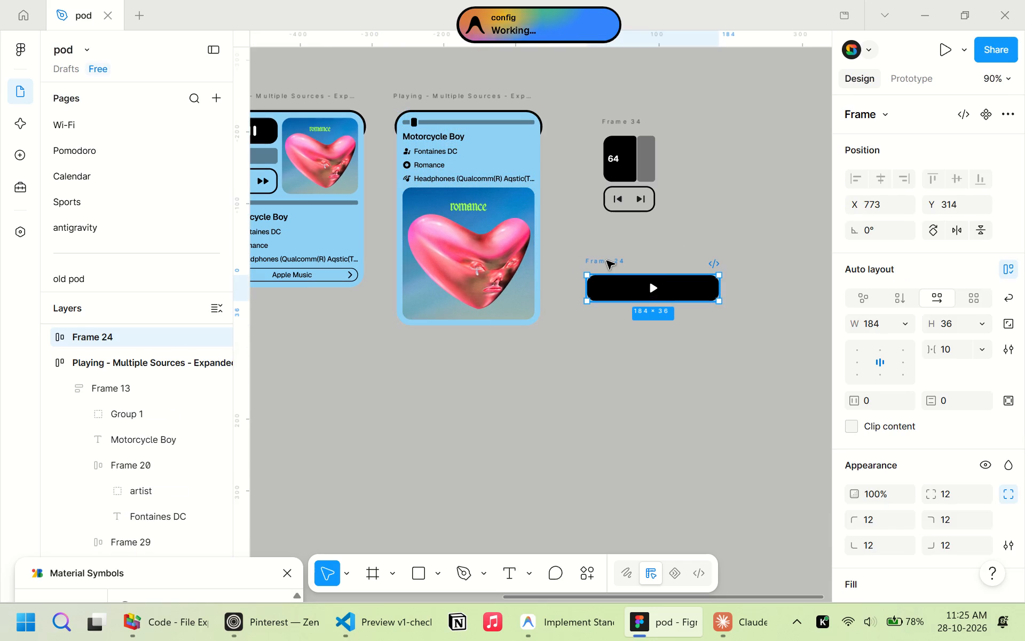
click(46, 340)
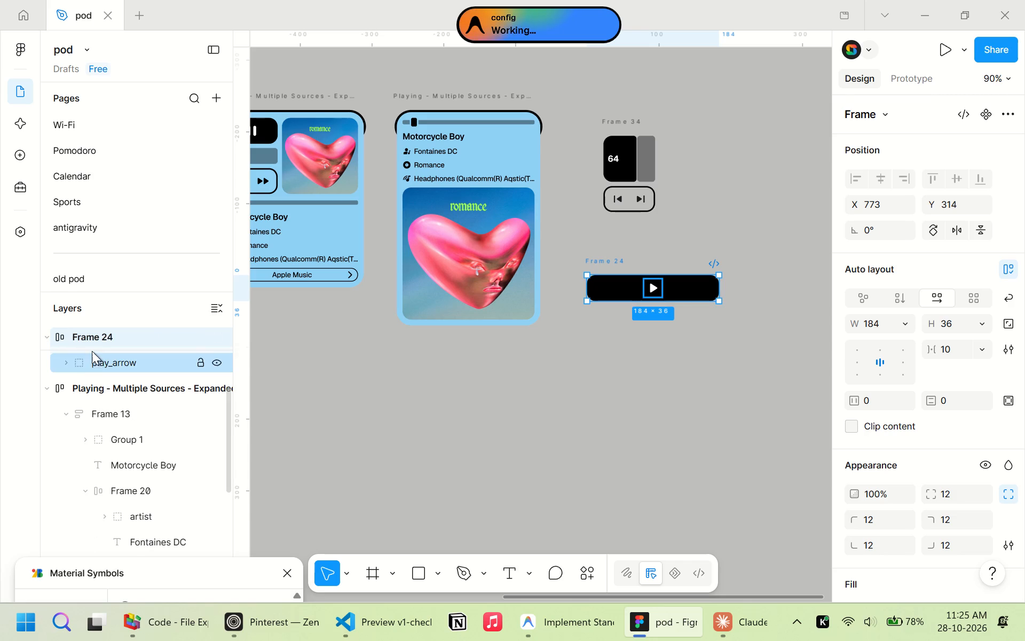
click(96, 354)
click(605, 258)
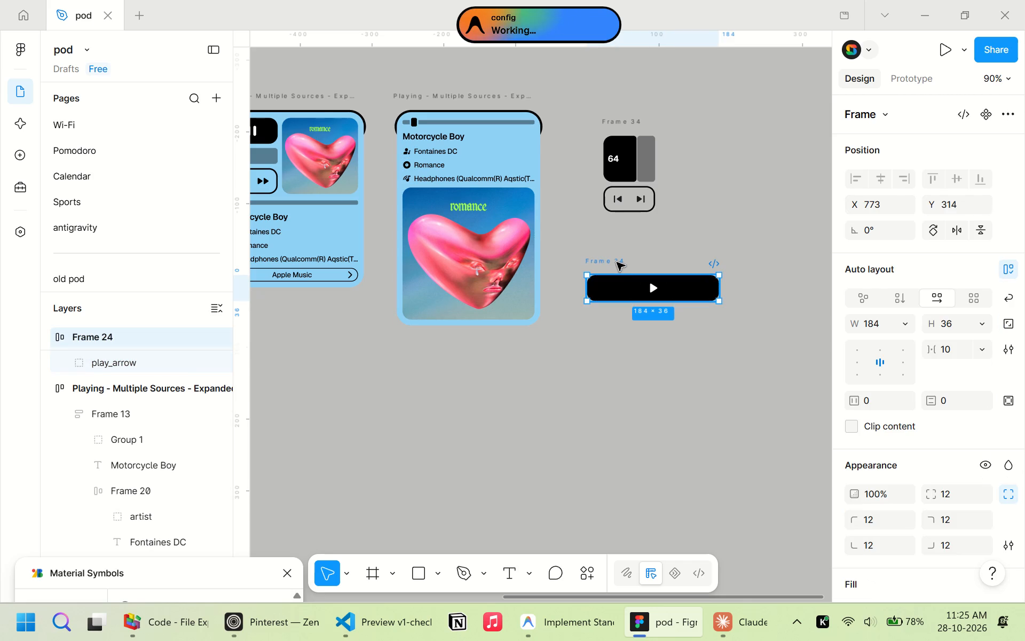
drag(614, 262, 440, 113)
click(600, 249)
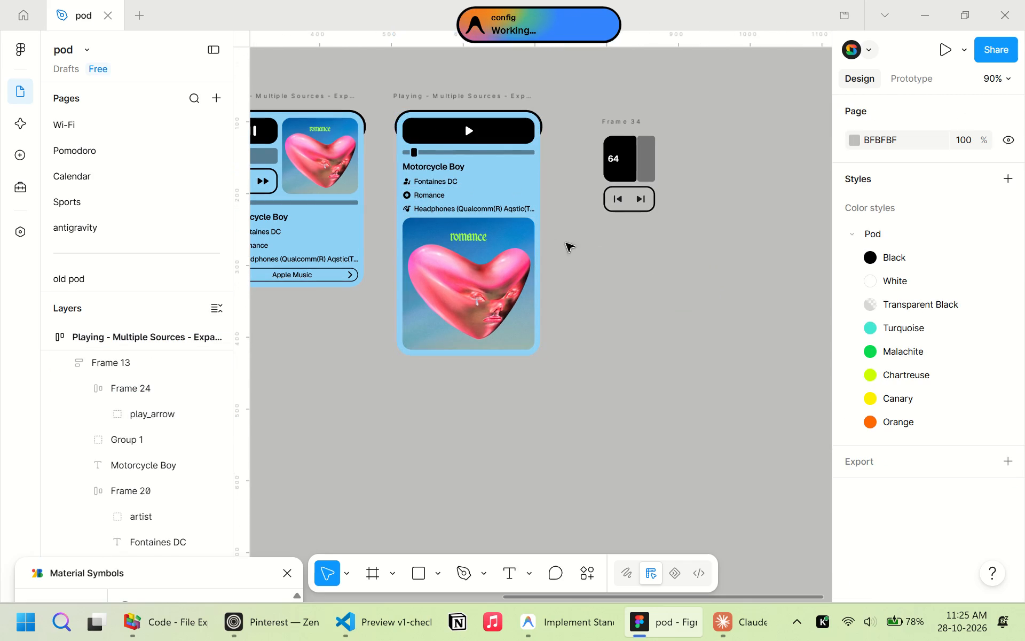
Pull the skip-next icon out of Frame 34's skip control onto the empty canvas below it.
ctrl+scroll(458, 119, up, 6)
ctrl+scroll(673, 332, down, 2)
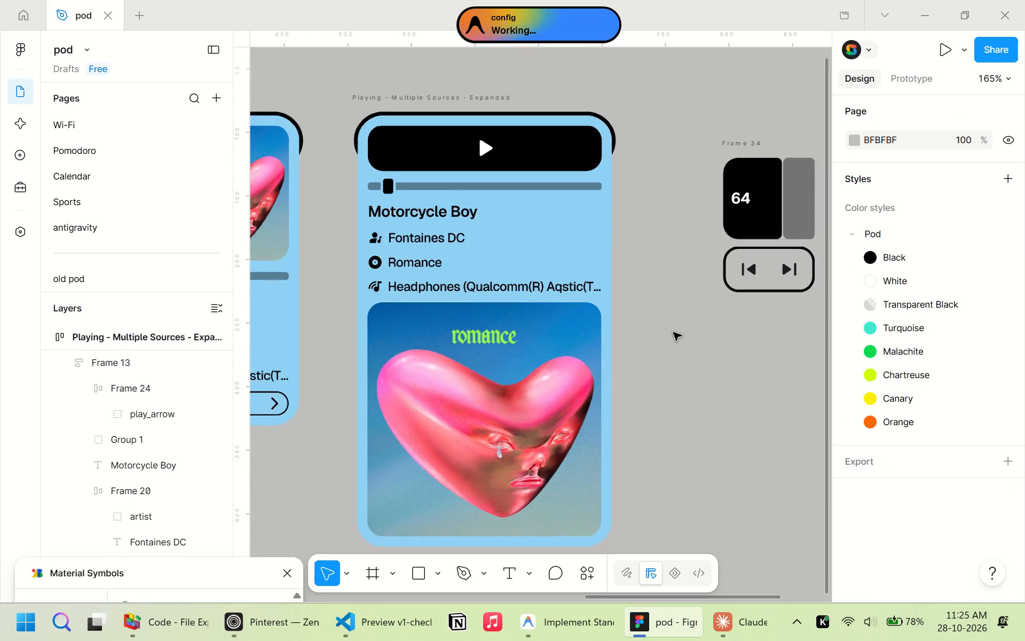
double_click(754, 276)
double_click(785, 276)
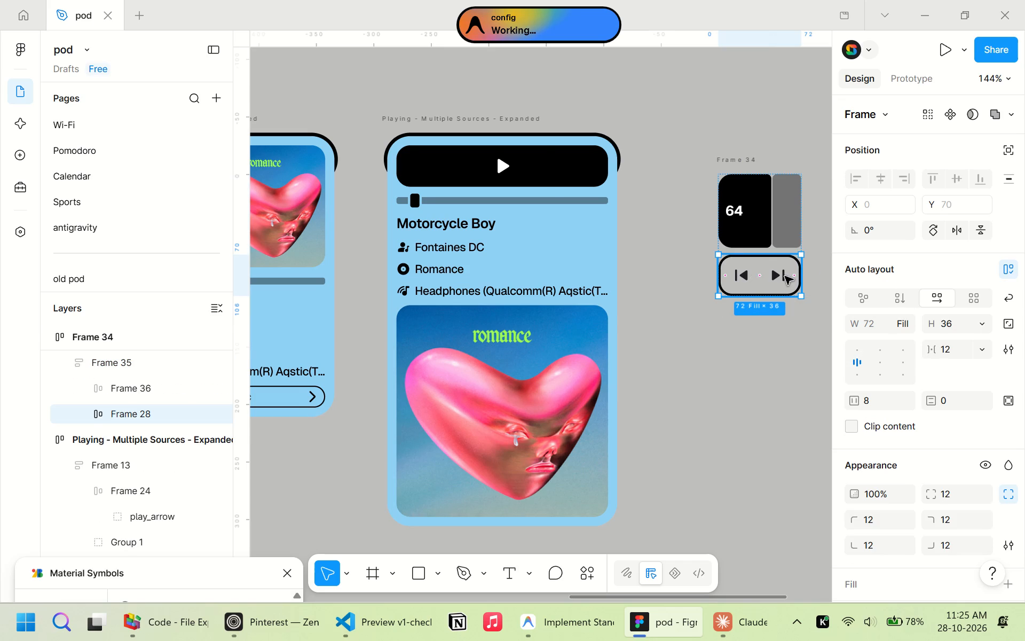
drag(780, 277, 761, 407)
click(794, 298)
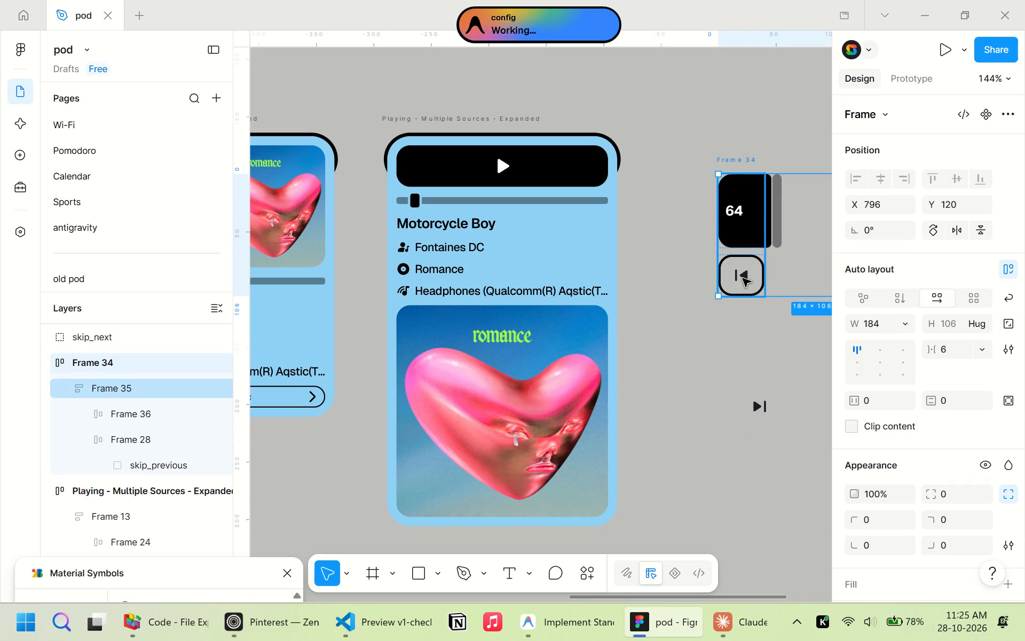
Move the remaining skip-previous button from Frame 34 into the card, above the play button.
double_click(743, 278)
drag(747, 278, 446, 173)
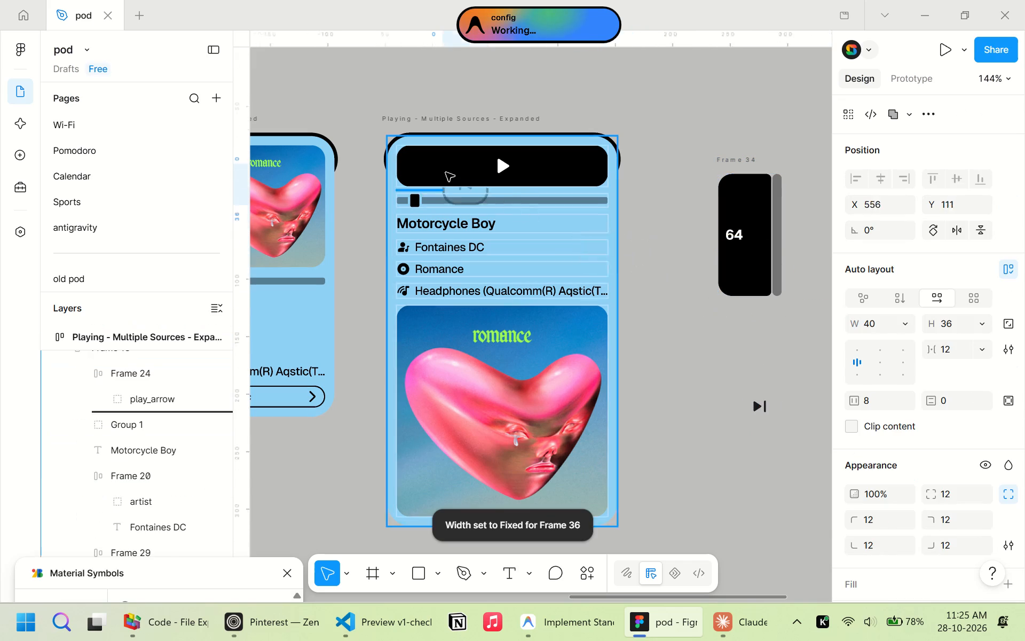
drag(446, 173, 449, 140)
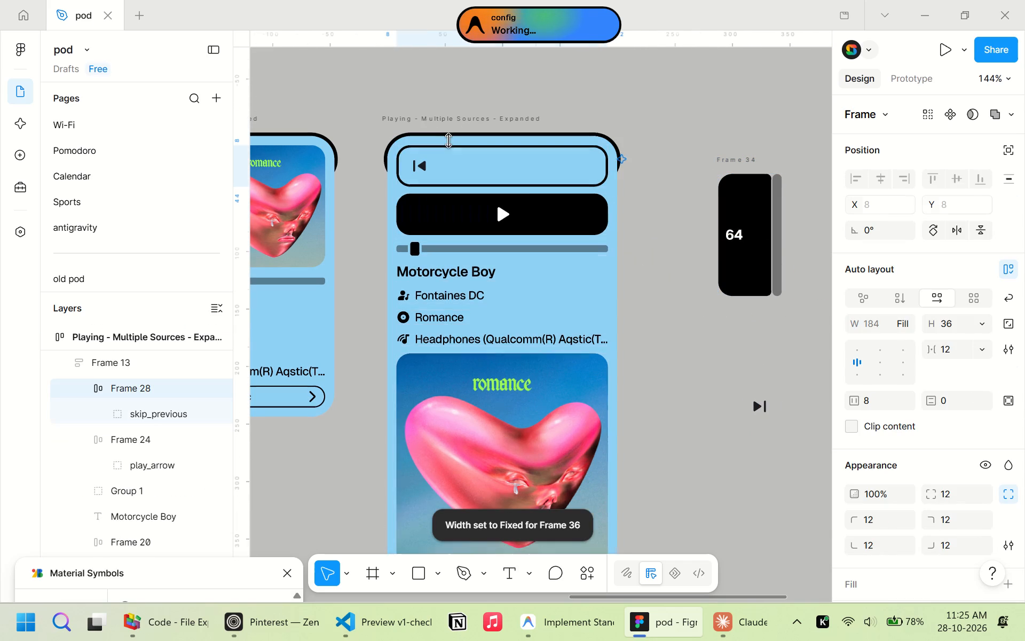
Wrap the skip-previous and play buttons in an auto layout frame and duplicate the skip-previous button inside it.
shift+click(463, 210)
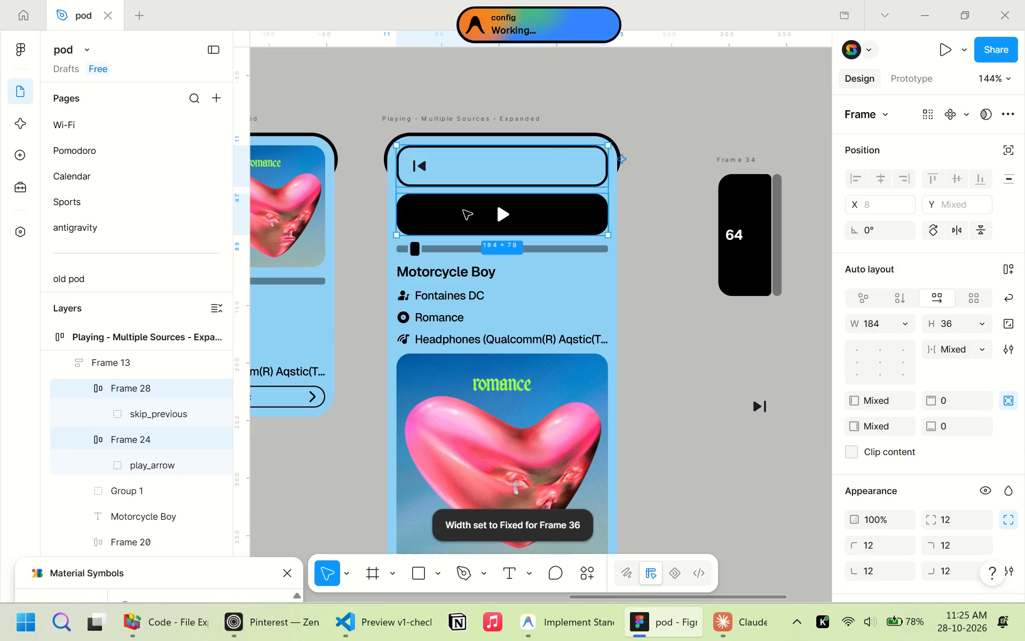
key(shift+a)
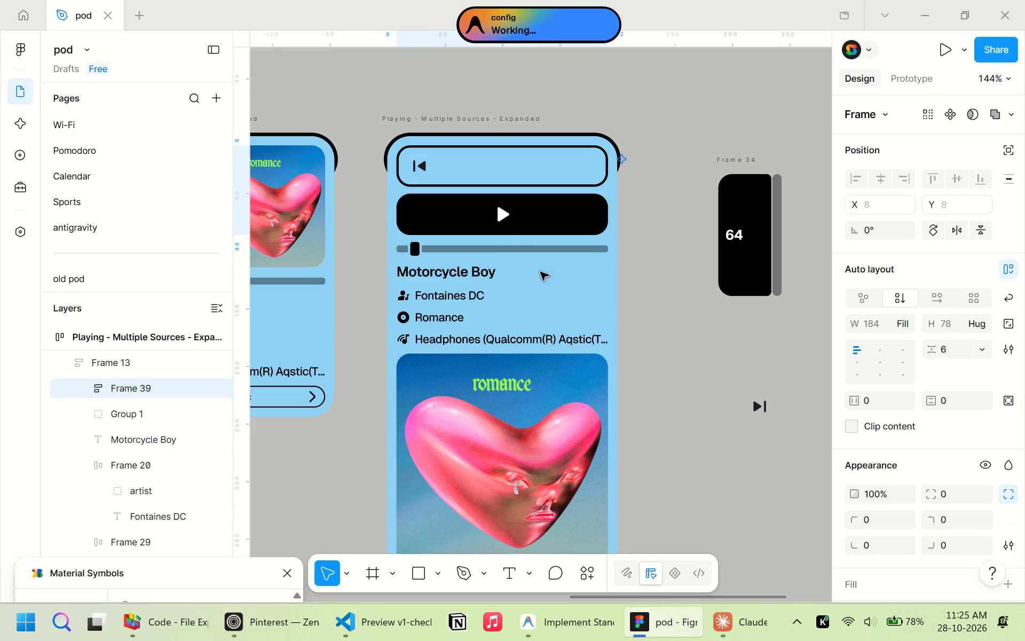
double_click(479, 170)
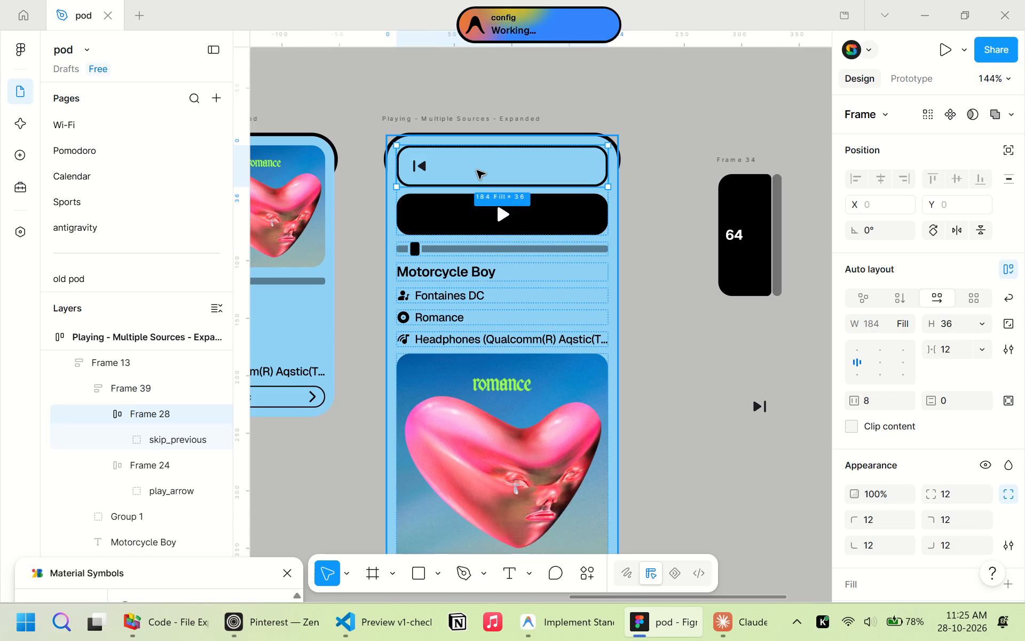
key(ctrl+d)
click(689, 307)
Arrange the frame holding the three playback buttons as a horizontal row, keeping its width at fill container.
double_click(512, 251)
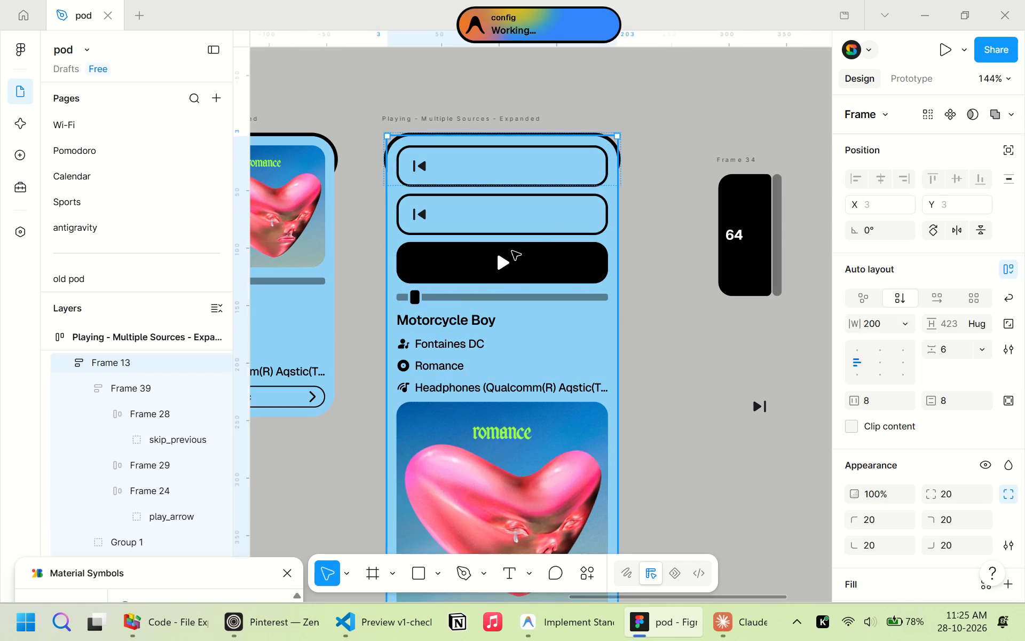
click(932, 300)
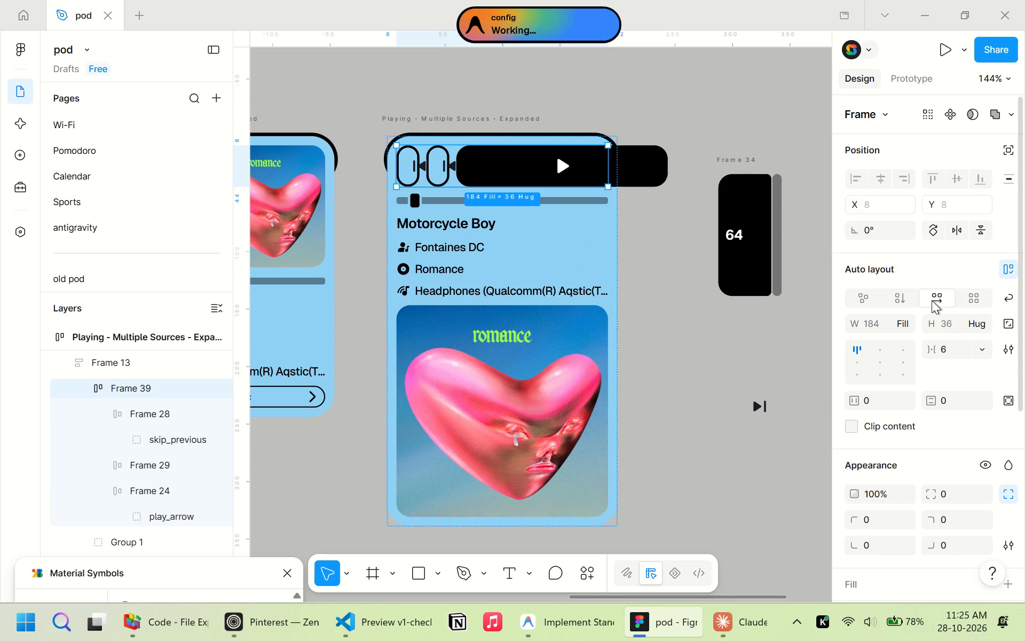
click(908, 324)
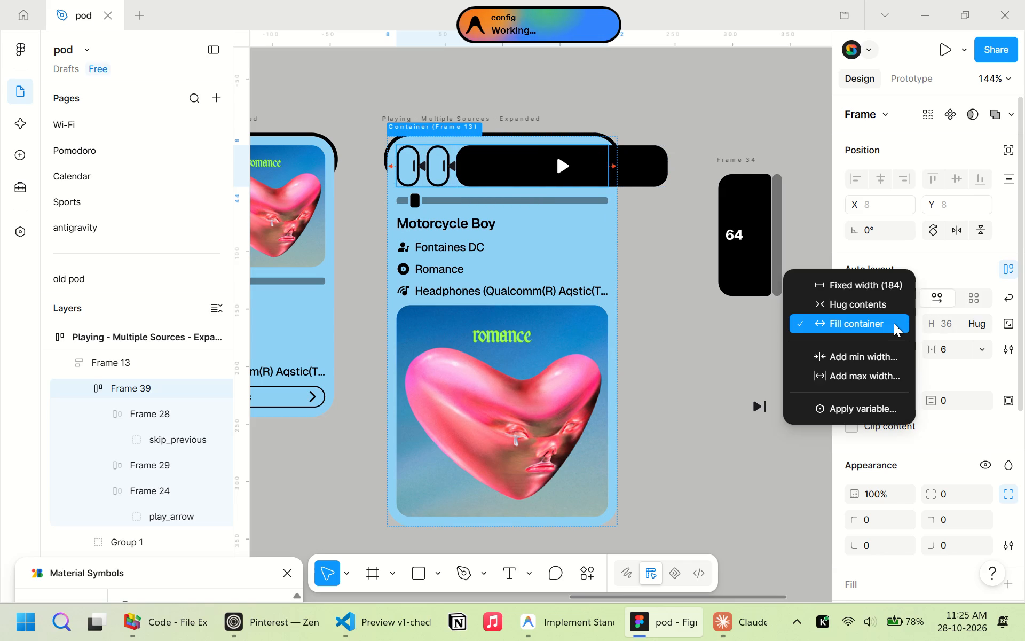
click(894, 323)
Set the play button's width to fill container and place it between the two skip-previous buttons.
click(571, 174)
click(571, 174)
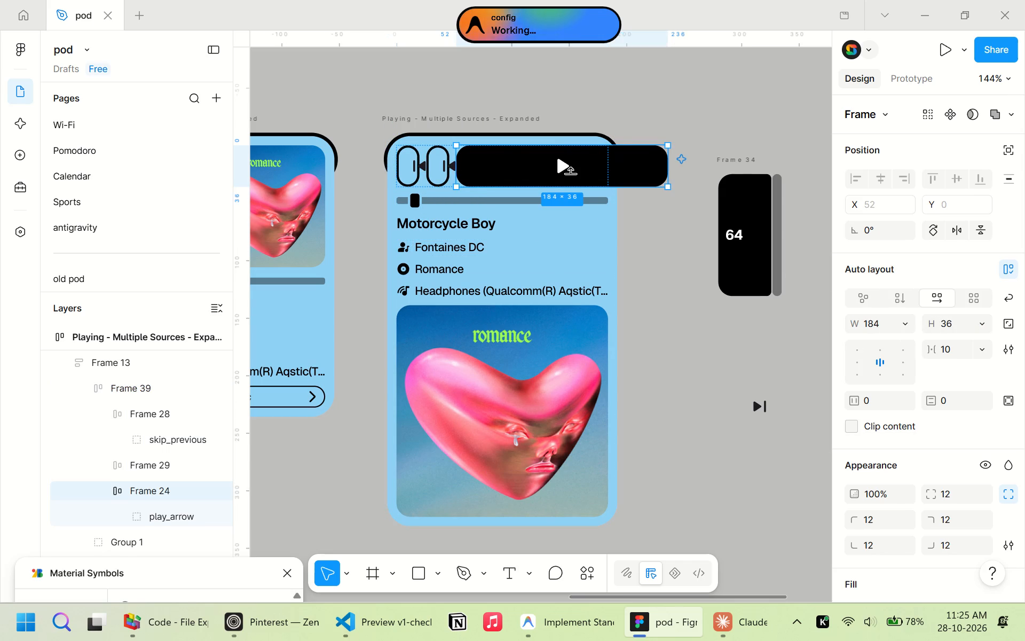
click(900, 323)
click(862, 354)
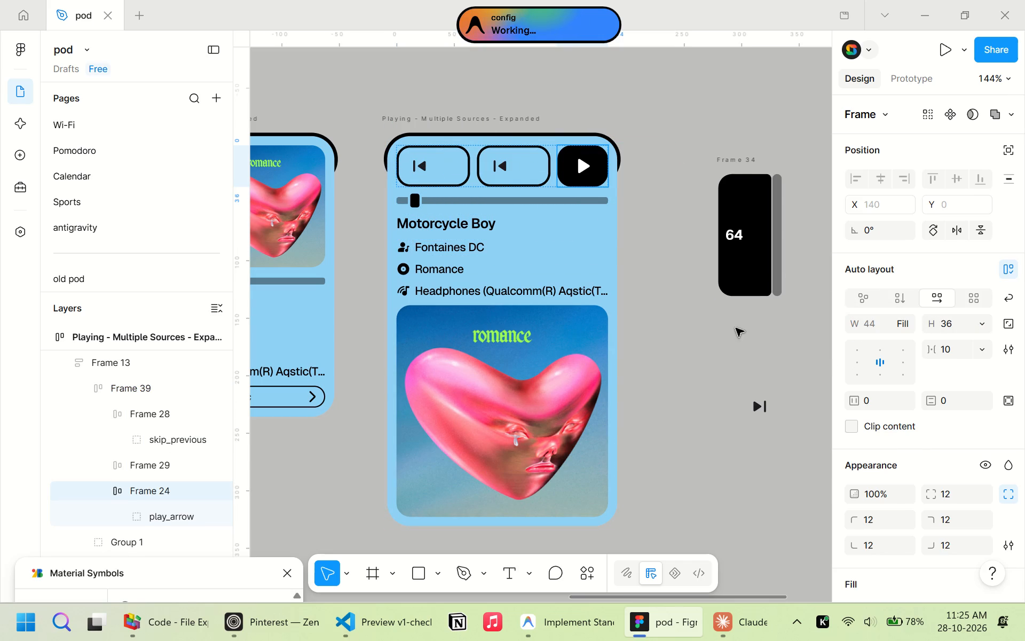
drag(580, 172, 494, 171)
click(666, 312)
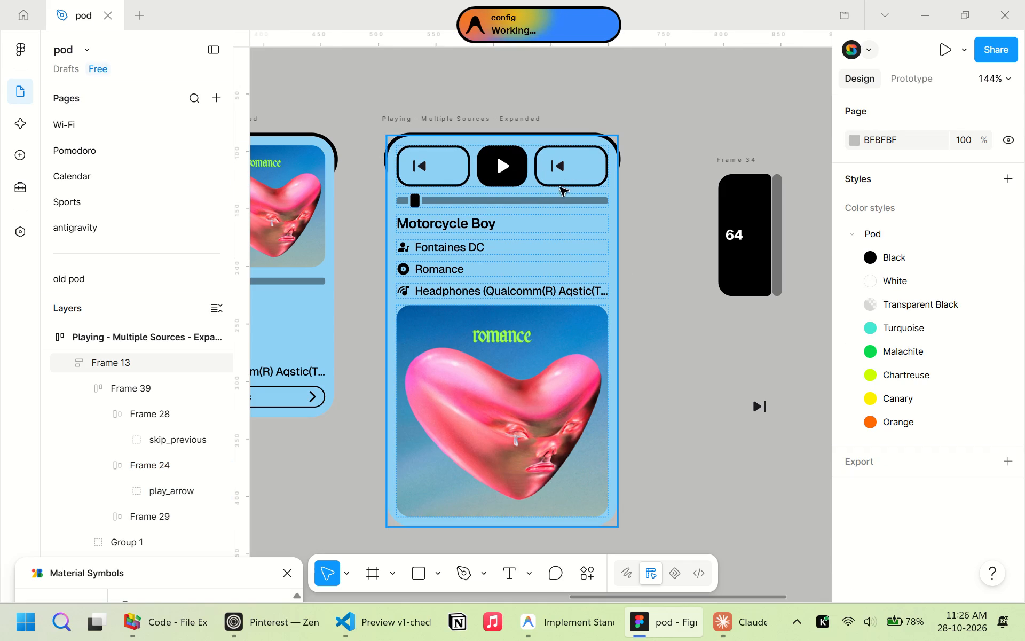
Set the width of both skip buttons beside the play button to hug contents.
double_click(562, 168)
double_click(562, 168)
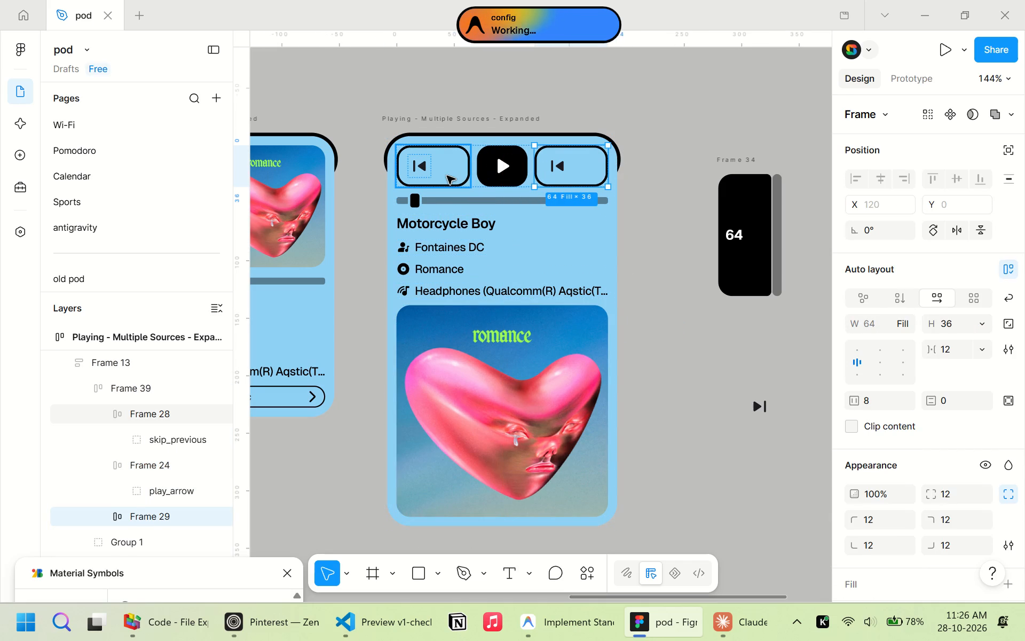
shift+click(447, 176)
click(906, 326)
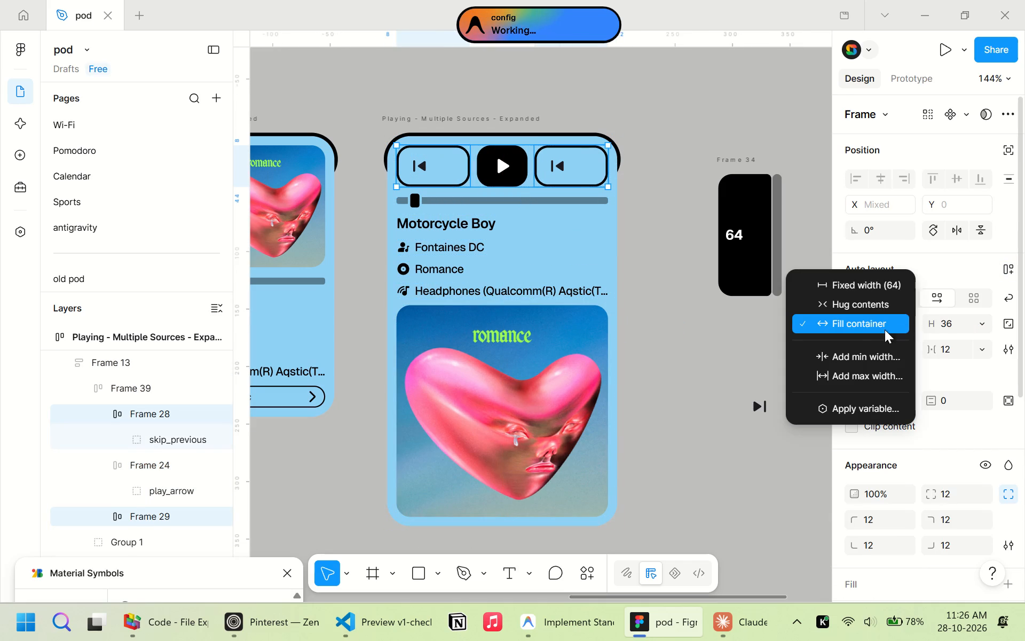
click(862, 307)
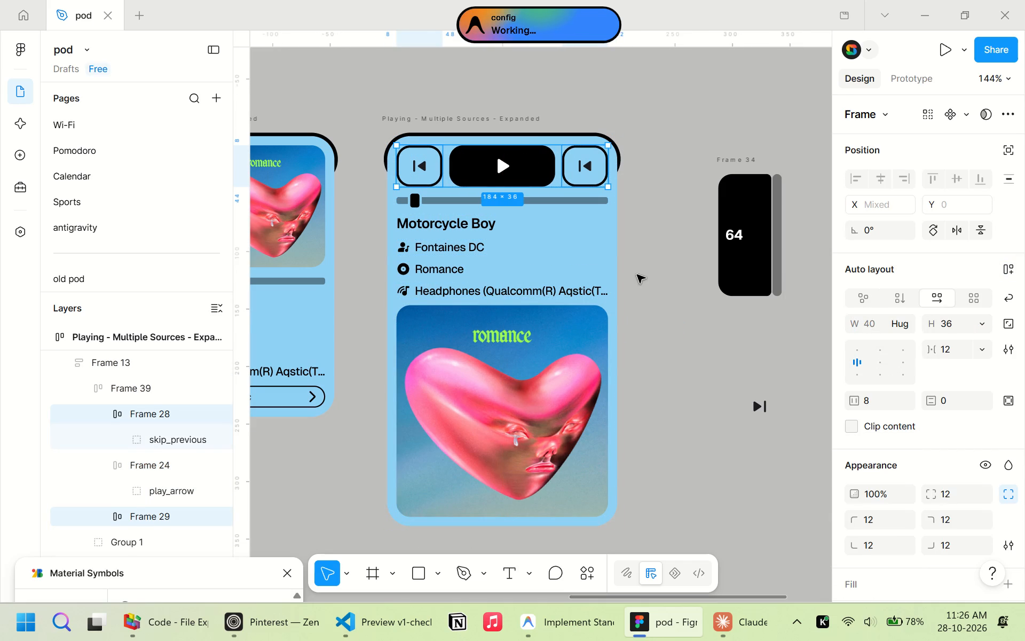
click(640, 274)
Replace the skip-previous icon in the button after play with the loose skip-next icon from the canvas.
double_click(583, 167)
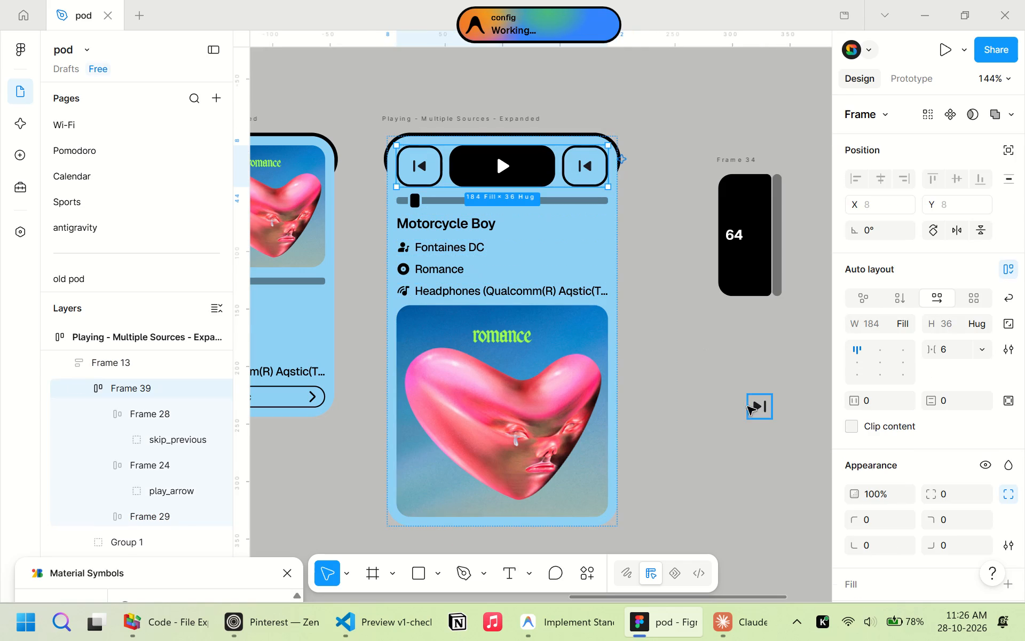
click(763, 409)
drag(763, 409, 588, 171)
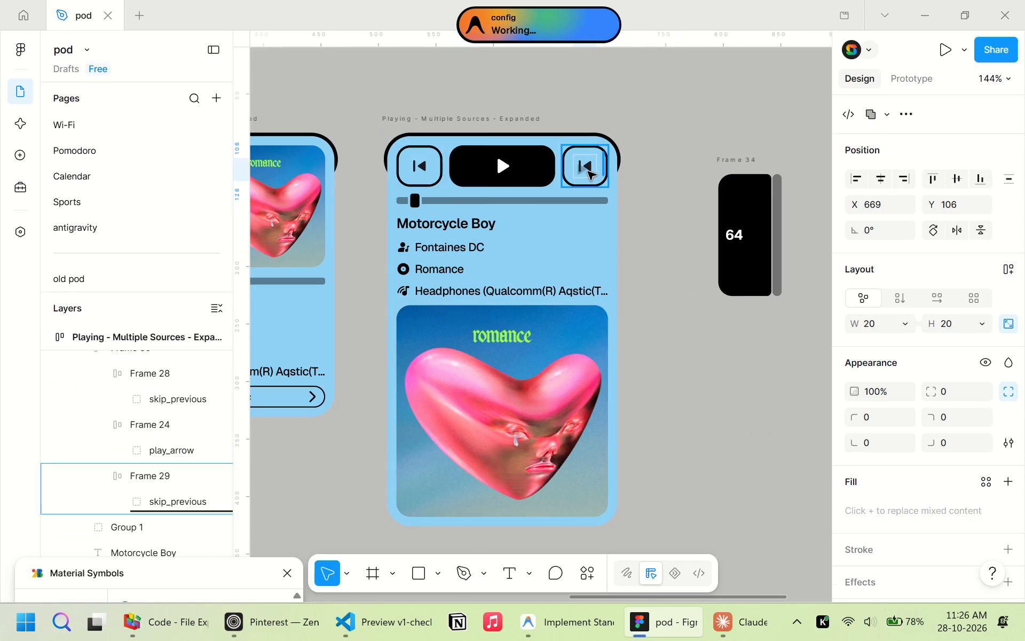
drag(588, 171, 578, 170)
click(588, 166)
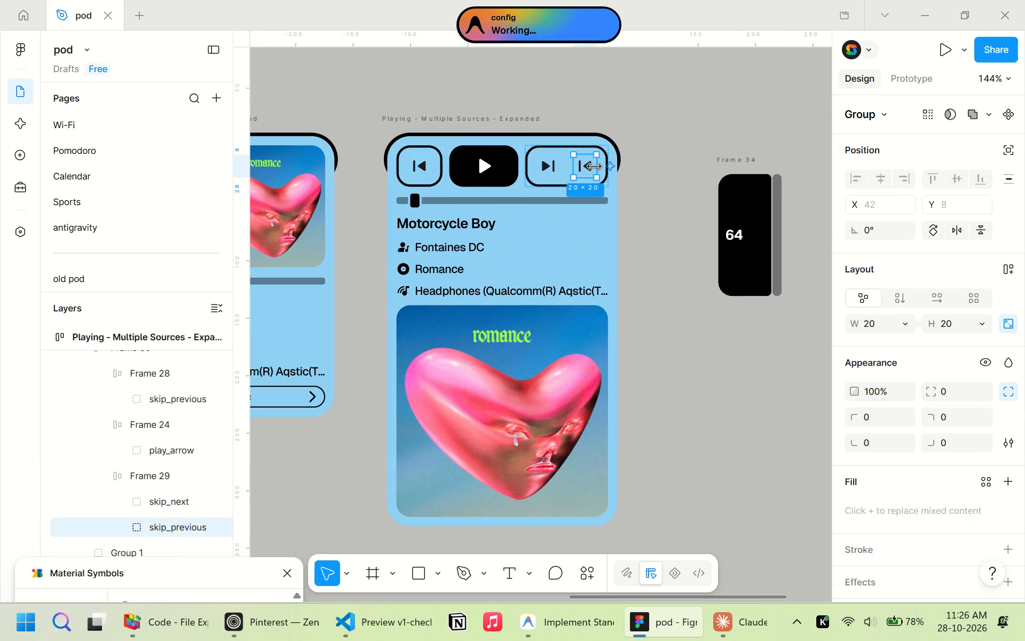
key(Delete)
click(702, 114)
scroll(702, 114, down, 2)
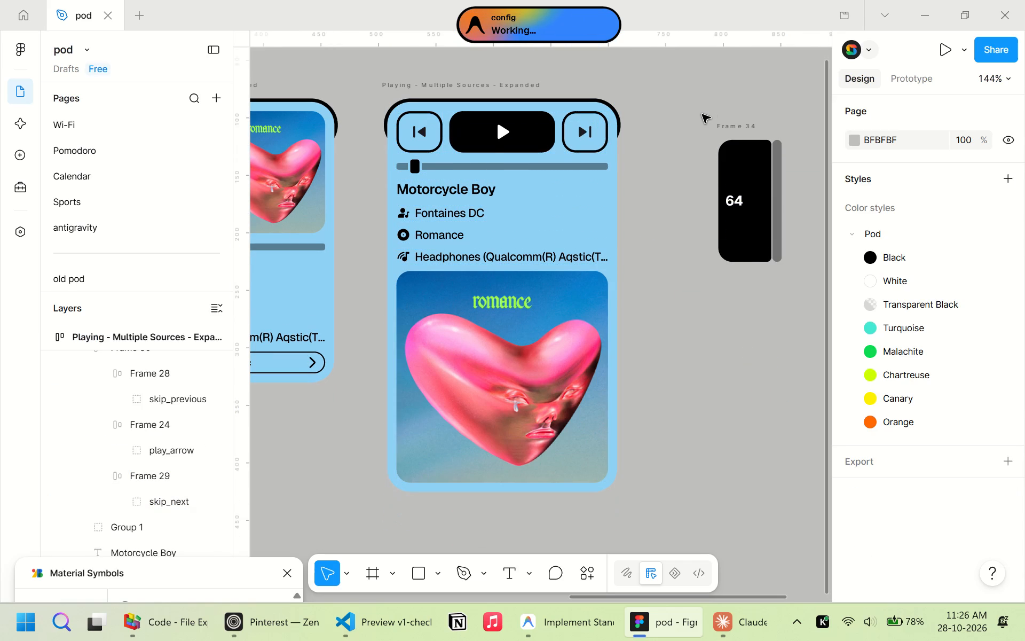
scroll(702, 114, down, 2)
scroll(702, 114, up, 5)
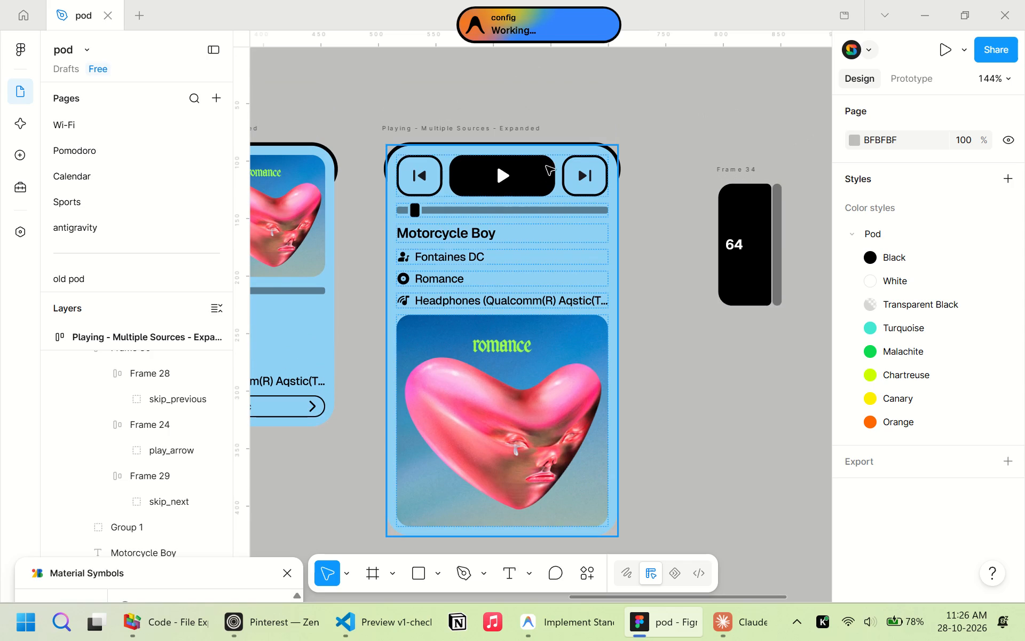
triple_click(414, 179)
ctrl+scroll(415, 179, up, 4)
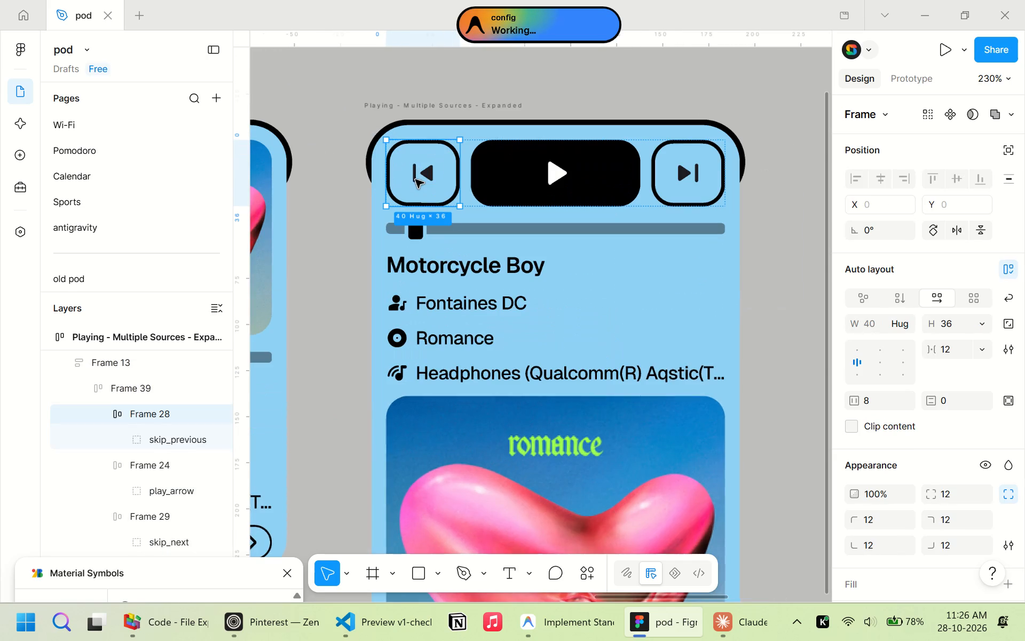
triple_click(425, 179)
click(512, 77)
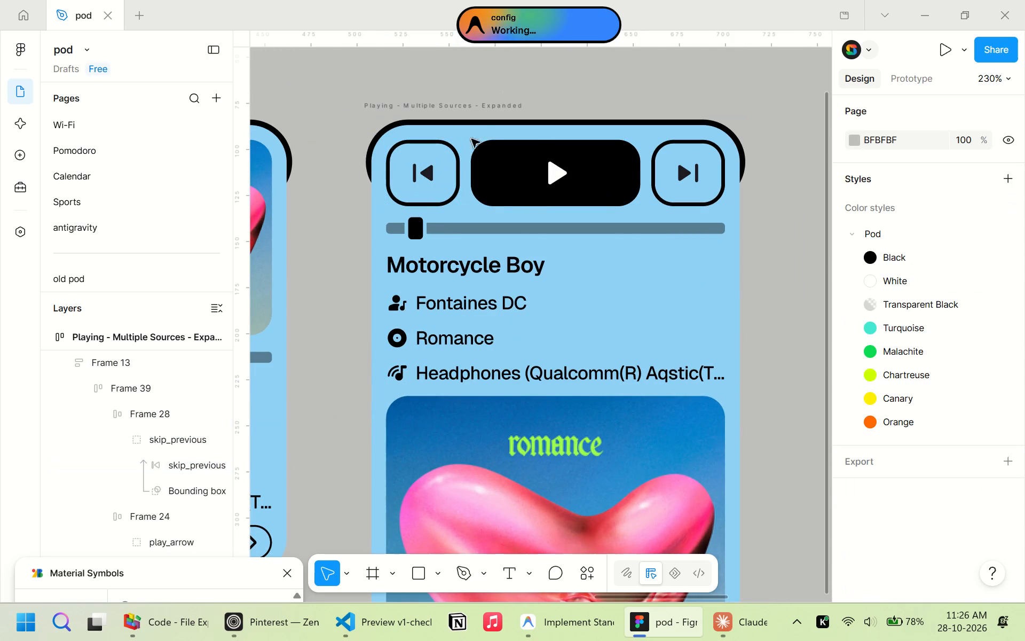
Remove the stroke from both skip buttons beside the play button in the redesigned card.
triple_click(443, 182)
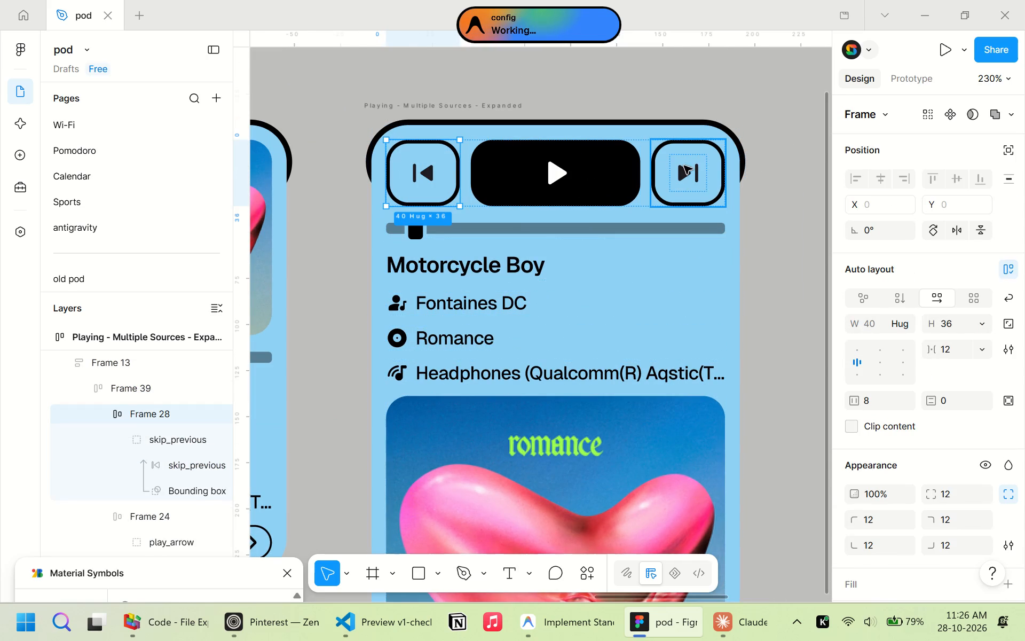
shift+click(684, 166)
scroll(871, 381, down, 5)
click(1012, 320)
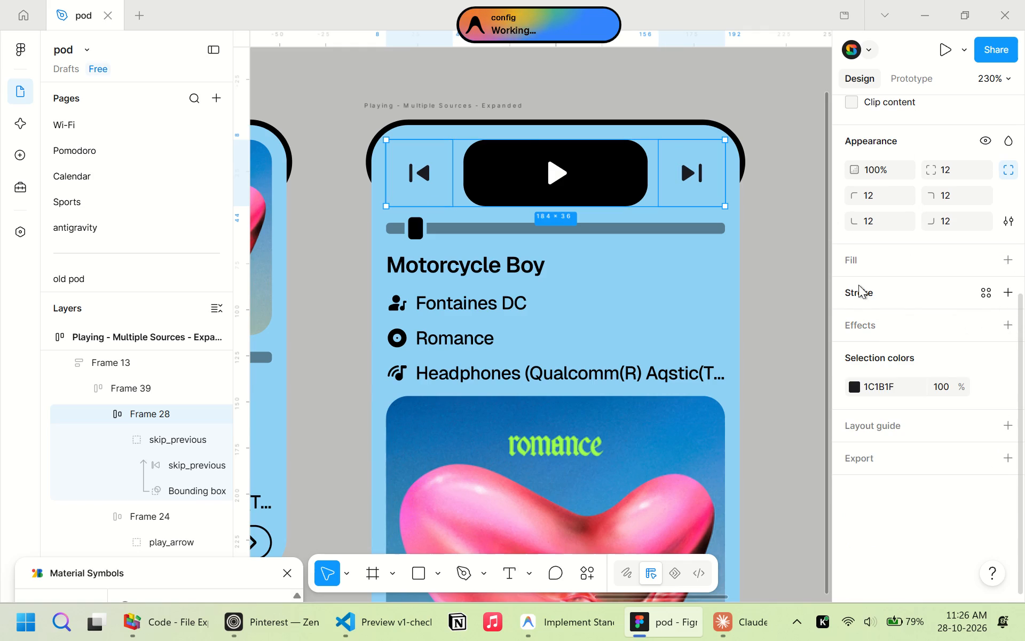
key(ctrl+z)
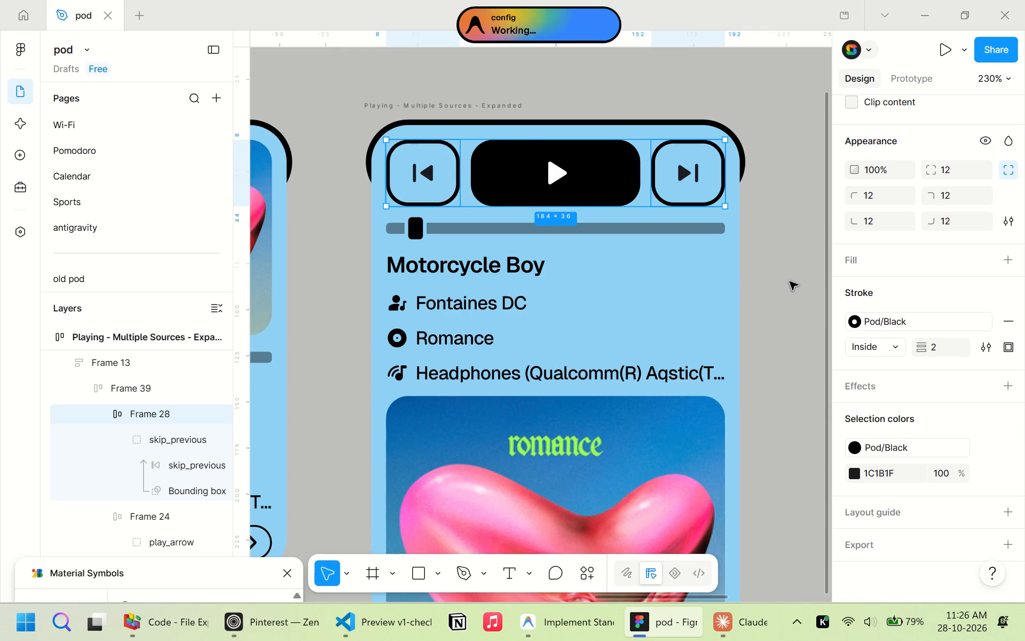
click(1008, 315)
Apply the Pod/Black style to both skip icons and fill their buttons with the Pod/Transparent Black style.
click(984, 385)
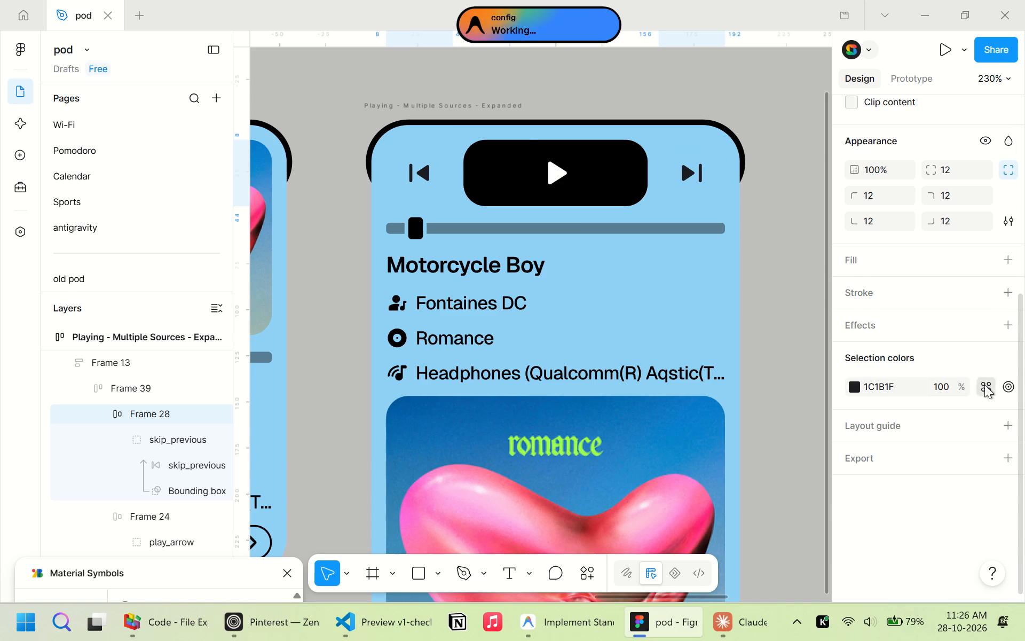
click(717, 445)
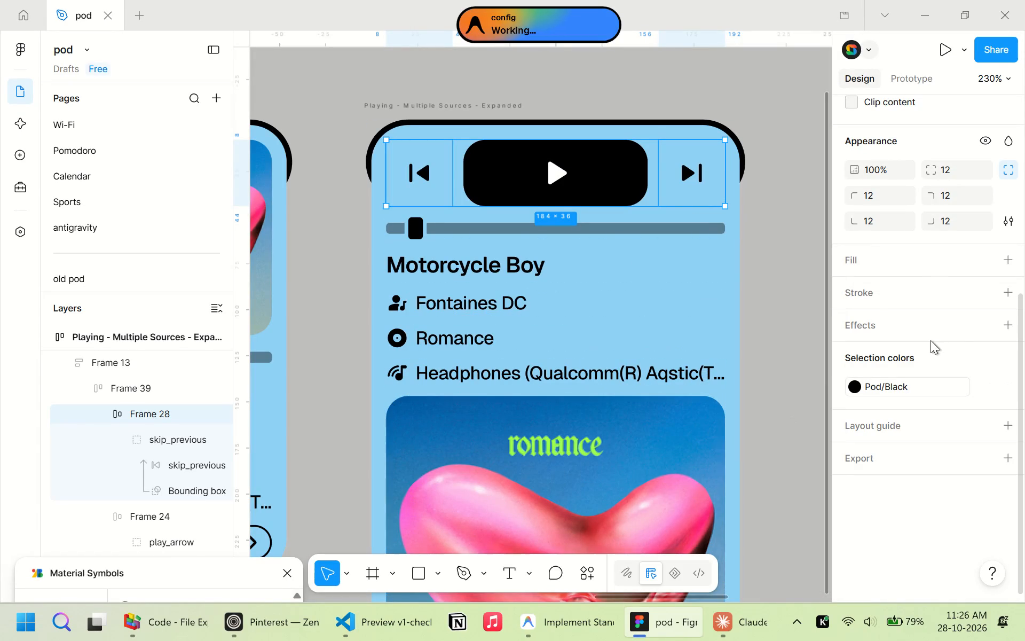
click(983, 259)
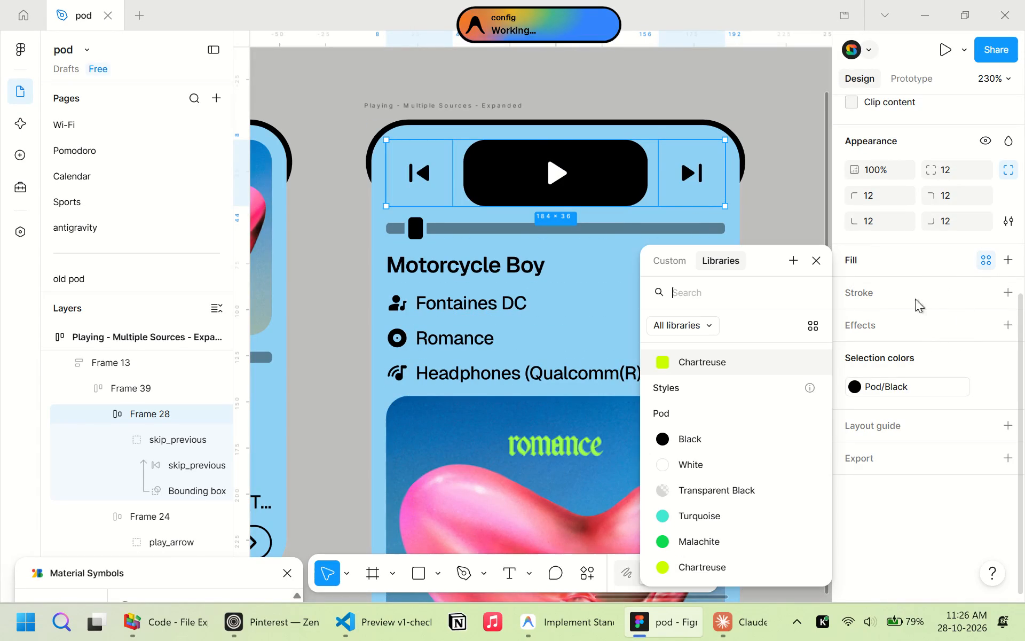
click(738, 485)
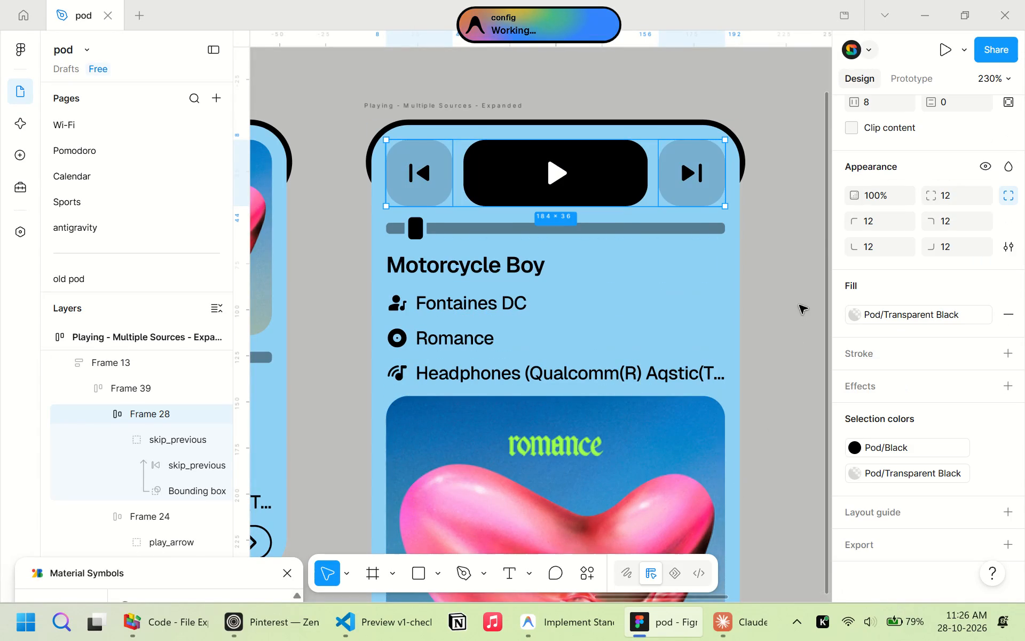
click(799, 305)
Review the redesigned card's control row and overall layout next to the other expanded player cards.
ctrl+scroll(810, 302, down, 8)
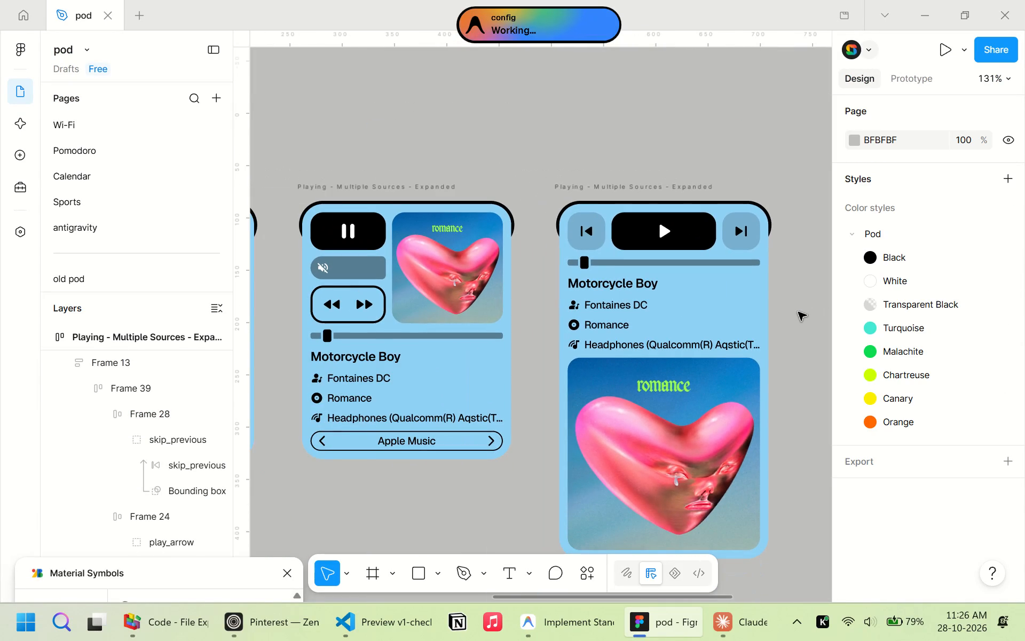
ctrl+scroll(800, 308, down, 3)
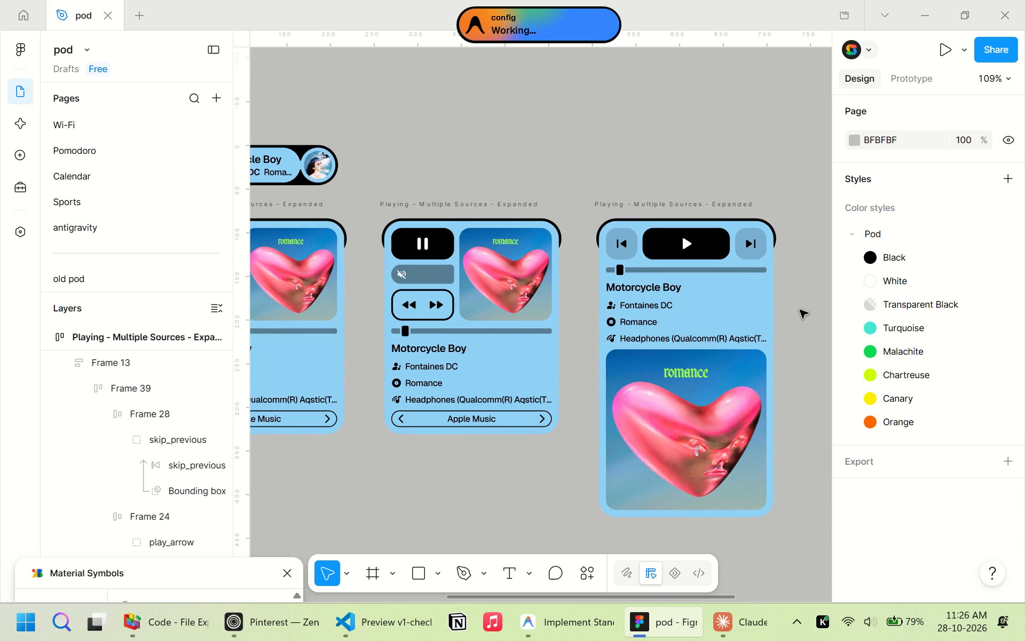
click(802, 302)
ctrl+scroll(802, 302, up, 1)
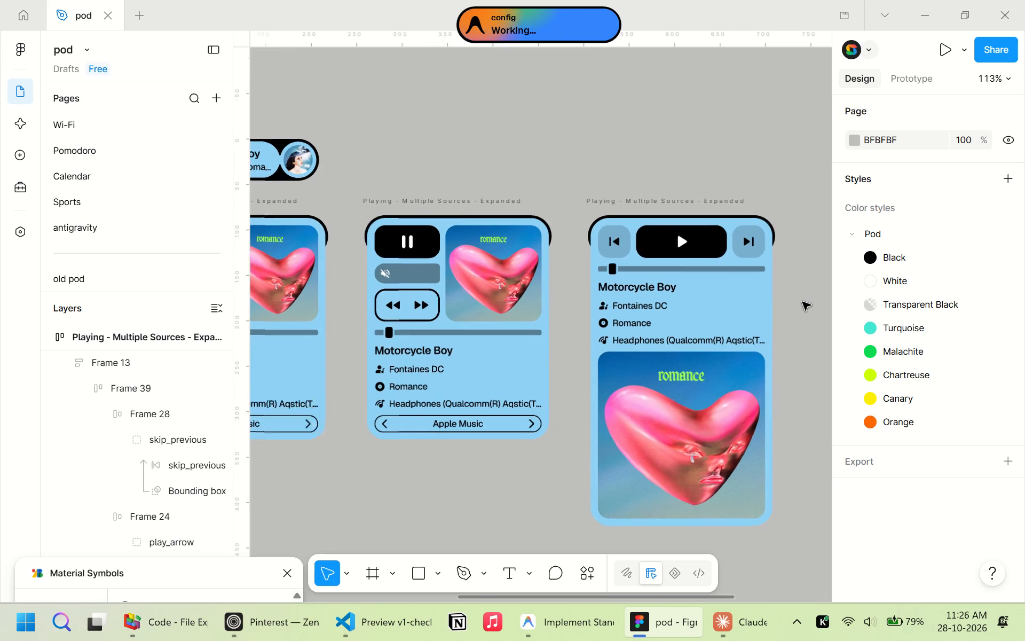
ctrl+scroll(802, 302, up, 8)
ctrl+scroll(802, 302, down, 2)
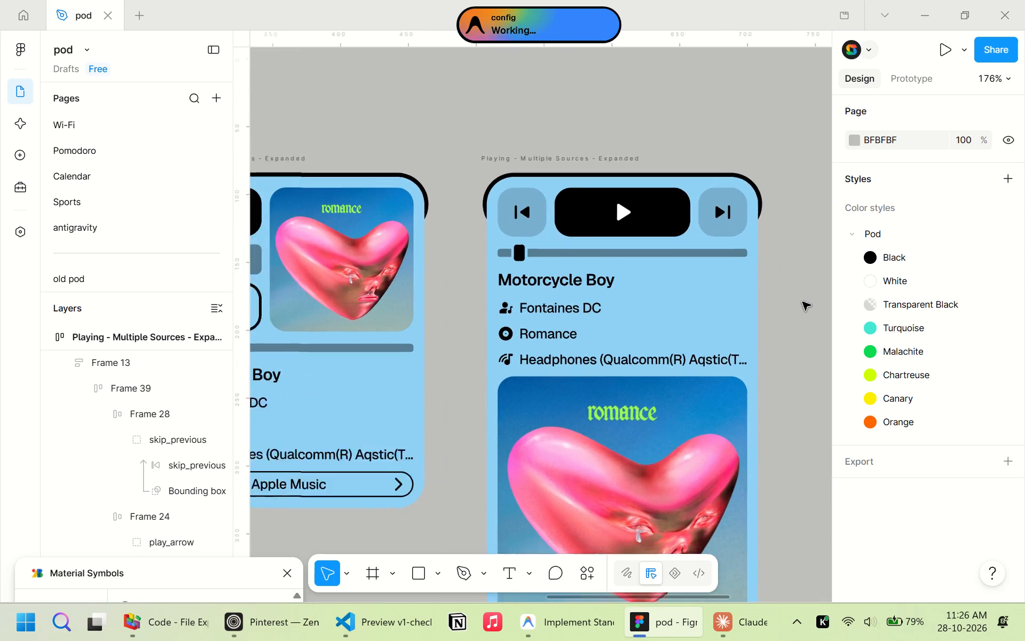
ctrl+scroll(802, 302, down, 2)
scroll(802, 302, down, 5)
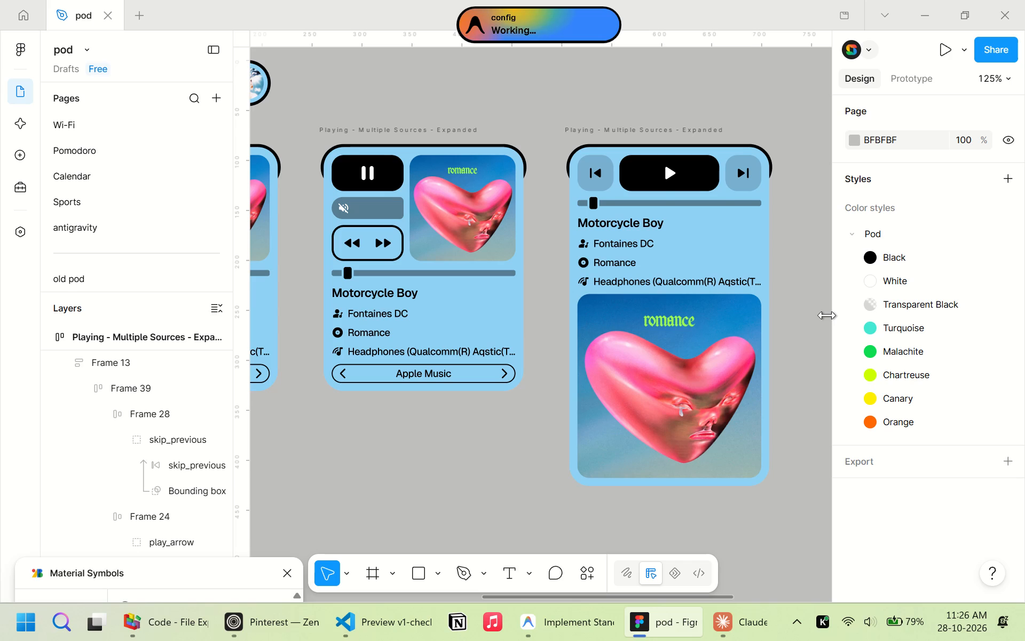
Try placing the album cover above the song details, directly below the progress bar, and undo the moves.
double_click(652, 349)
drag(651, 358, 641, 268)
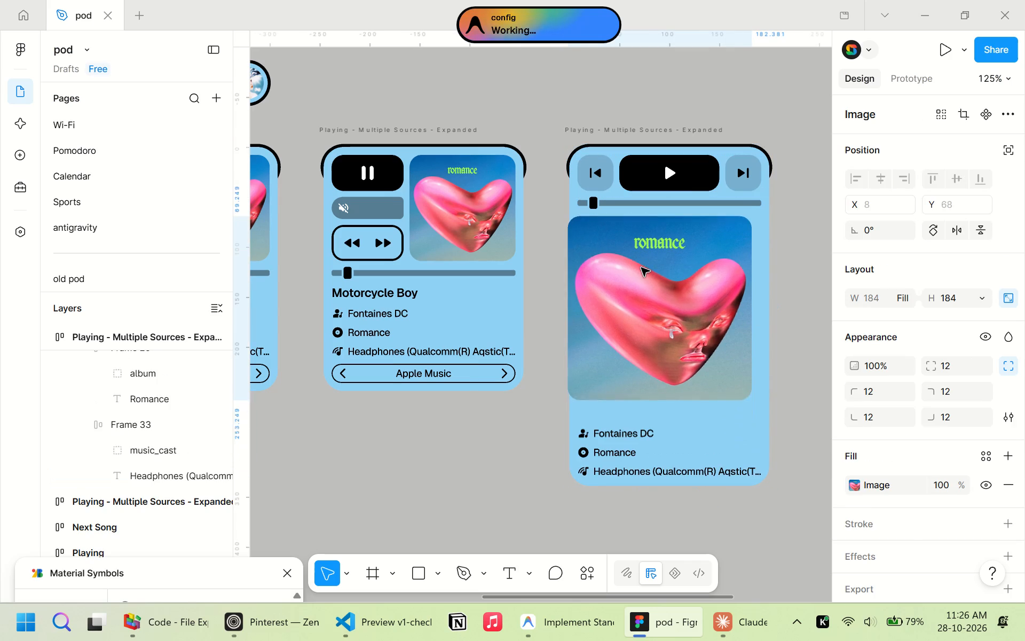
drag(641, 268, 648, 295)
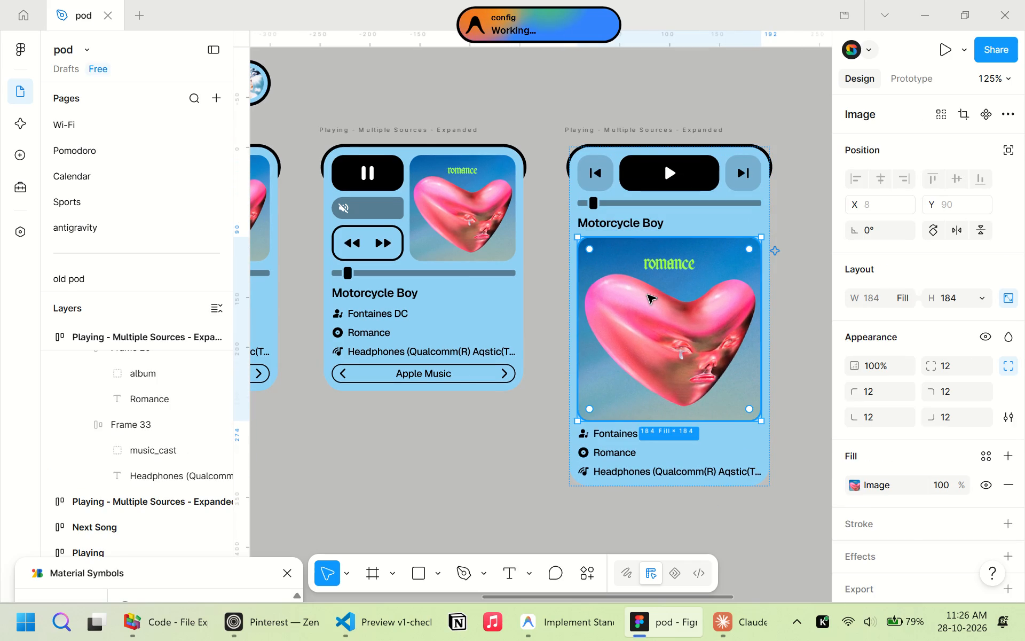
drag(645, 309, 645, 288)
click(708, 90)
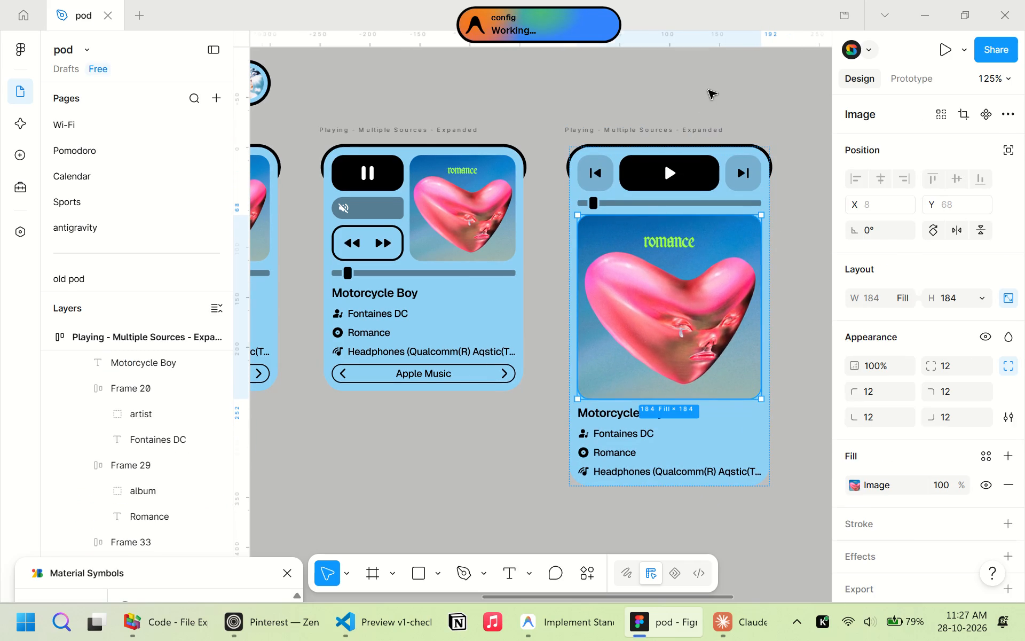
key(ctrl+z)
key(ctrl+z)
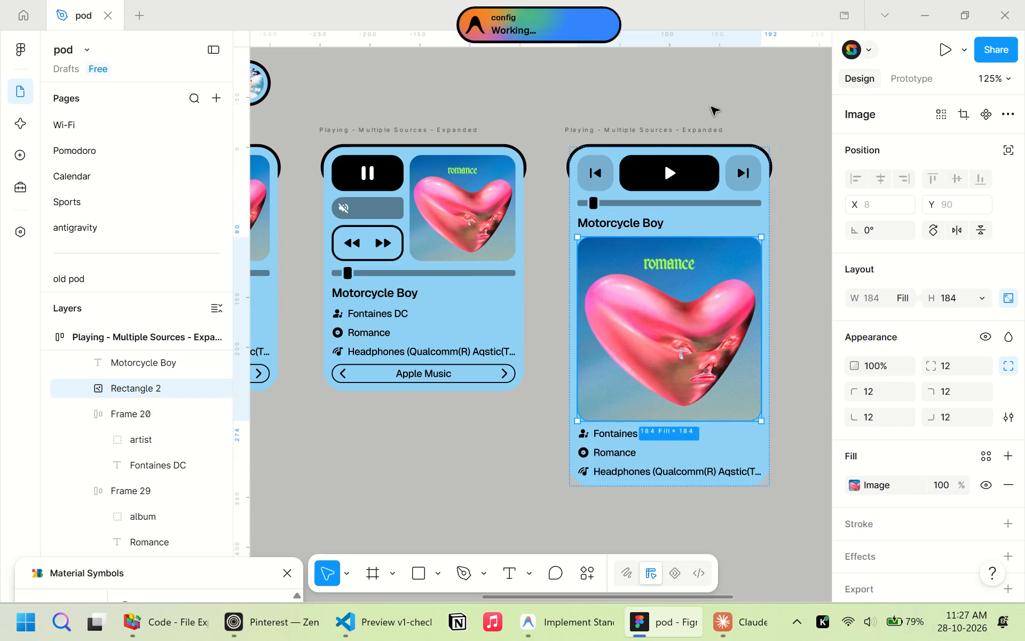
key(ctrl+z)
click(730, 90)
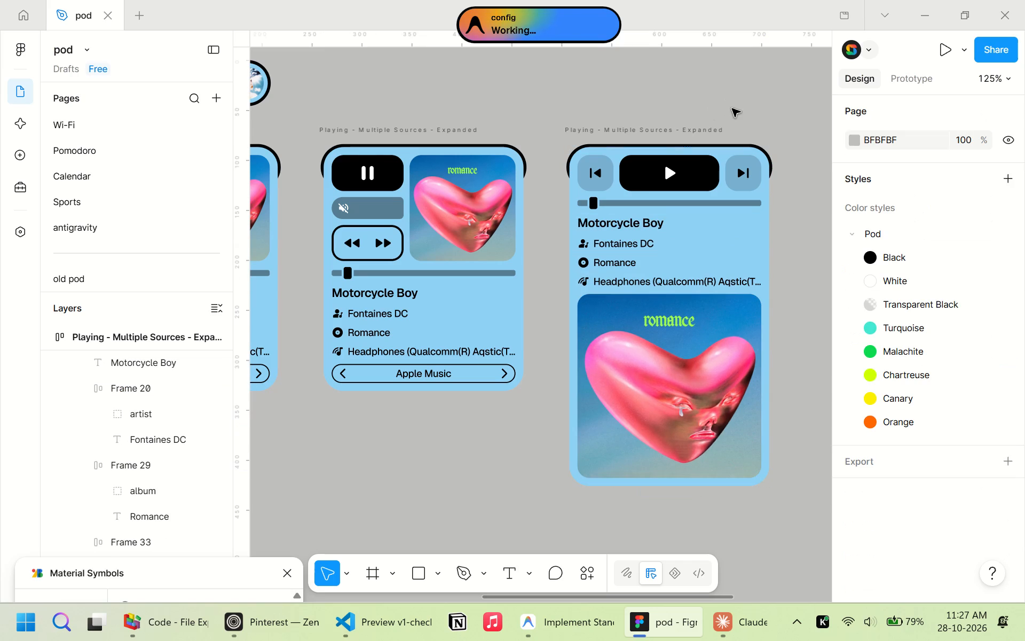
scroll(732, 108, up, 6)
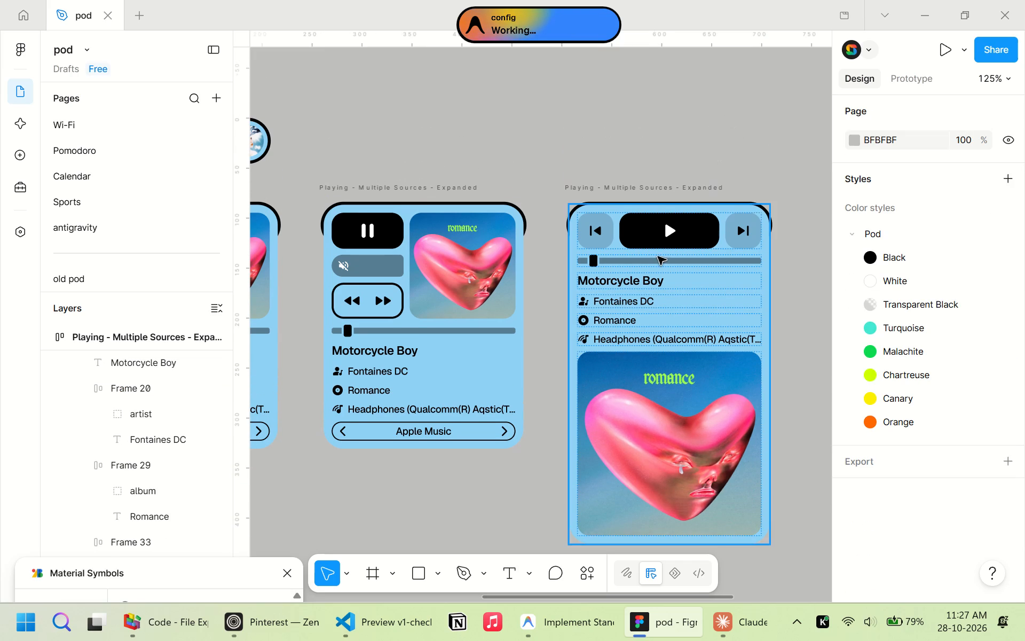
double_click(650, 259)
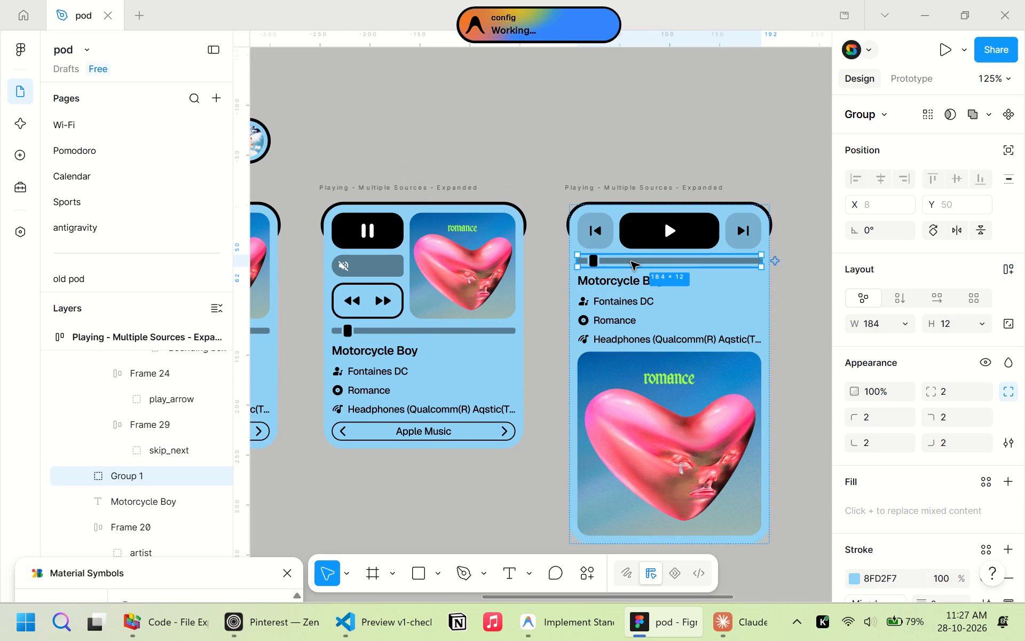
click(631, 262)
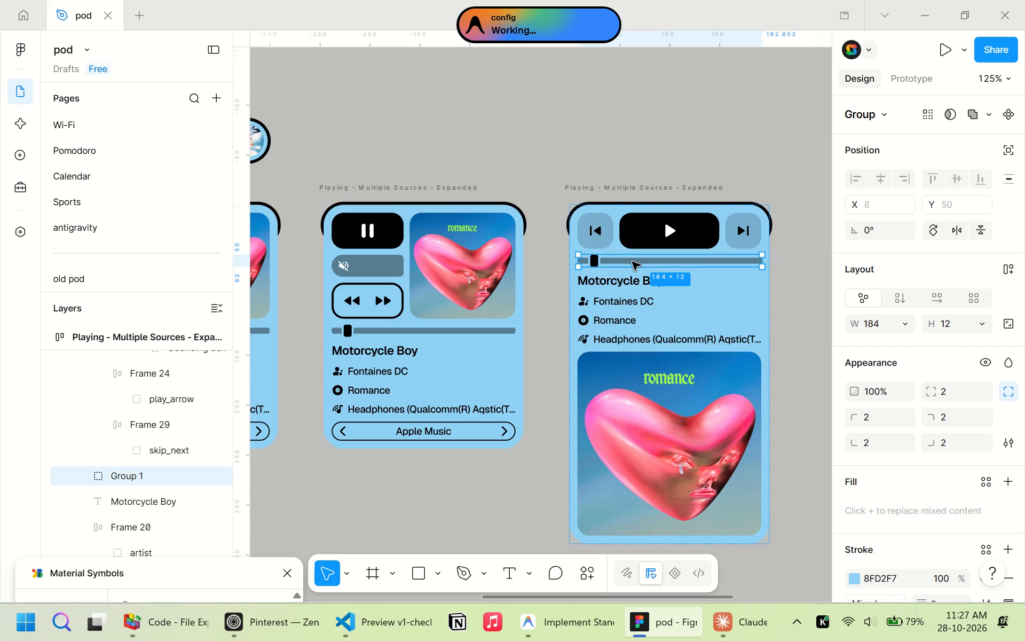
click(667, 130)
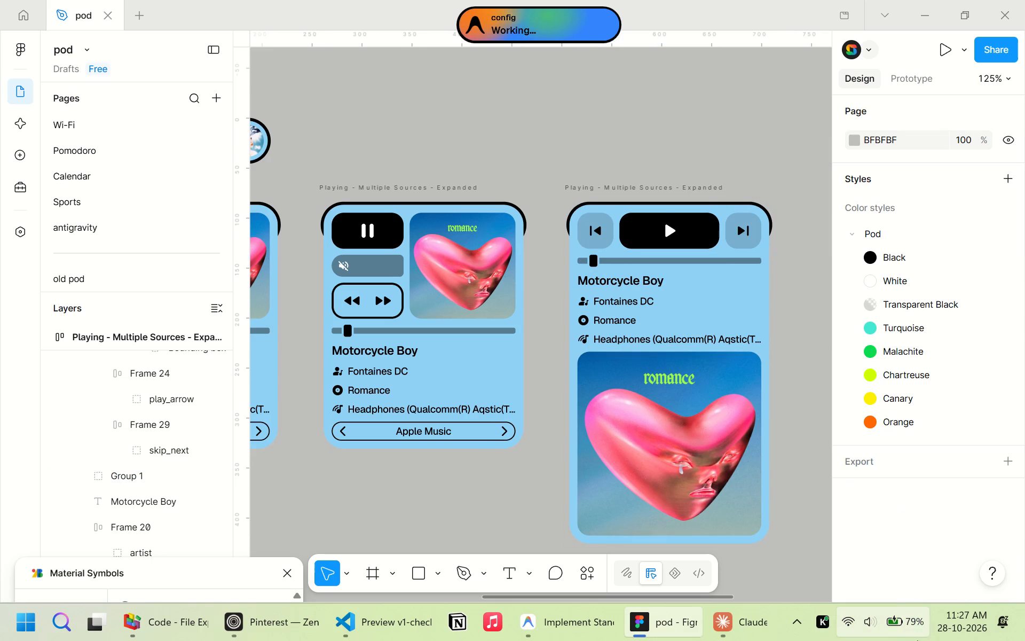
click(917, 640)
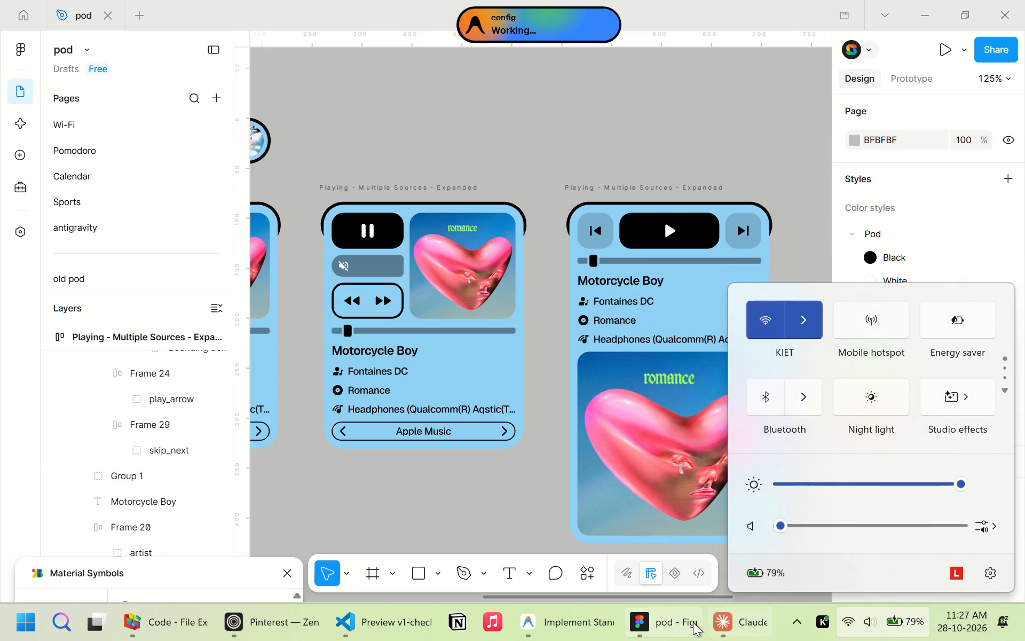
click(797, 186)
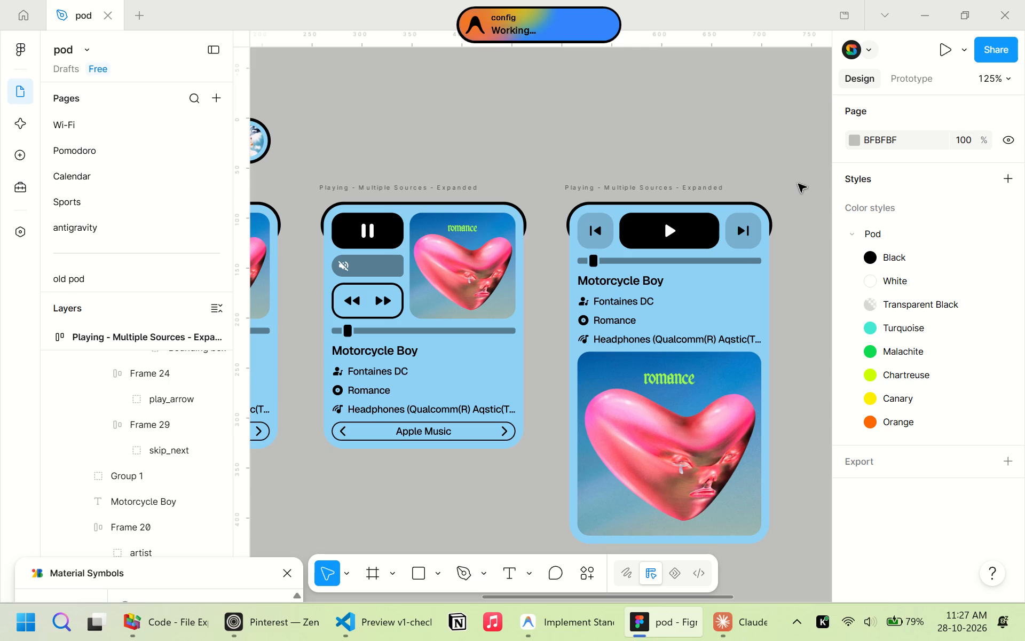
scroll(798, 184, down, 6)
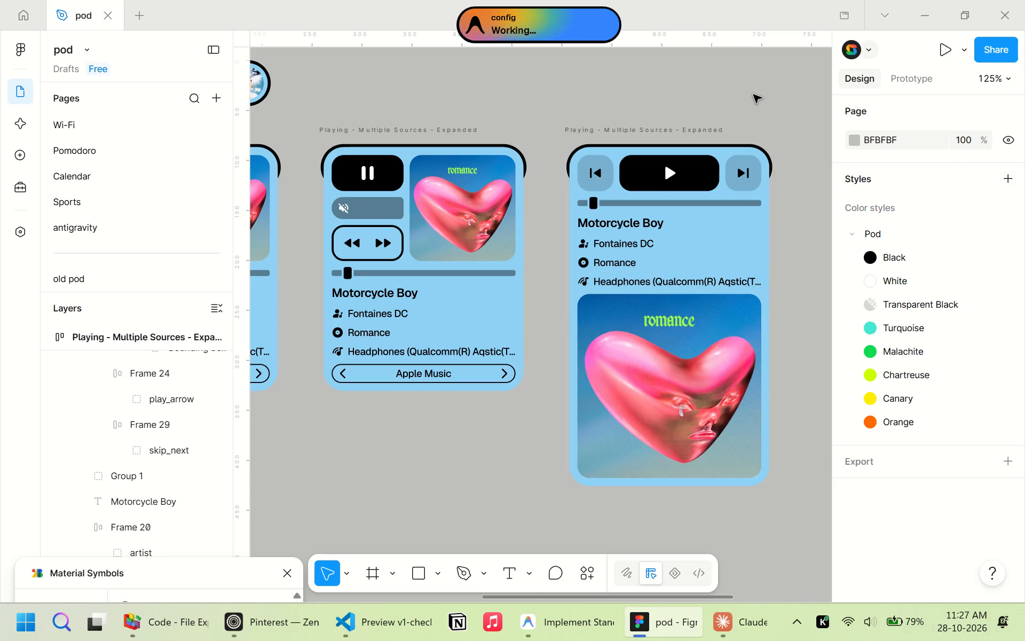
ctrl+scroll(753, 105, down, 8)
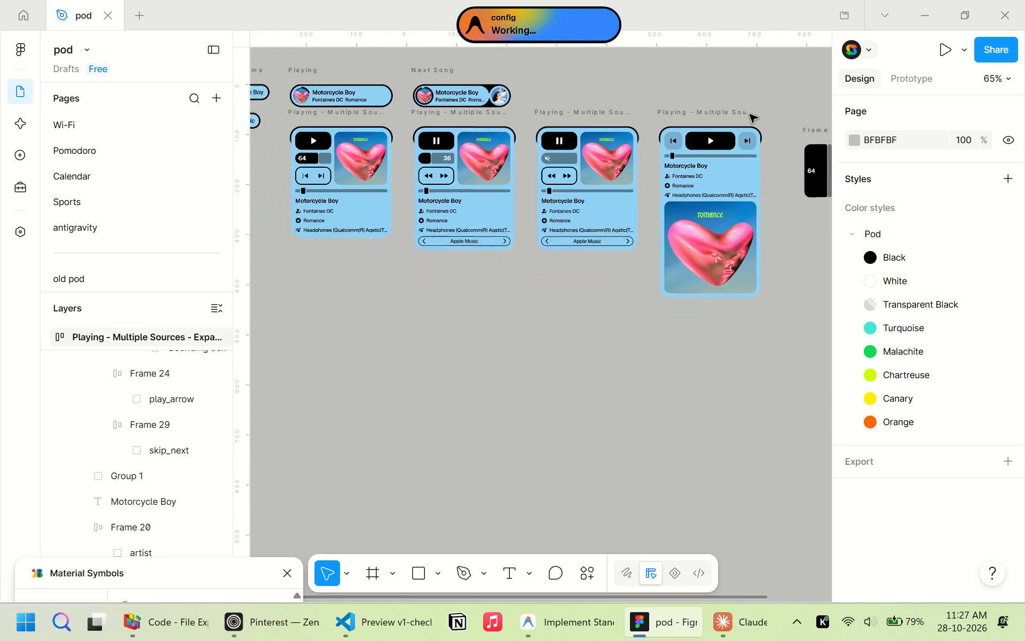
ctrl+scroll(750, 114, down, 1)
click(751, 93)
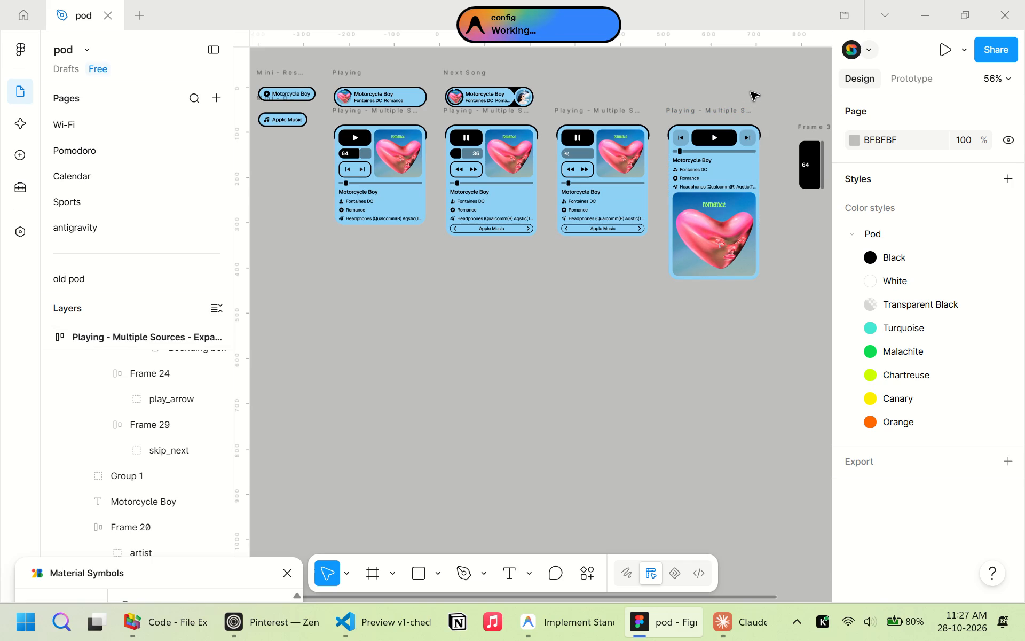
Replace the blue fill of the redesigned card's inner frame with the Romance album cover image from the Downloads folder.
double_click(726, 232)
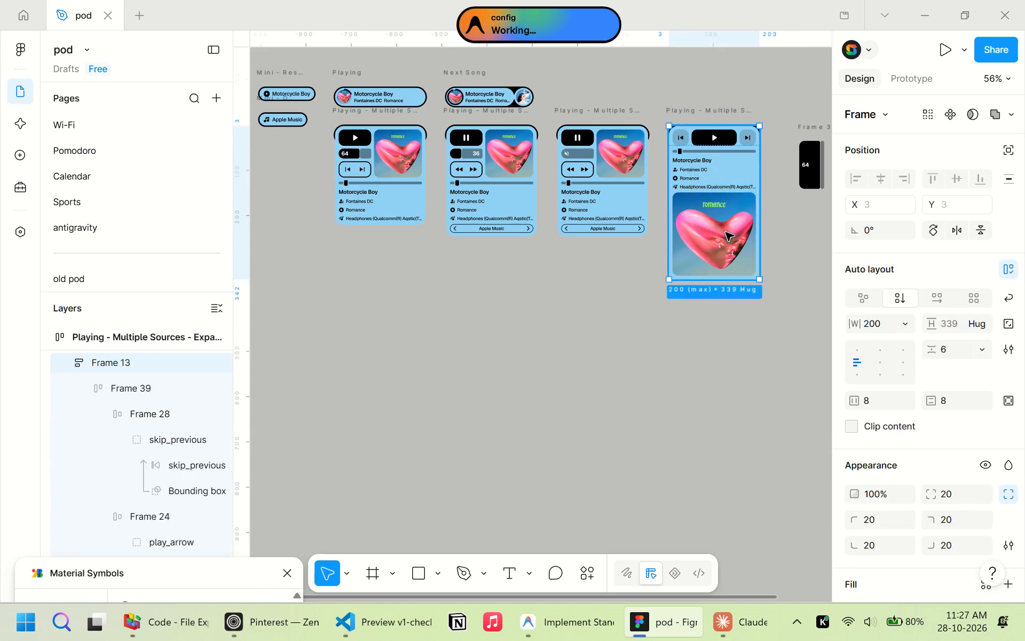
ctrl+scroll(726, 232, up, 6)
scroll(726, 229, up, 4)
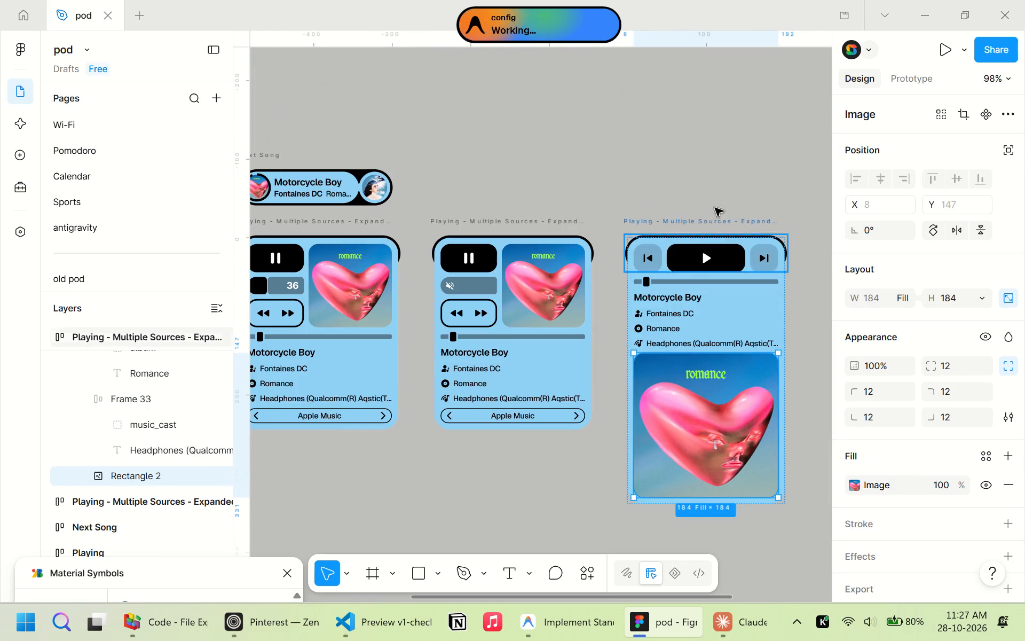
click(609, 169)
click(641, 259)
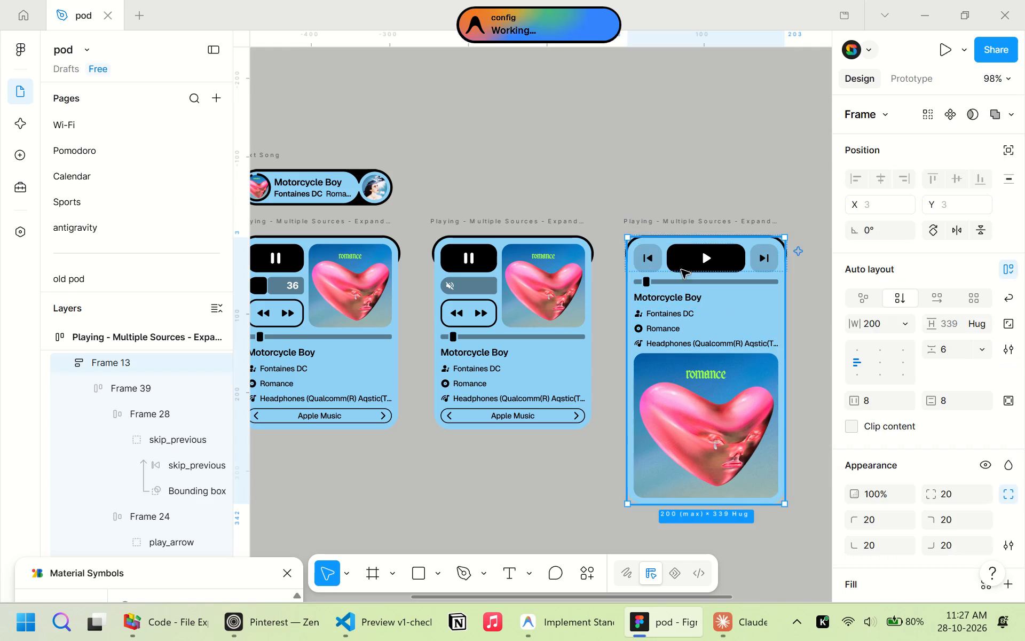
scroll(920, 363, down, 2)
click(857, 450)
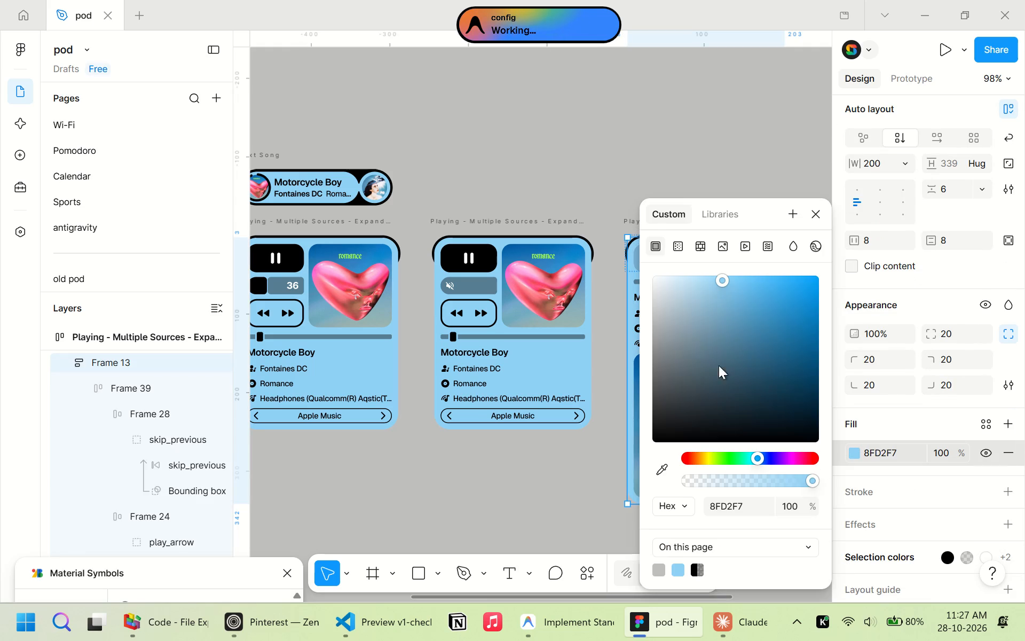
click(722, 244)
click(743, 314)
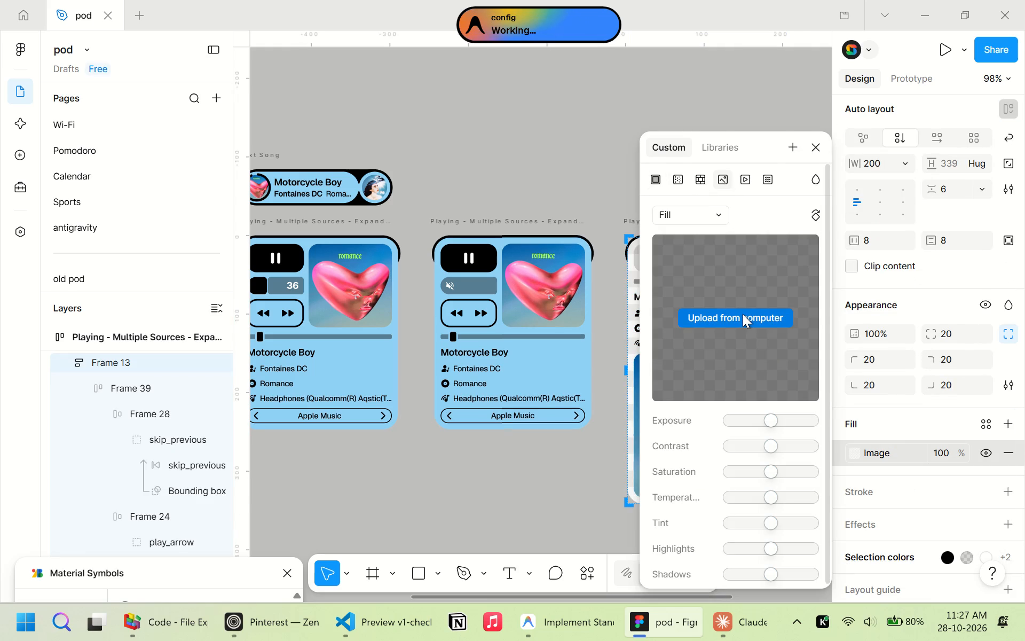
scroll(338, 272, down, 3)
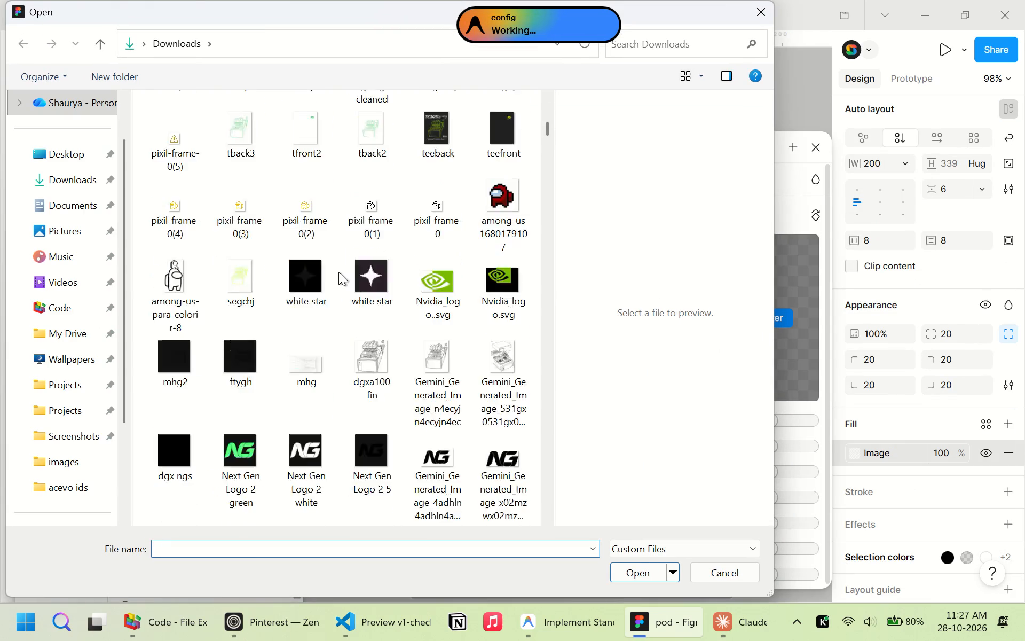
scroll(338, 272, down, 1)
scroll(338, 272, up, 11)
scroll(338, 272, down, 3)
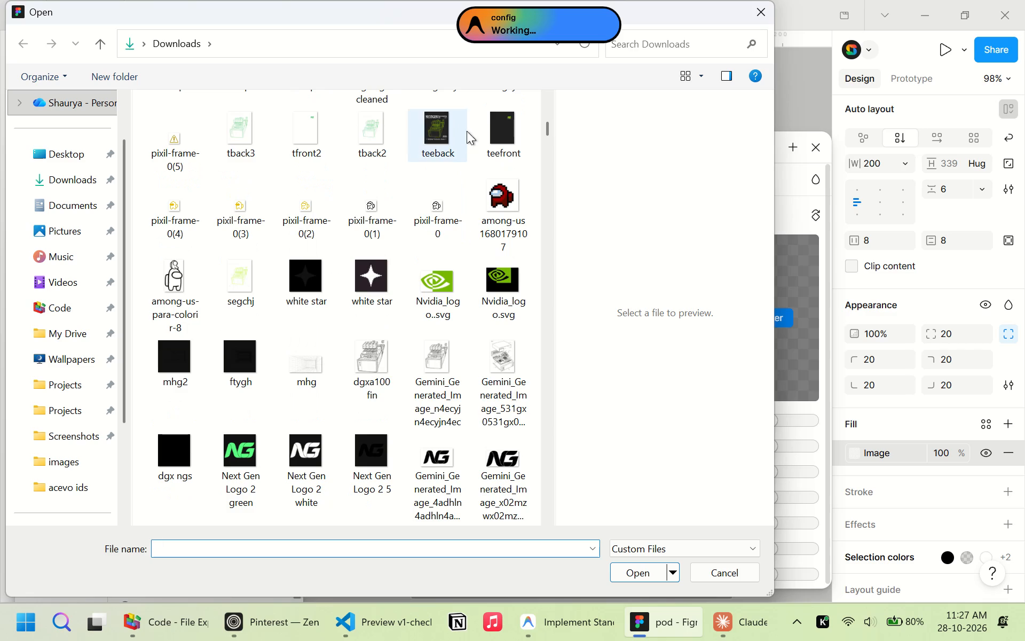
scroll(467, 131, up, 2)
double_click(501, 479)
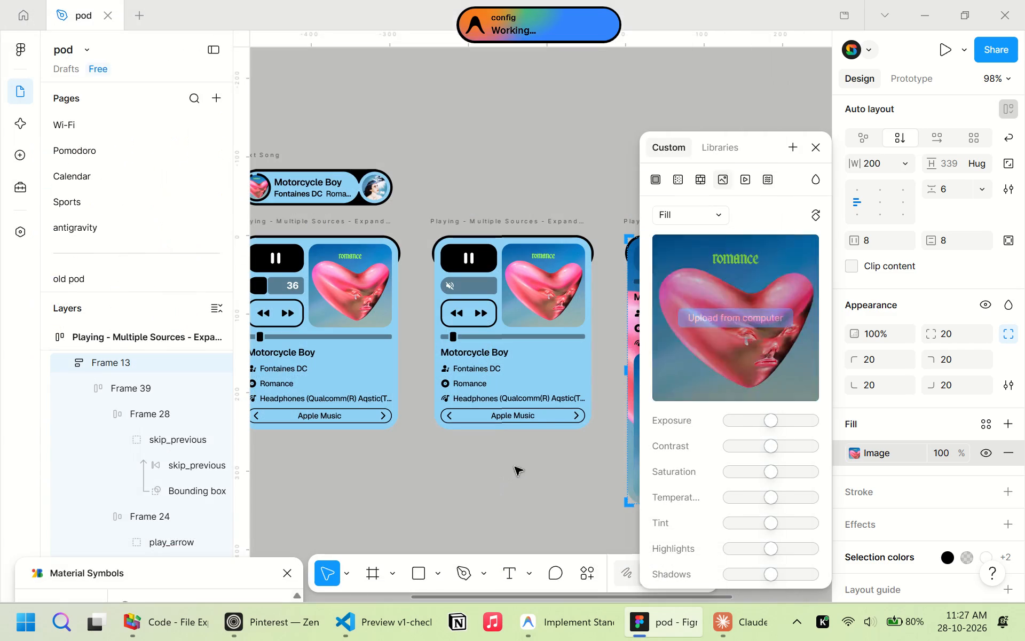
click(816, 151)
Move the separate album cover rectangle out of the redesigned card and delete it.
double_click(707, 438)
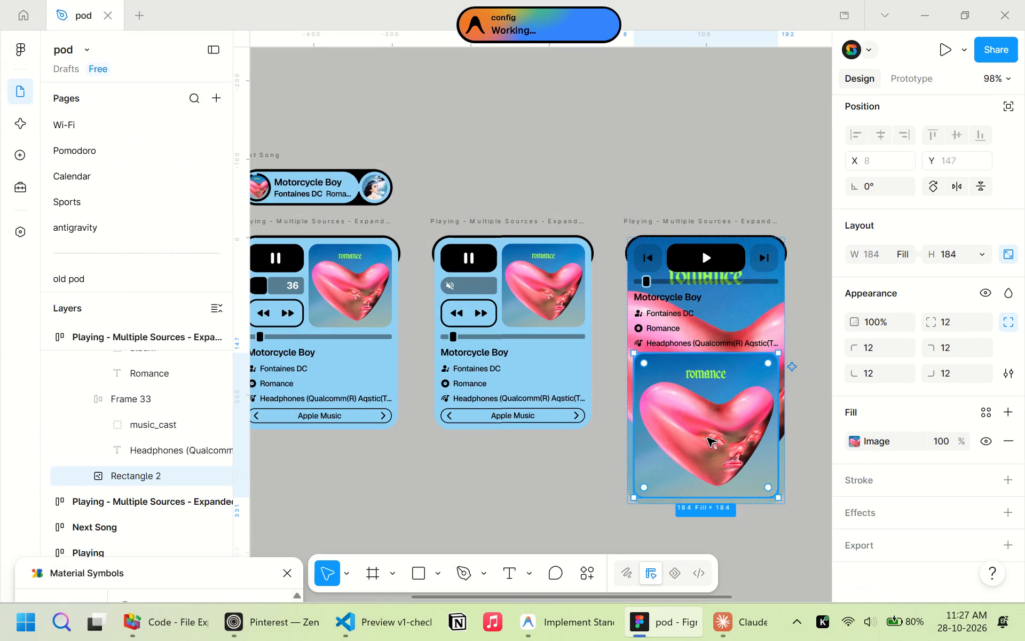
drag(707, 438, 696, 113)
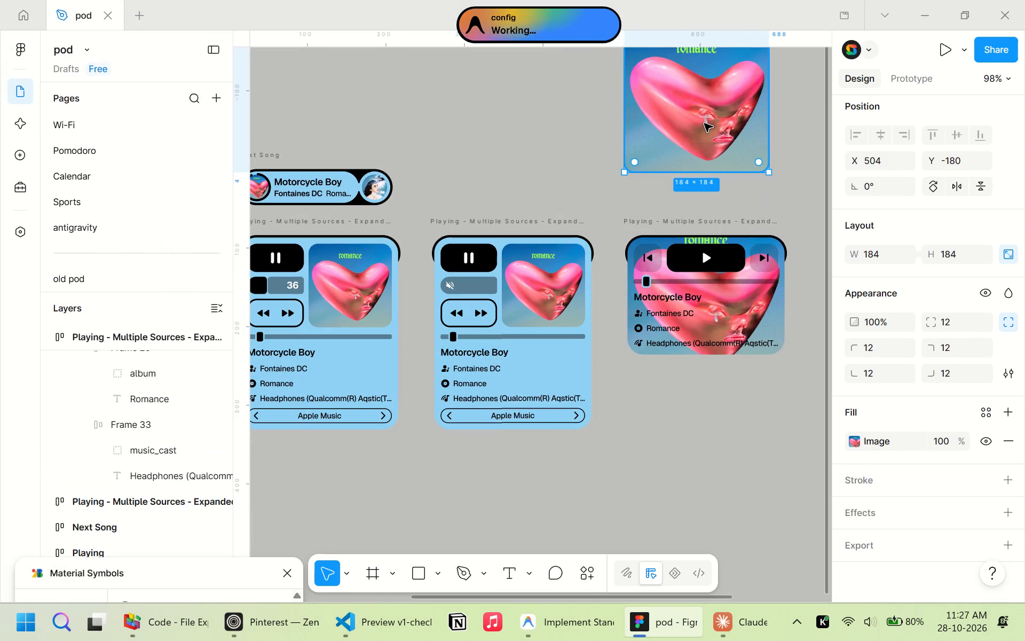
key(Delete)
Add a black 000000 fill at 40% opacity over the album cover image on the redesigned card's inner frame.
click(712, 269)
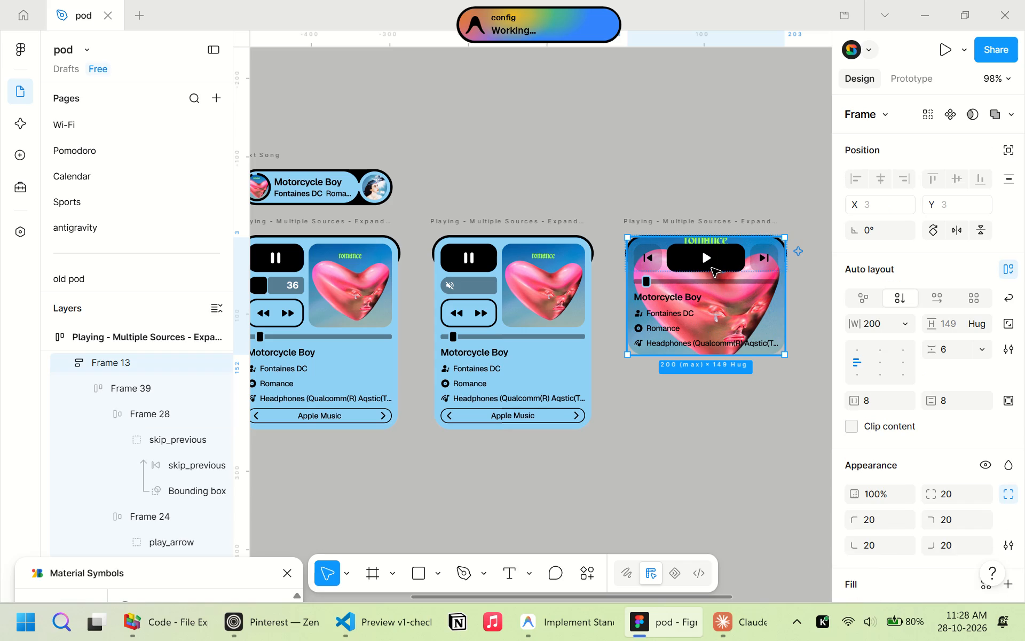
scroll(926, 420, down, 5)
click(855, 376)
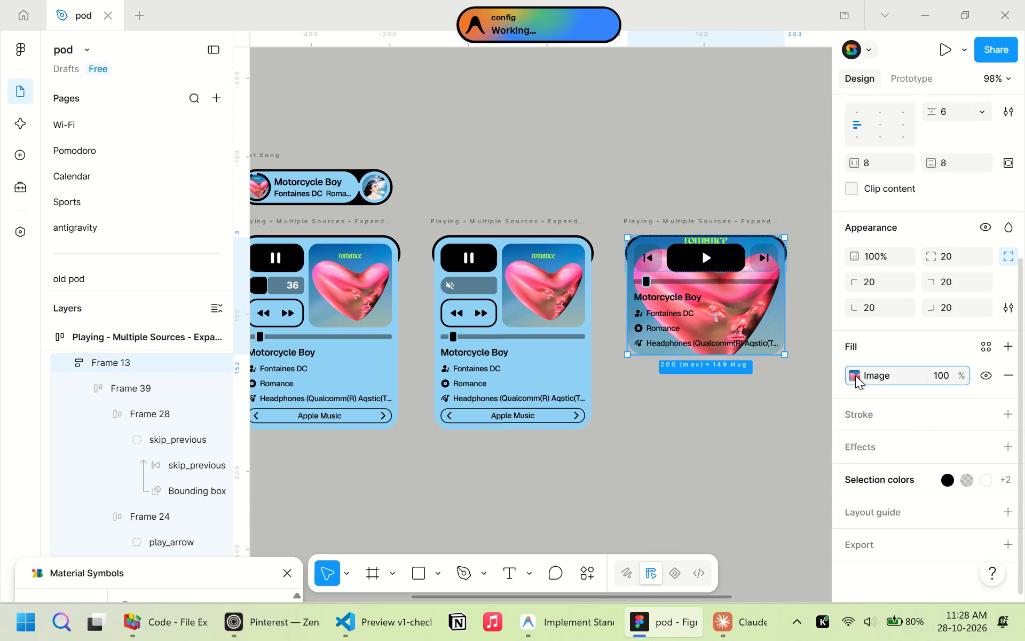
click(1007, 345)
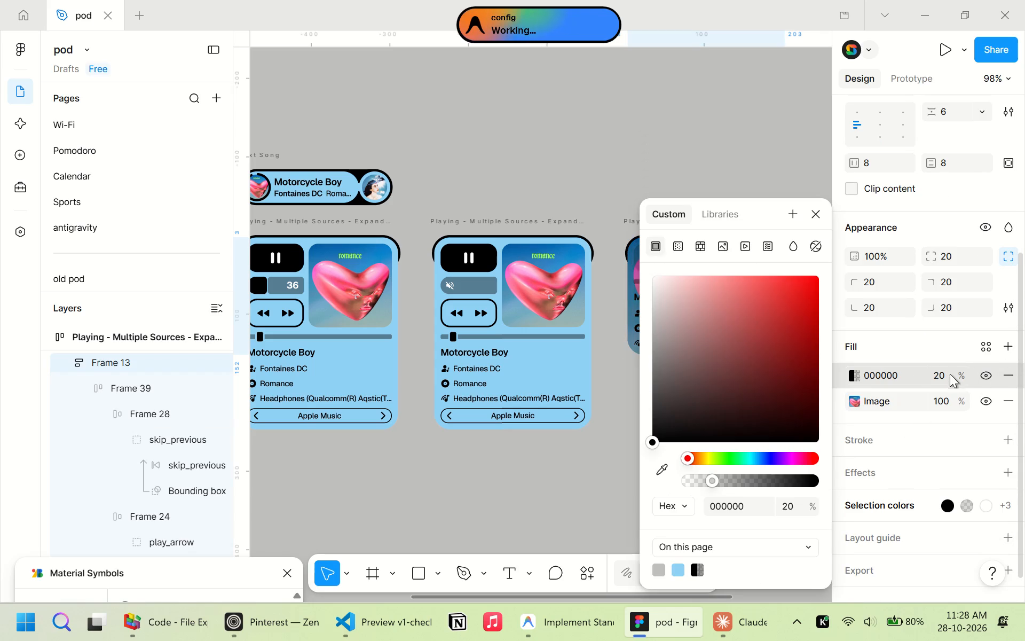
click(950, 373)
key(4)
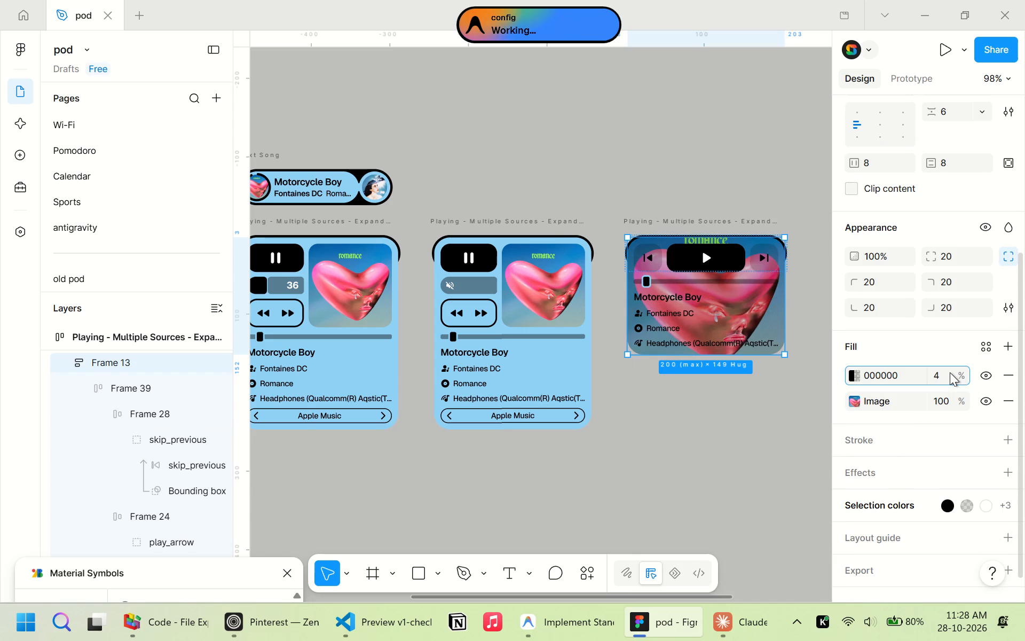
key(0)
key(Return)
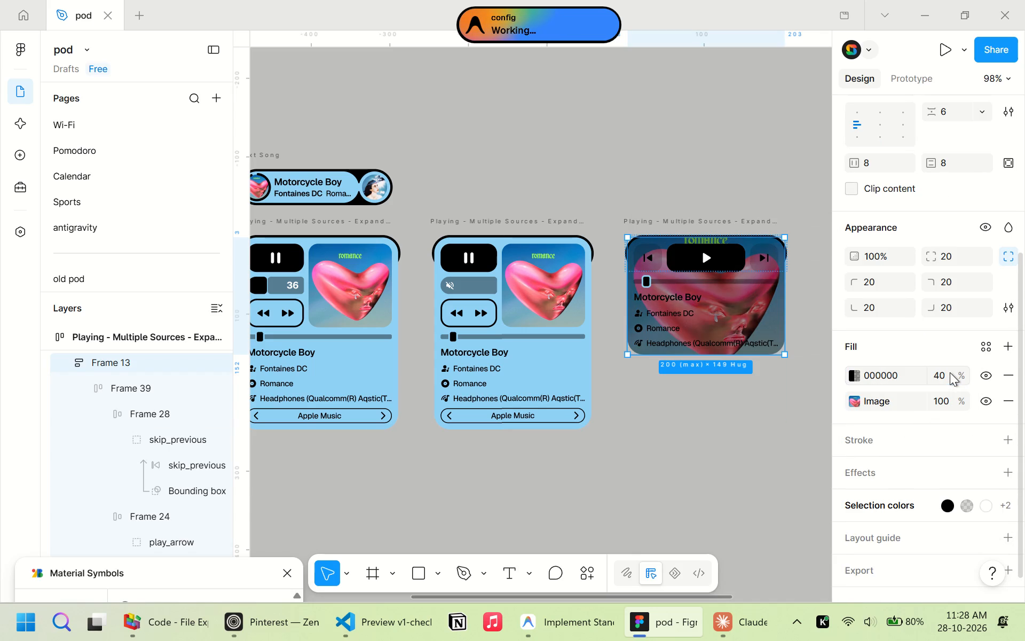
click(721, 413)
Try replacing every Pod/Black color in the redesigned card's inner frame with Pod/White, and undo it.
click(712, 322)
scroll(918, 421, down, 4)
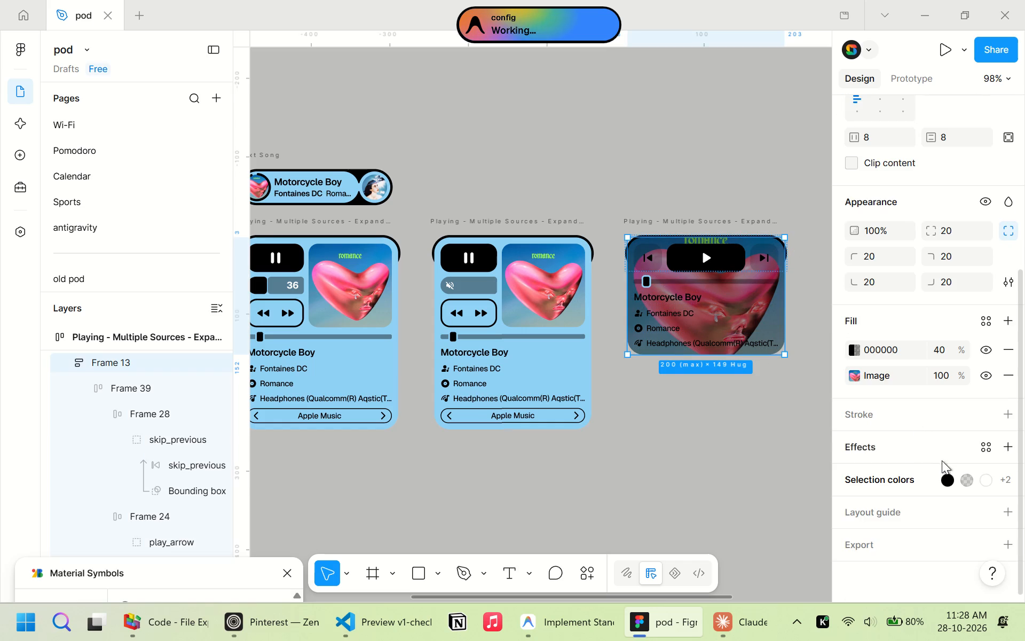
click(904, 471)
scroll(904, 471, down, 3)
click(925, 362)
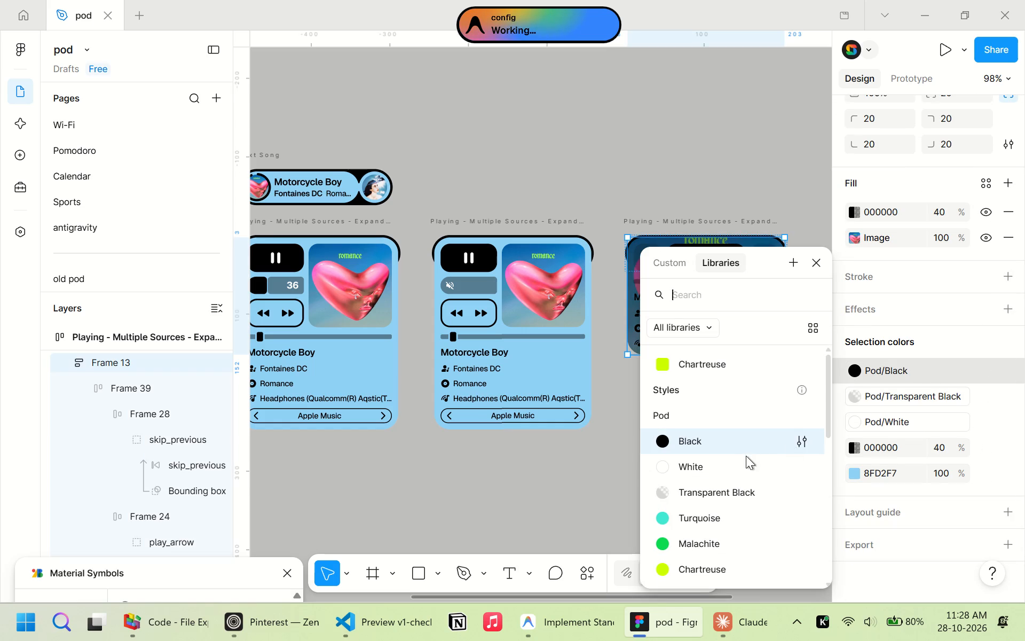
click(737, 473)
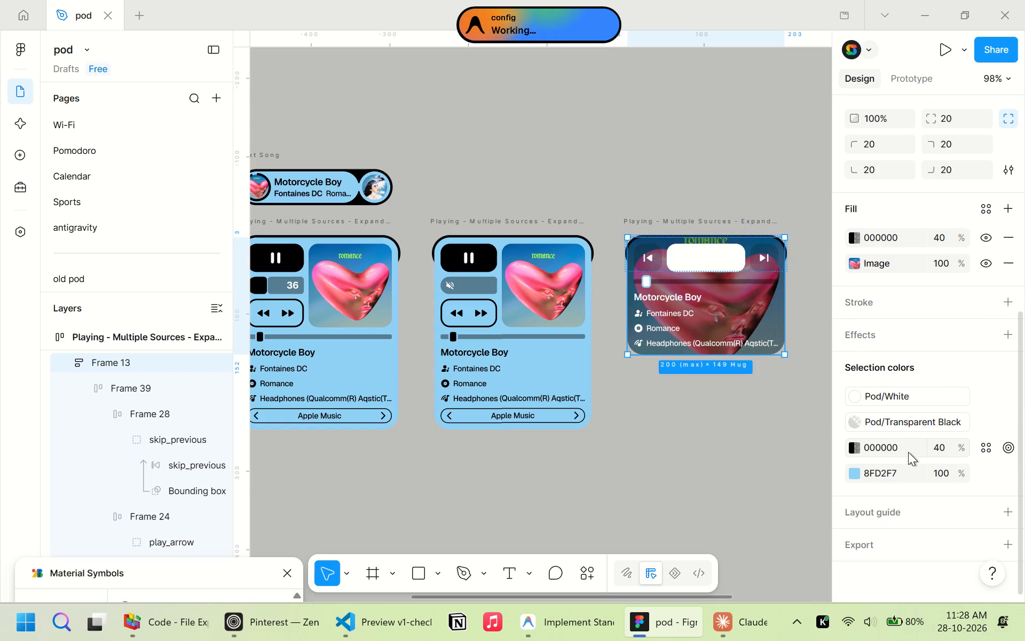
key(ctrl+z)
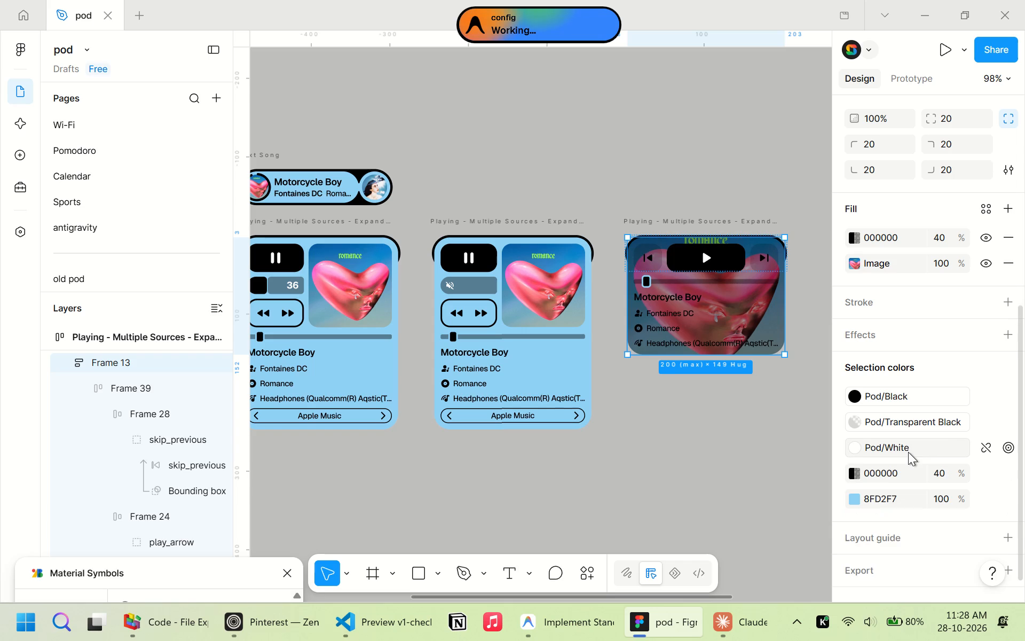
Swap Pod/Black and Pod/White across the card's inner frame, using Pod/Turquoise as a temporary stand-in for the original white.
click(941, 449)
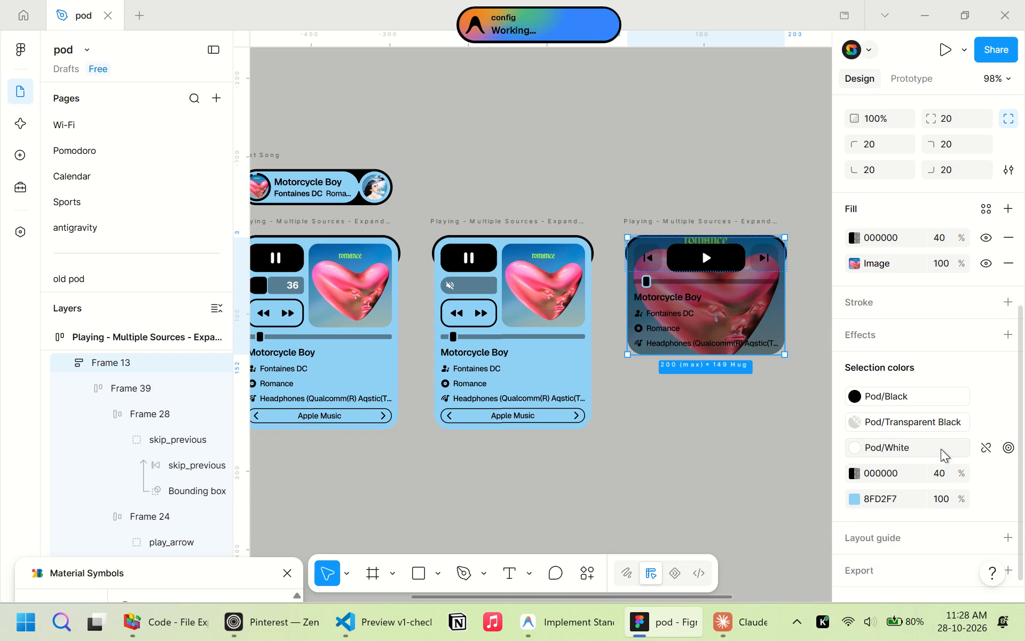
click(704, 515)
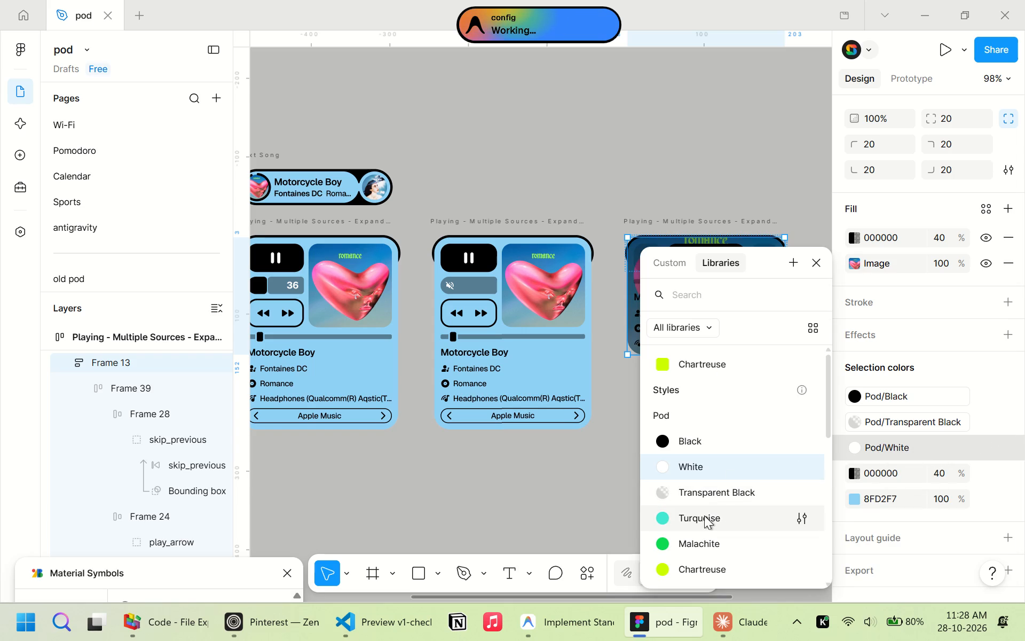
click(928, 396)
click(737, 472)
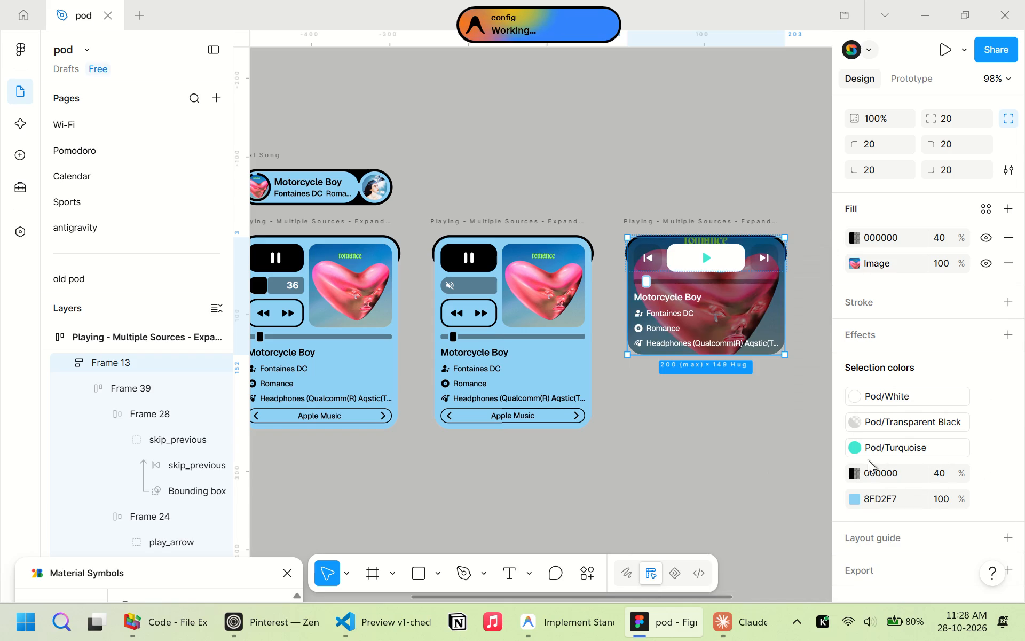
click(908, 447)
click(720, 399)
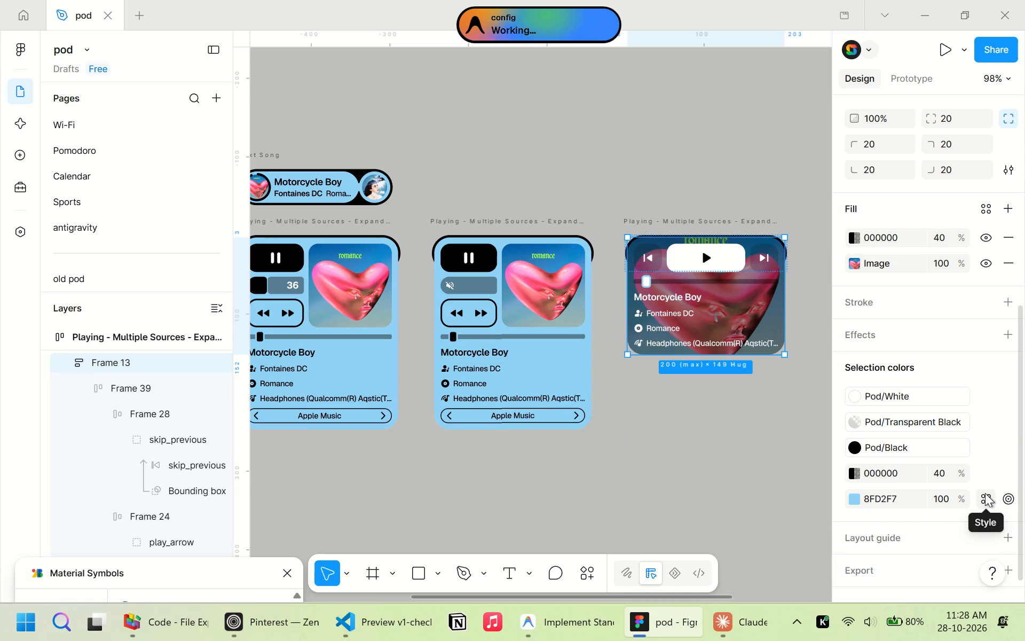
Replace the remaining 8FD2F7 blue in the inner frame with the Pod/Black style and check the progress bar handle up close.
click(985, 493)
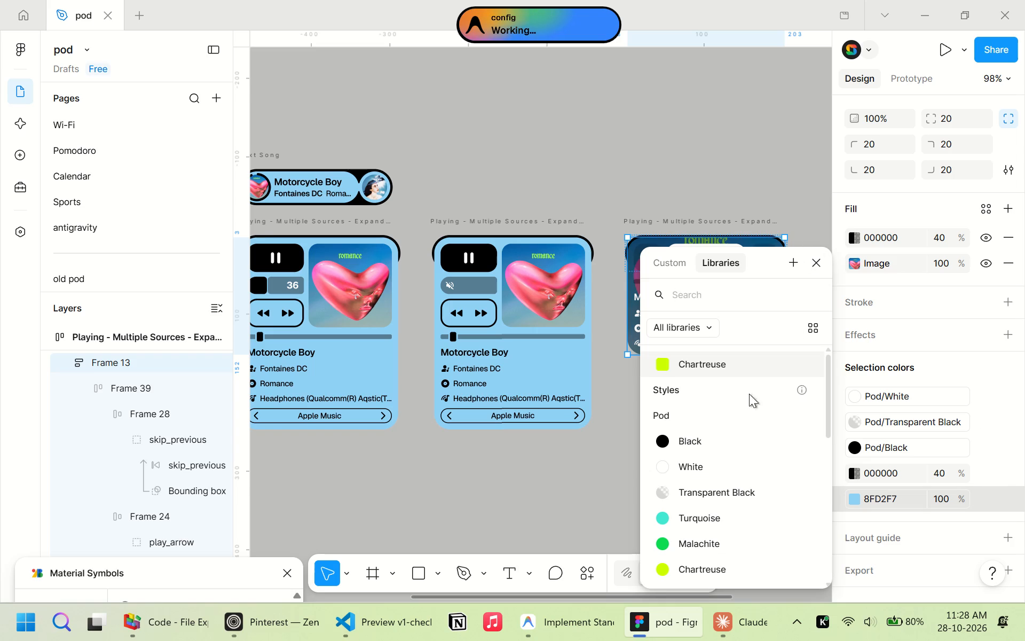
click(738, 435)
click(749, 169)
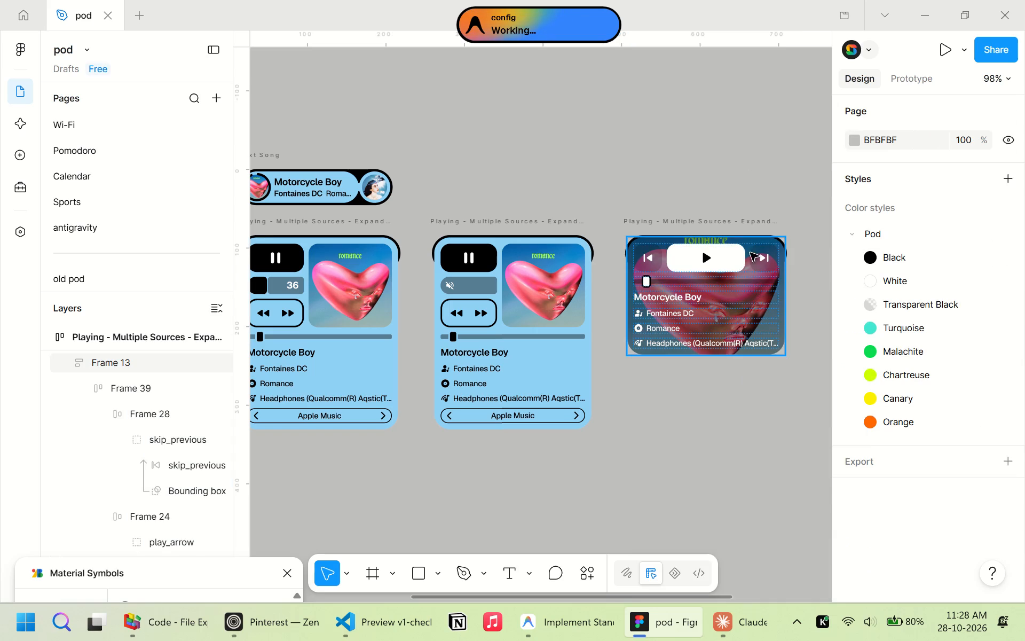
double_click(721, 283)
ctrl+scroll(717, 285, up, 5)
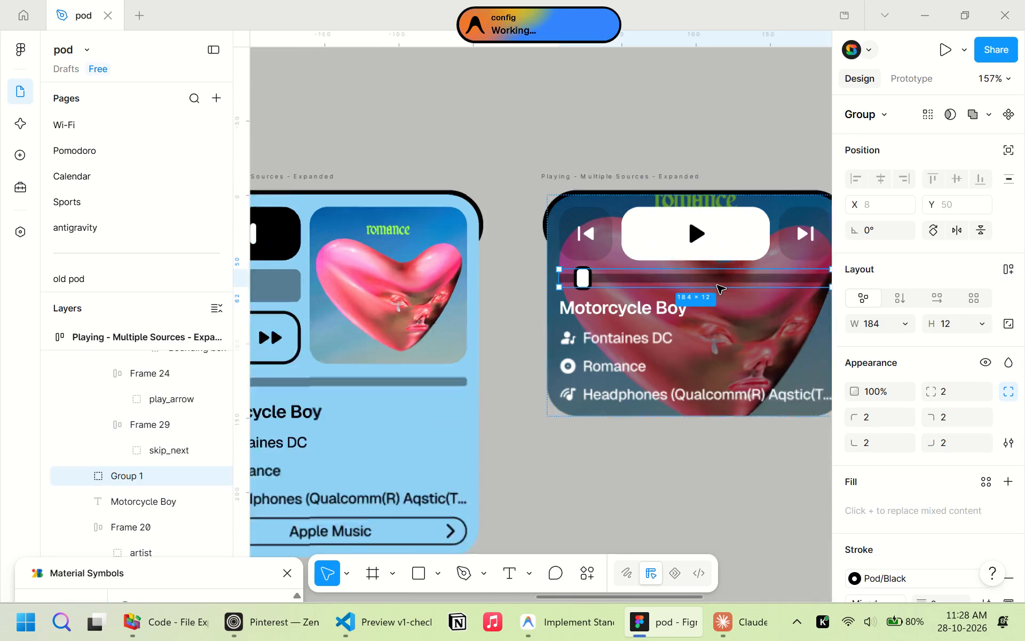
ctrl+scroll(717, 285, up, 2)
click(723, 118)
ctrl+scroll(717, 146, down, 6)
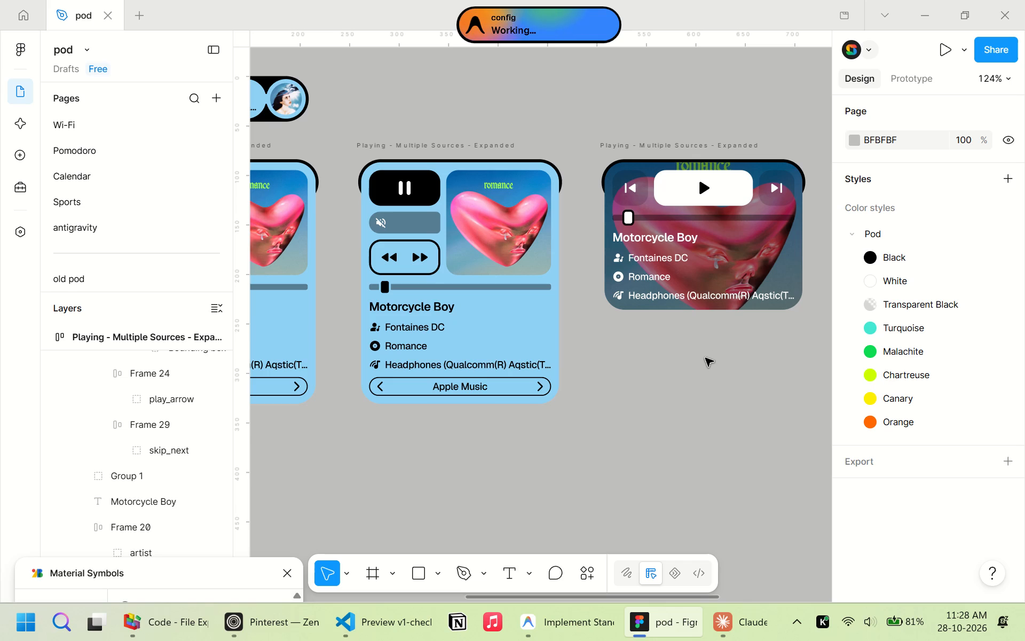
Keep the inner frame's height on Hug contents and set its minimum height to 200.
click(708, 191)
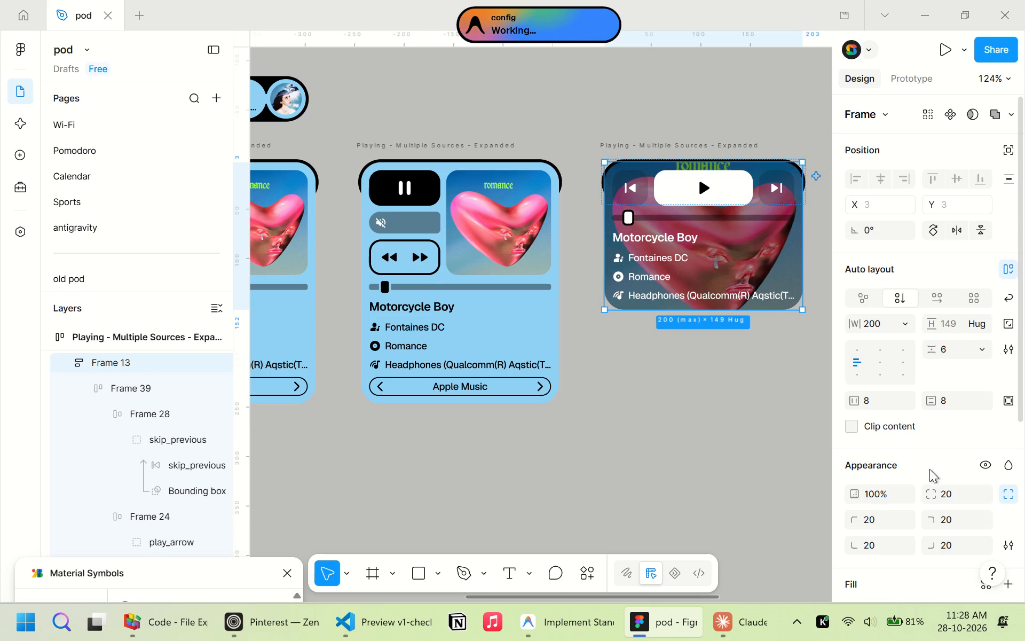
click(984, 324)
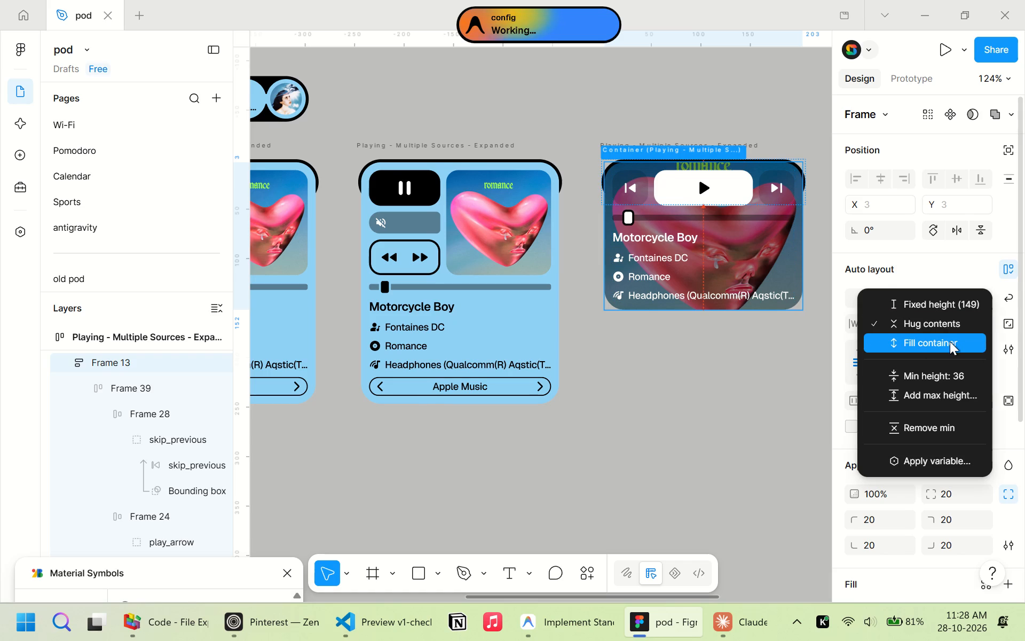
click(734, 379)
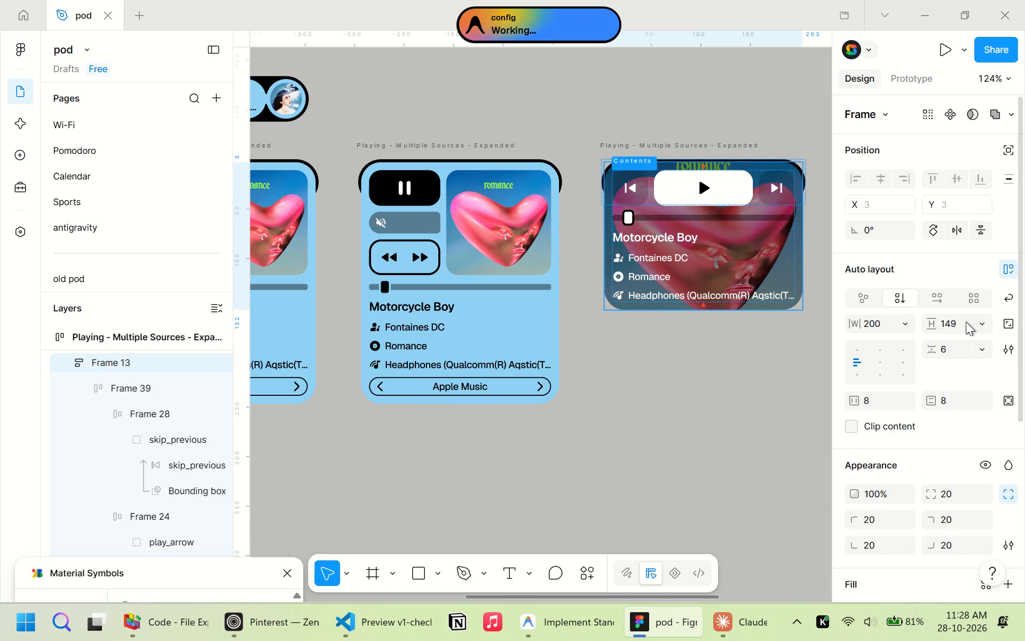
click(966, 322)
click(982, 320)
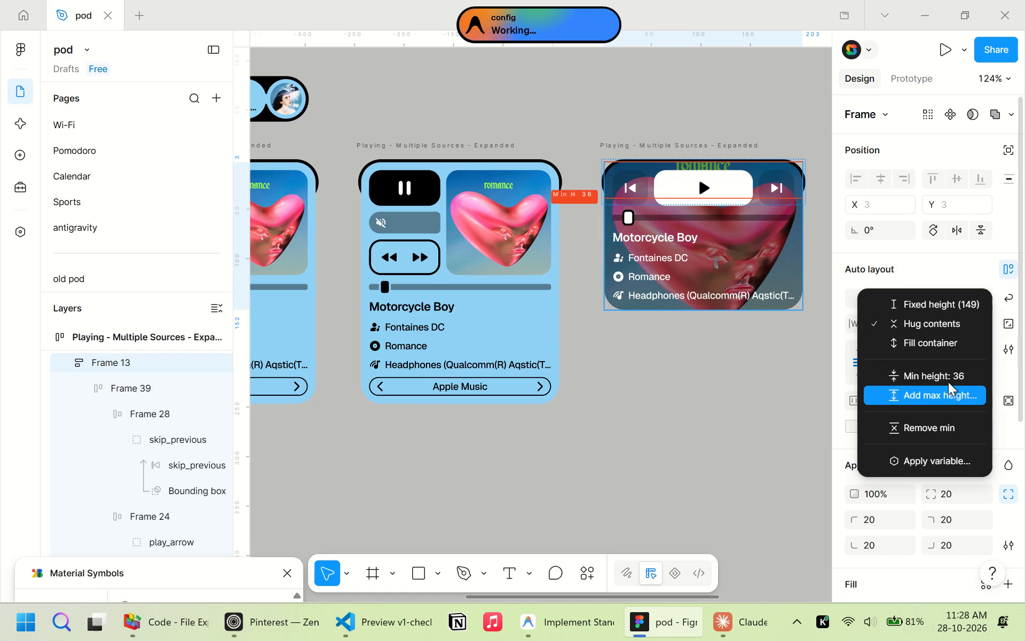
click(936, 305)
click(983, 326)
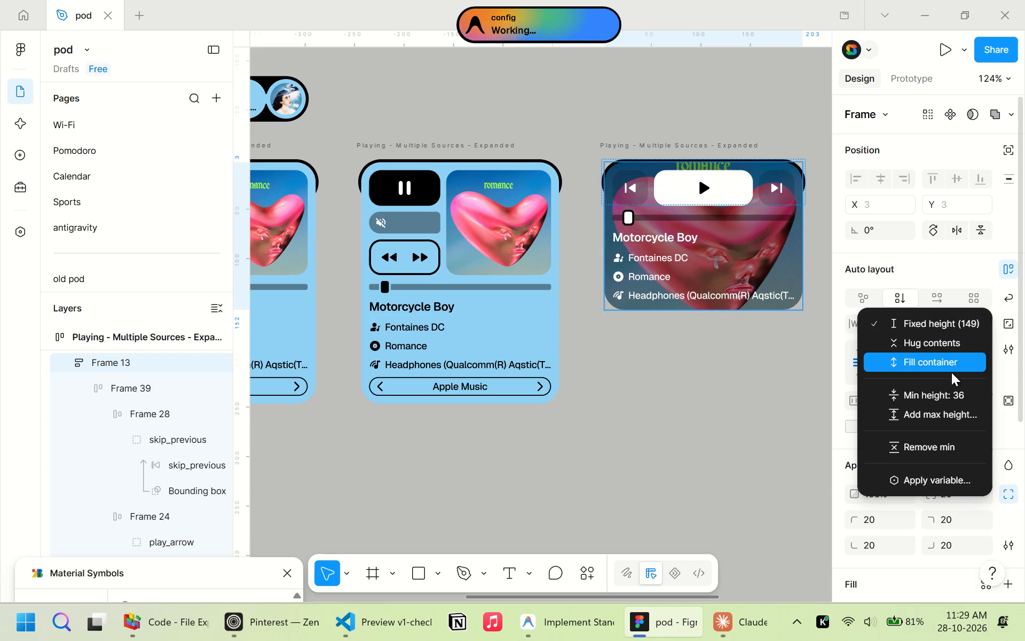
click(930, 342)
click(979, 322)
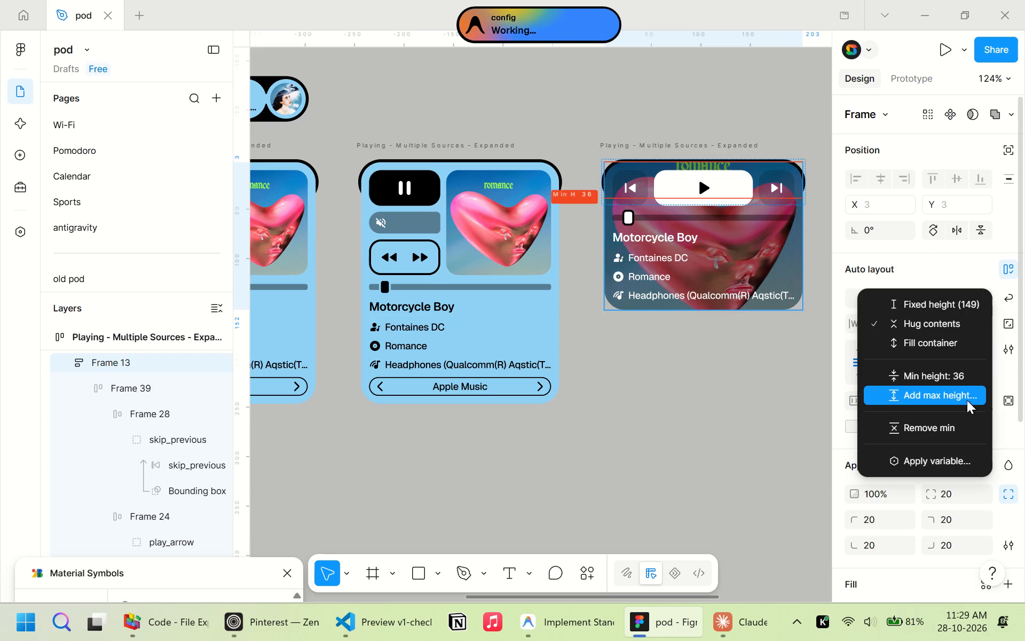
click(951, 375)
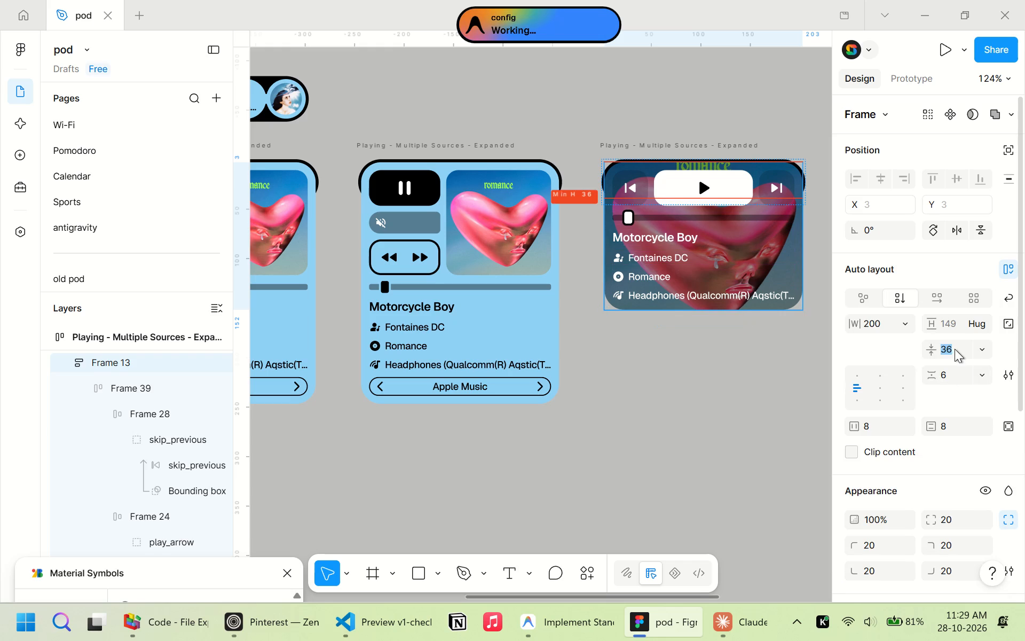
text(200)
key(Return)
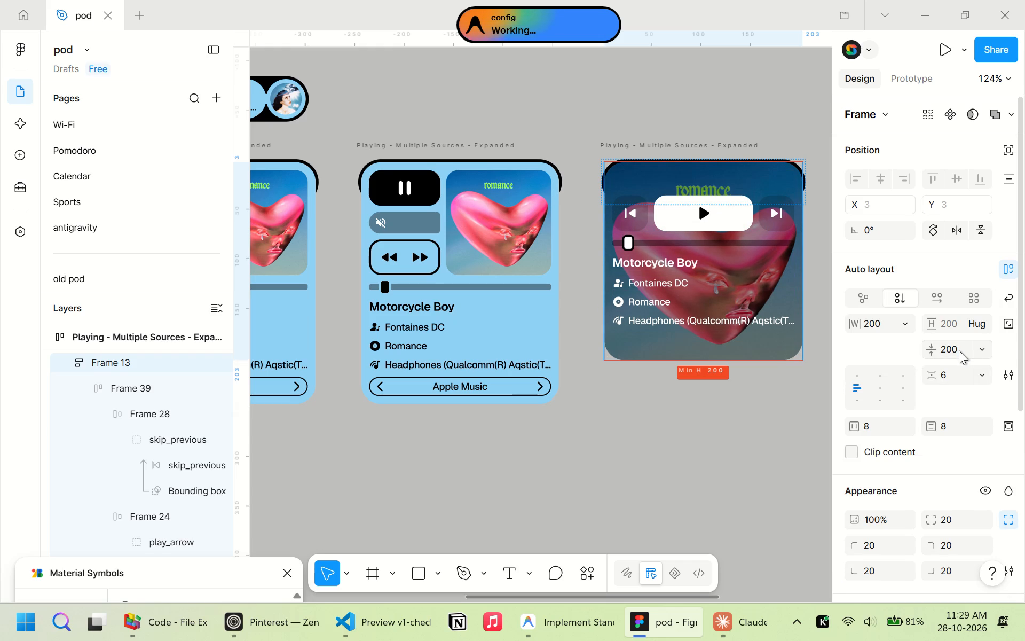
click(709, 422)
Move the playback control row below the headphones line in the redesigned card.
double_click(725, 218)
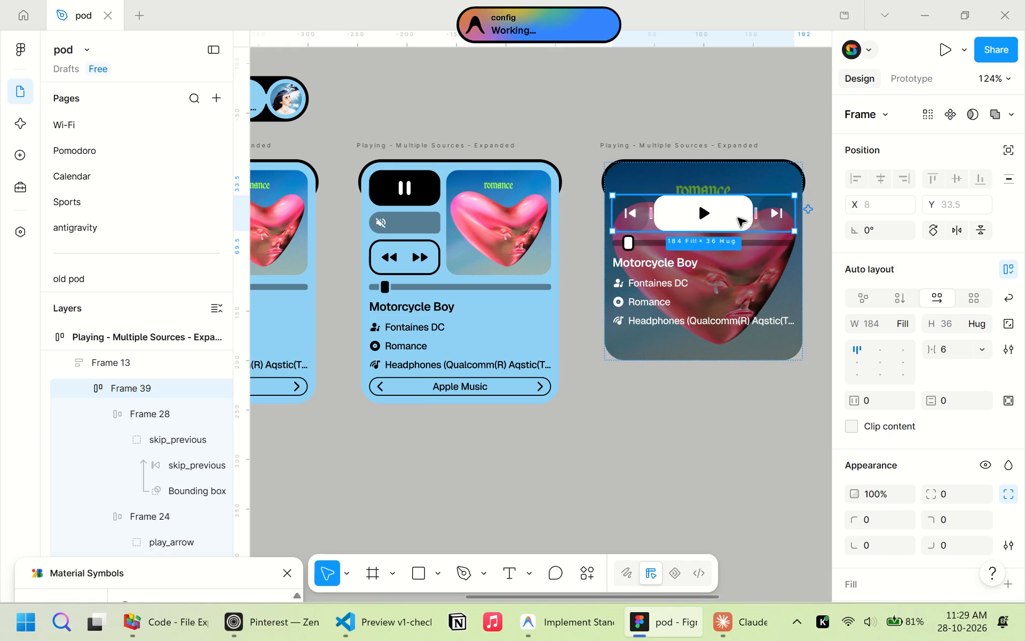
drag(738, 218, 736, 334)
click(711, 422)
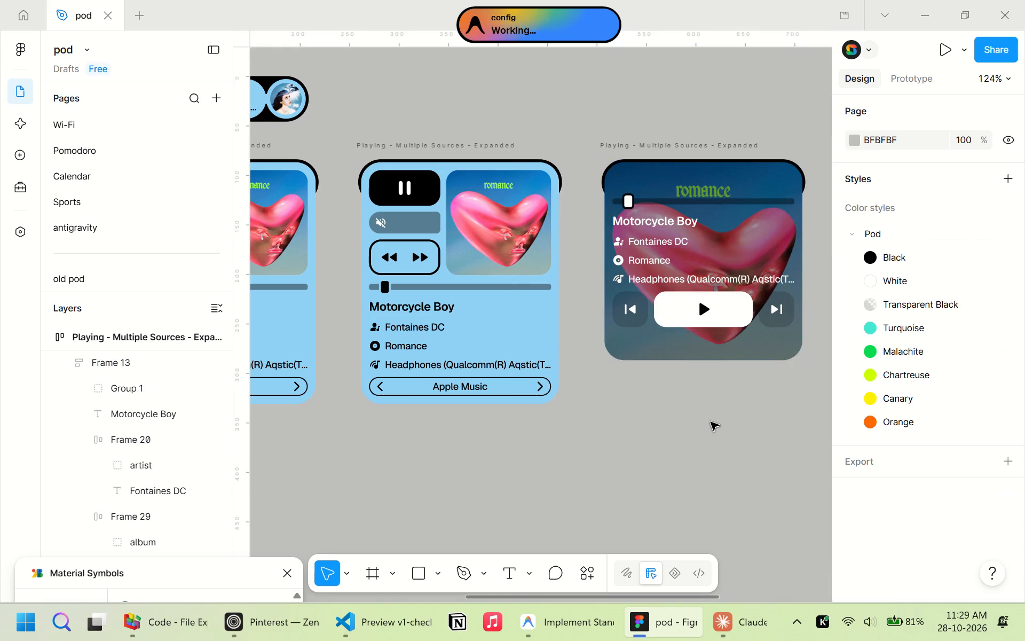
Move the progress bar group from above the song title to below the playback control row.
double_click(711, 280)
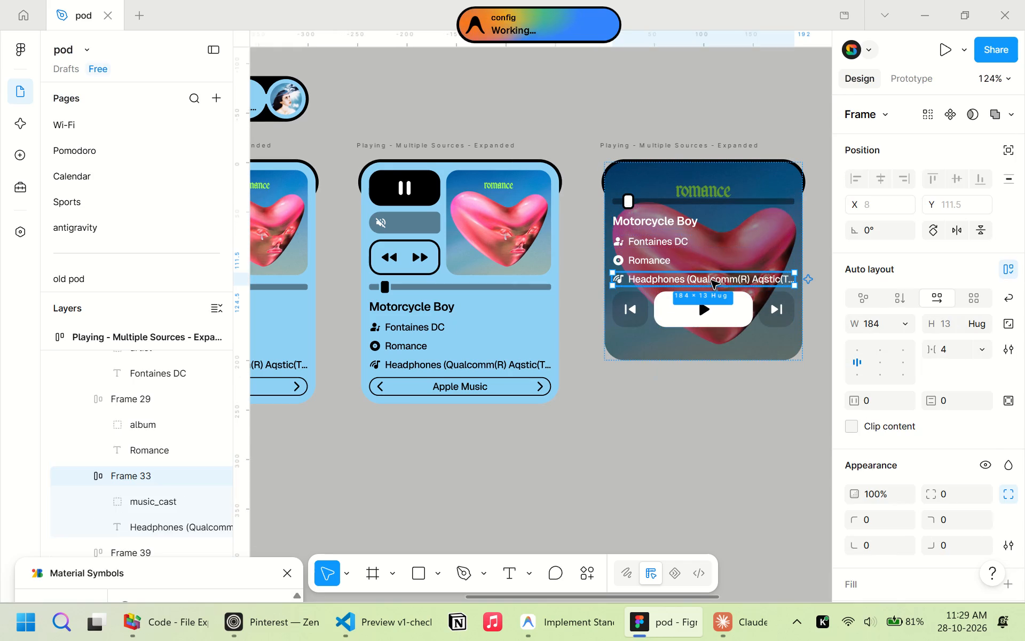
click(719, 206)
drag(719, 206, 721, 262)
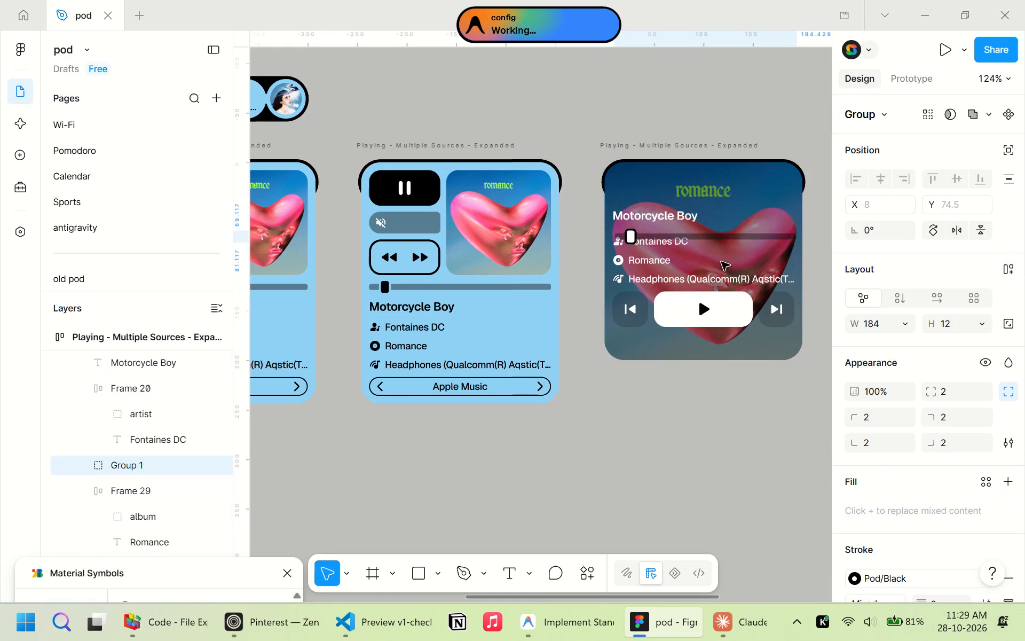
drag(721, 262, 721, 325)
click(722, 376)
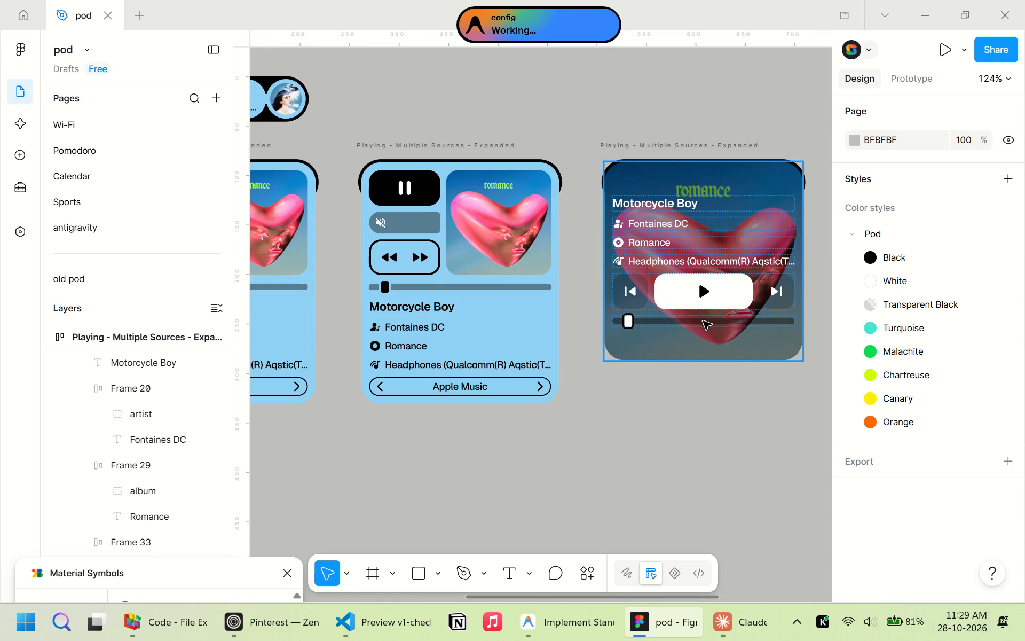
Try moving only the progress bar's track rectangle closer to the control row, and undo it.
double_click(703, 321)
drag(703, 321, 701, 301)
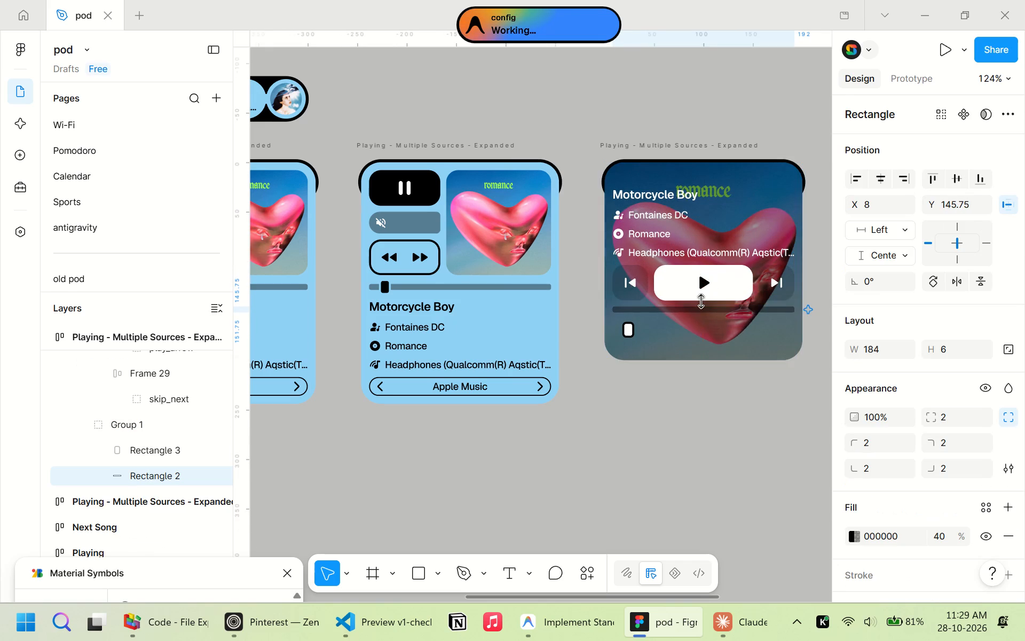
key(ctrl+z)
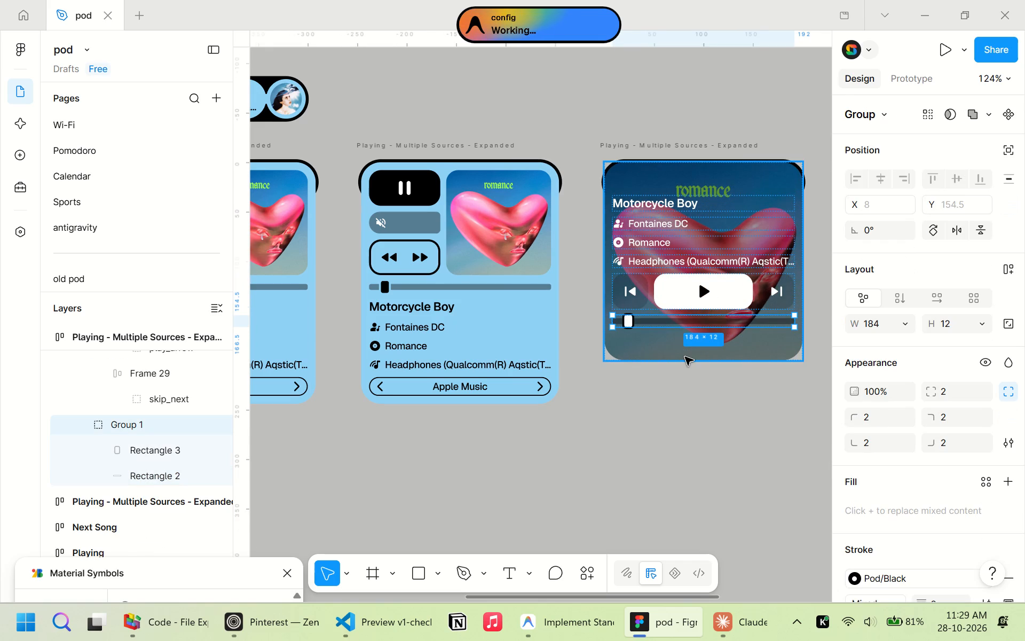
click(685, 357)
Move the playback control row below the progress bar, making it the last item in the inner frame.
double_click(686, 289)
drag(686, 289, 686, 343)
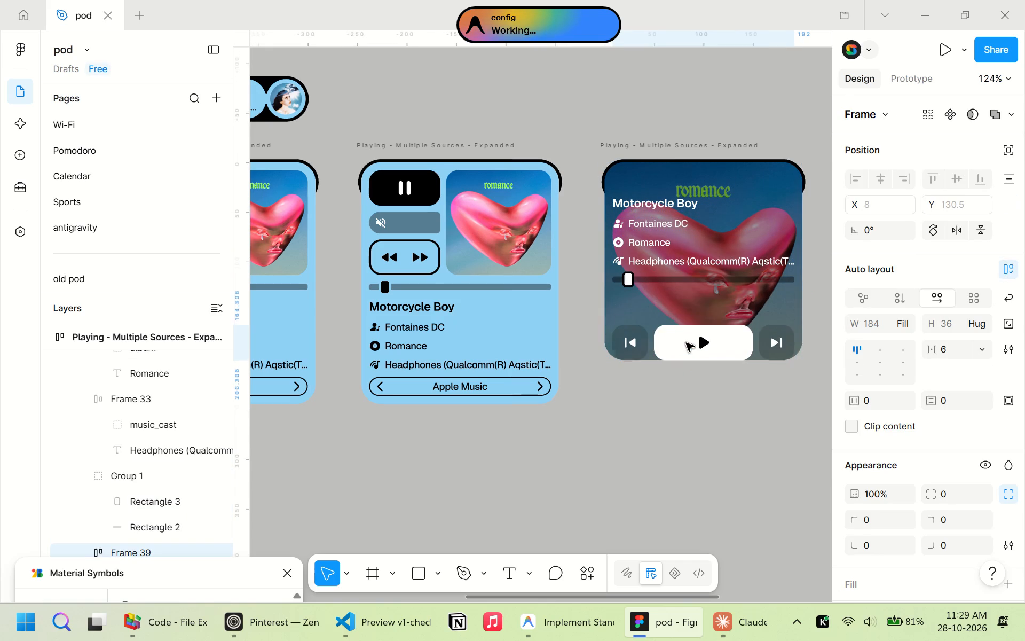
Settle the playback control row directly beneath the progress bar in the redesigned card.
drag(686, 343, 685, 320)
click(682, 412)
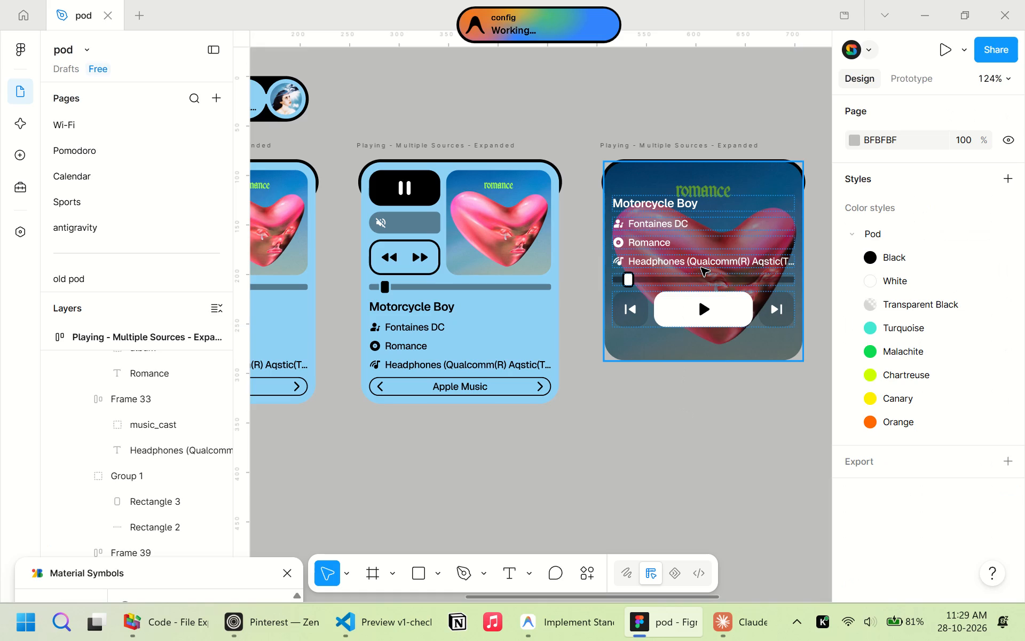
Wrap the song title, artist, album and headphones lines of the redesigned card in one vertical auto layout frame.
double_click(701, 268)
shift+click(661, 242)
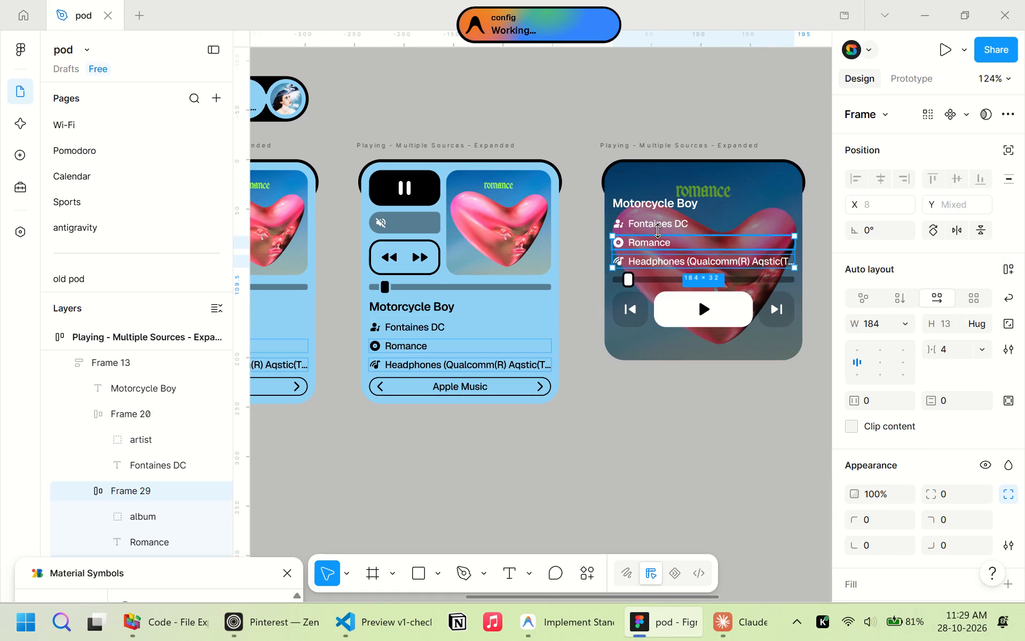
shift+click(658, 229)
shift+click(666, 202)
key(shift+a)
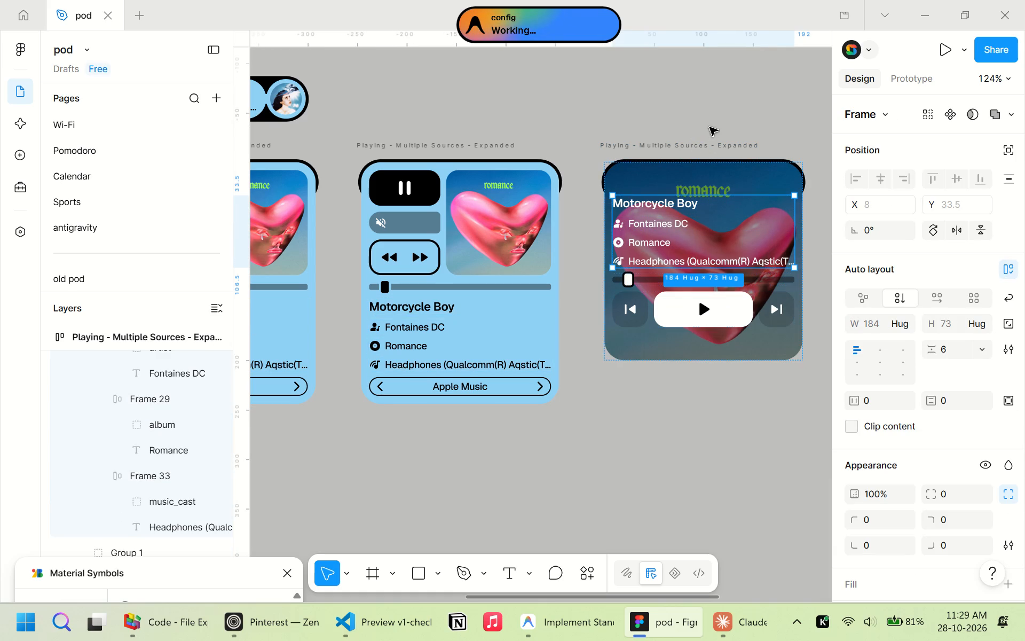
click(720, 107)
Wrap the progress bar group and the playback control row together in their own auto layout frame.
click(717, 251)
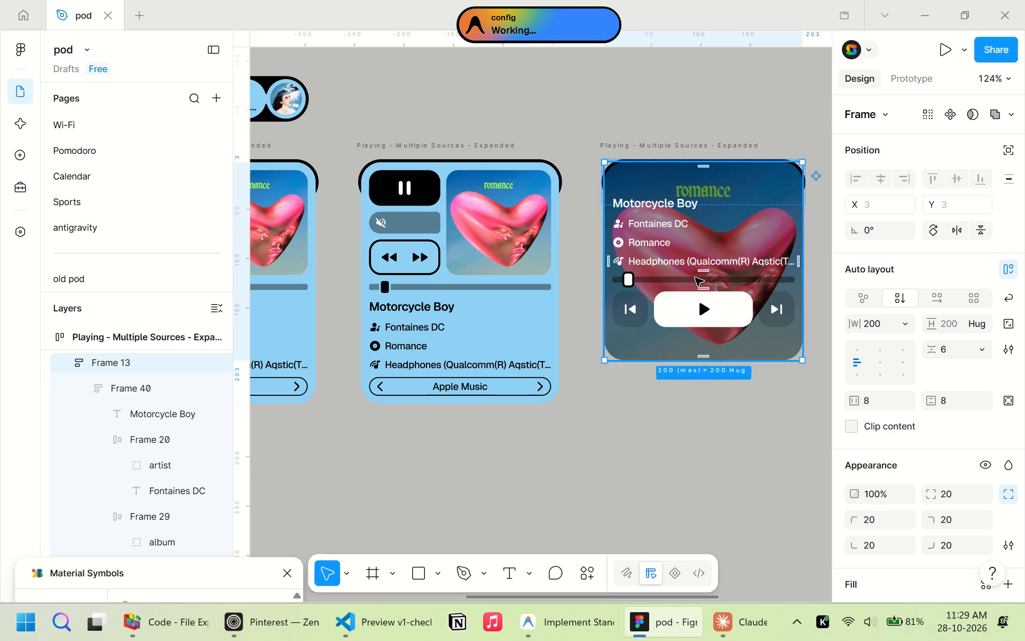
double_click(695, 278)
shift+click(675, 304)
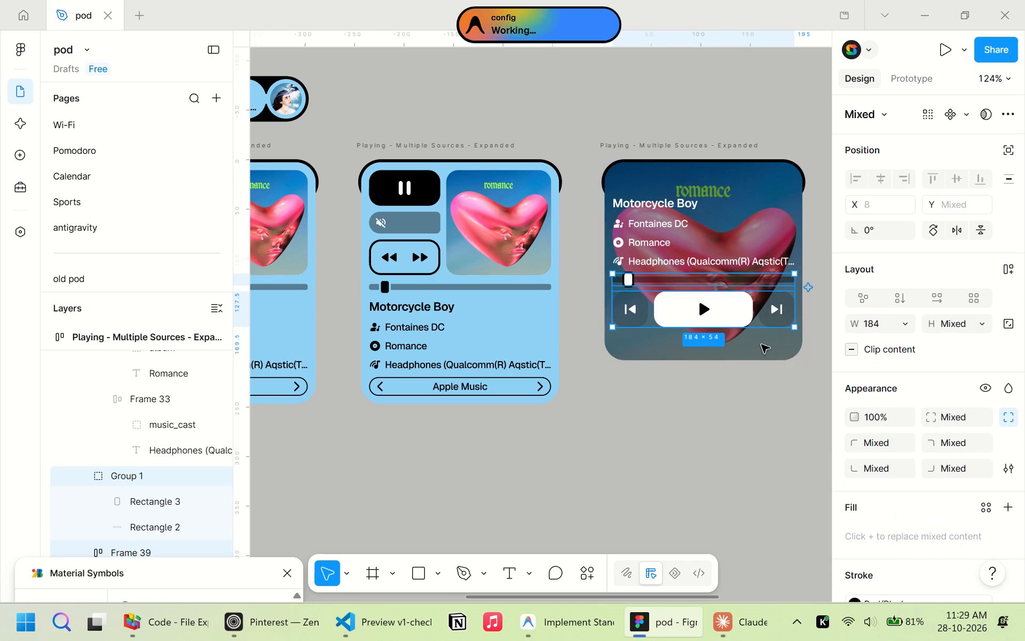
key(shift+a)
click(727, 397)
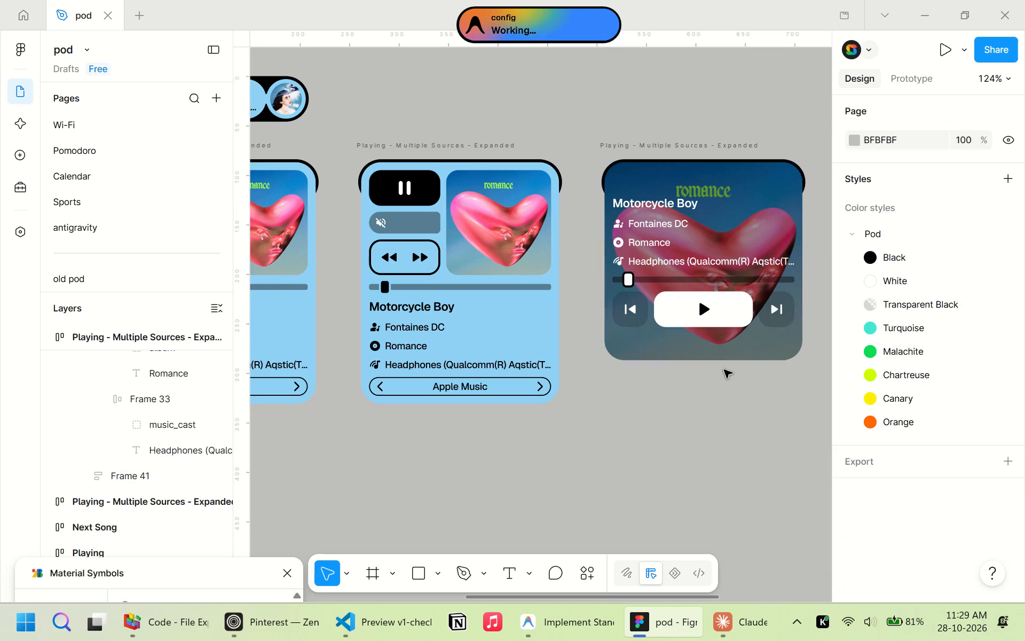
Set the vertical gap of the card's inner frame, Frame 13, to Auto.
click(710, 263)
click(980, 347)
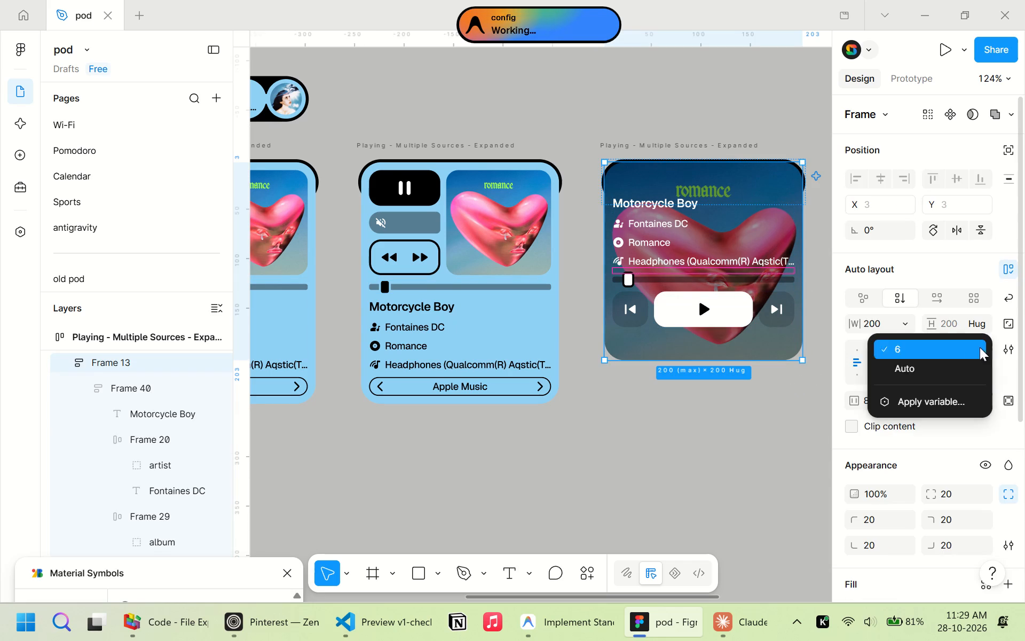
click(927, 371)
click(721, 101)
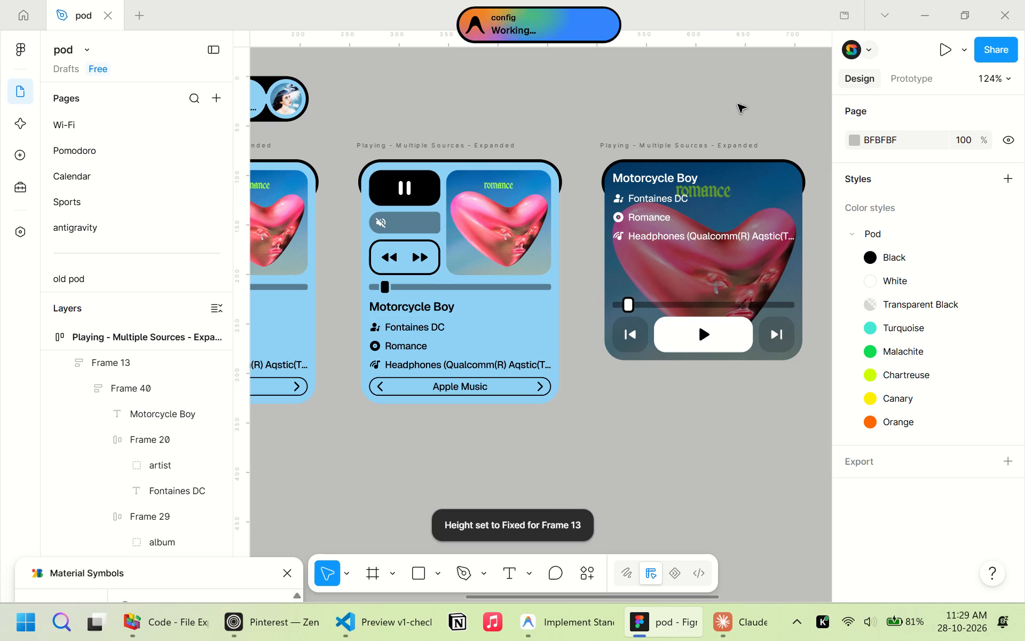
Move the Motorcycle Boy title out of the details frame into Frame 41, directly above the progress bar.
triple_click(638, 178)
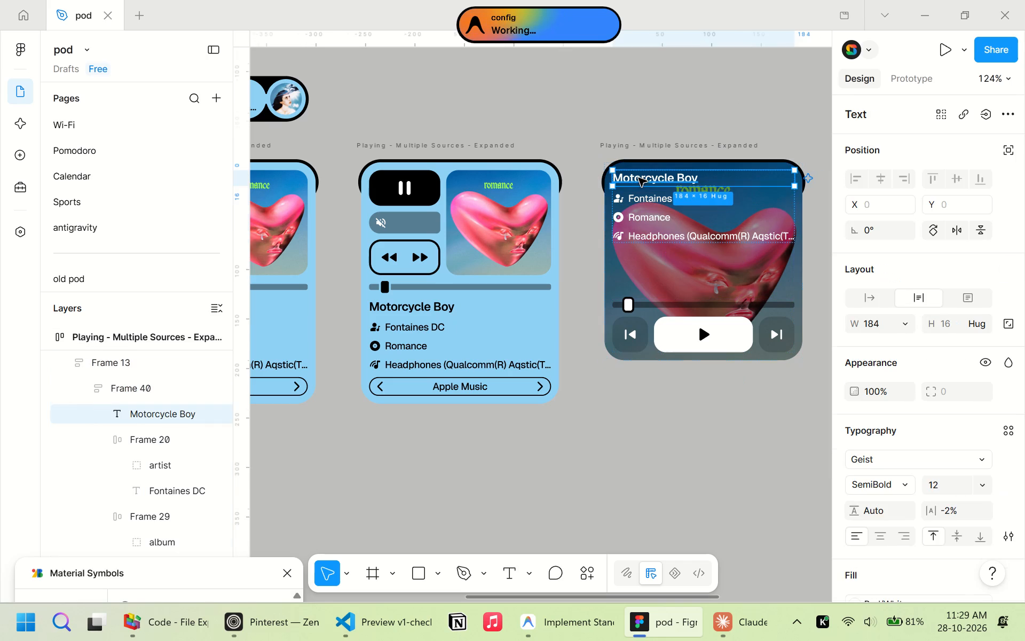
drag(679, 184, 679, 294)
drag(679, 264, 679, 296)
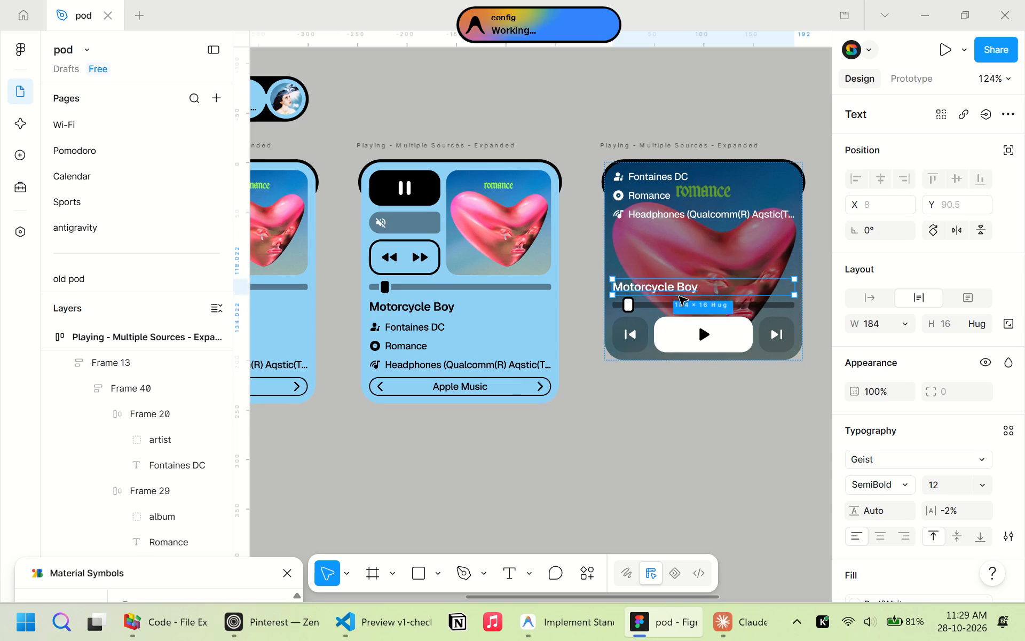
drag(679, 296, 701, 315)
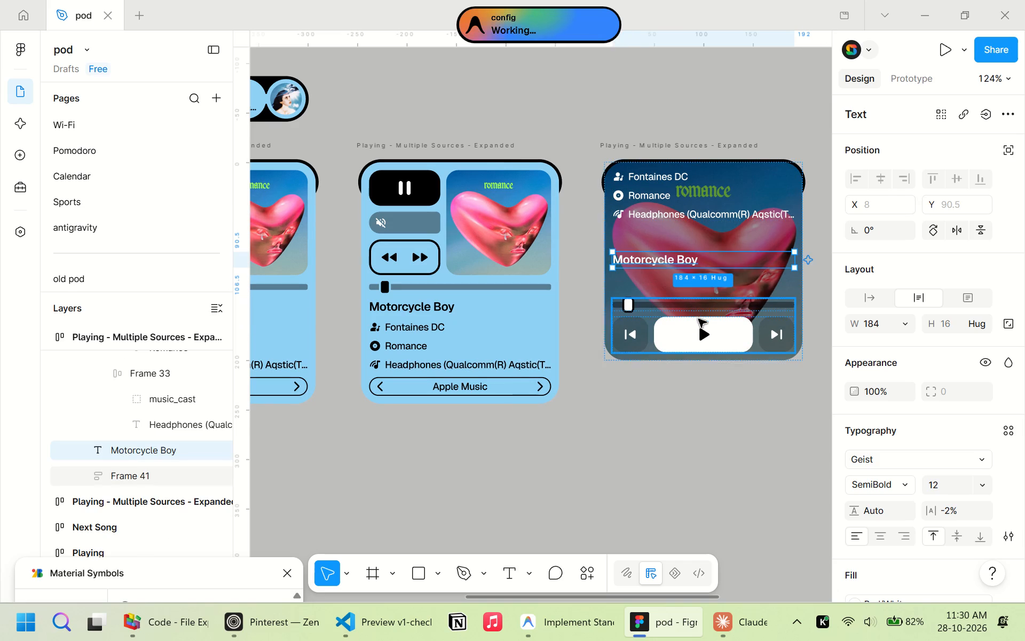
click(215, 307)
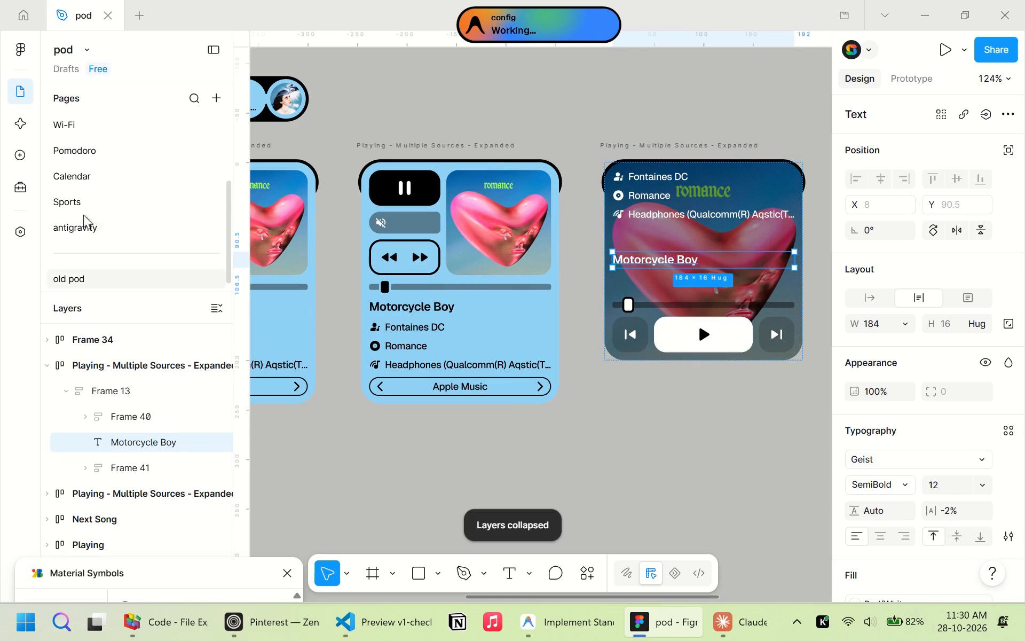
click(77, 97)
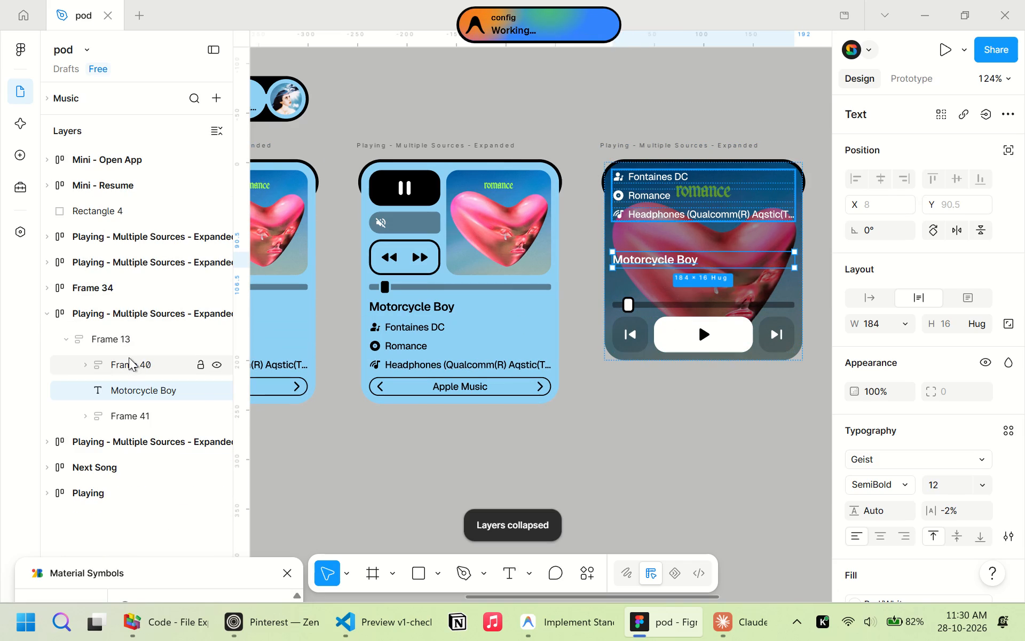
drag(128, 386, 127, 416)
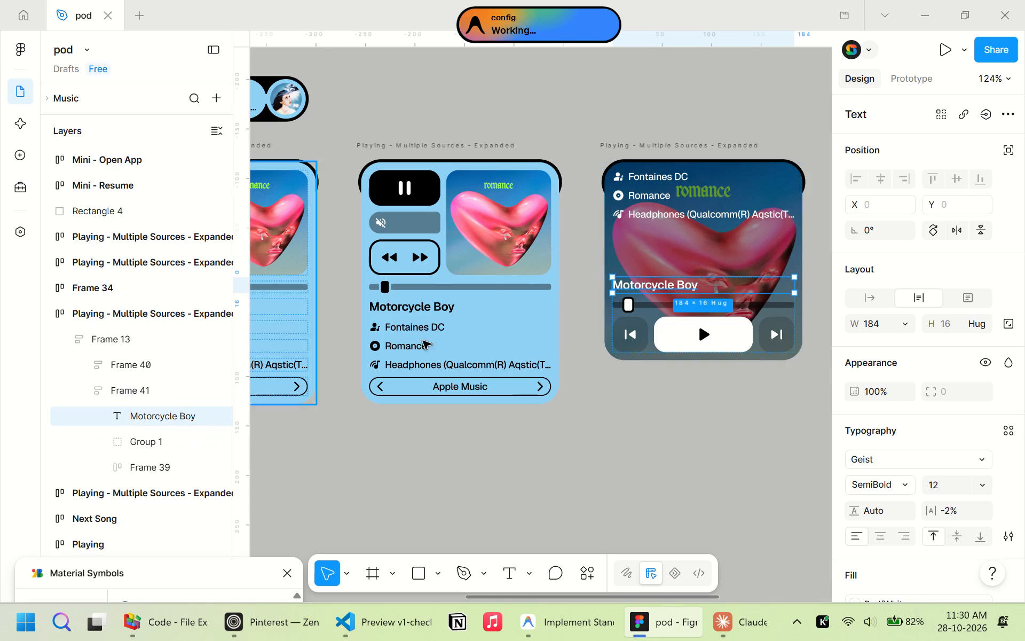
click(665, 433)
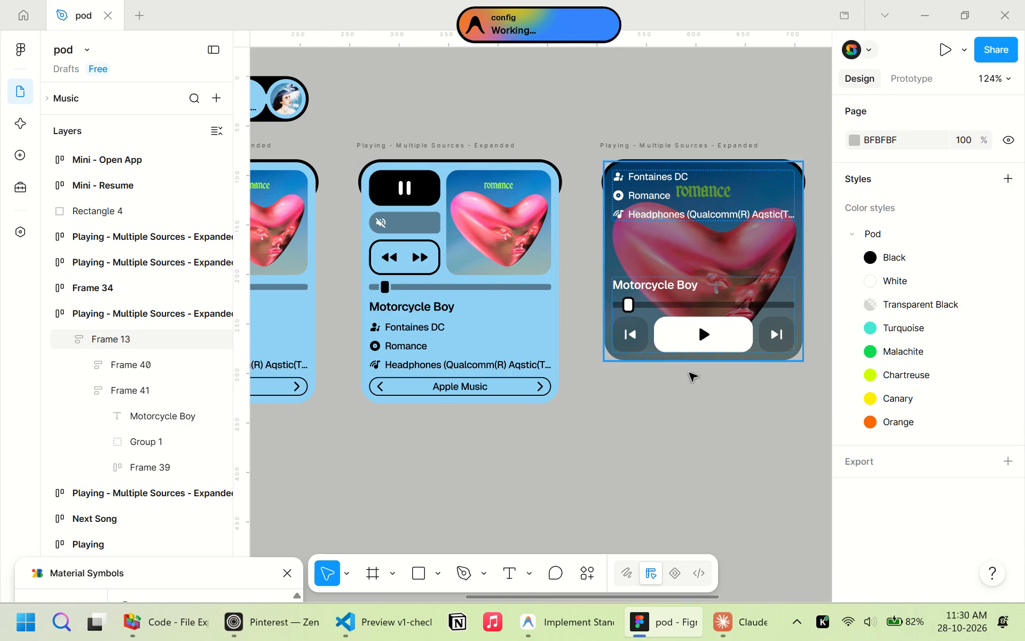
Move the artist, album and headphones details frame below the playback controls frame, at the bottom of the card.
double_click(681, 185)
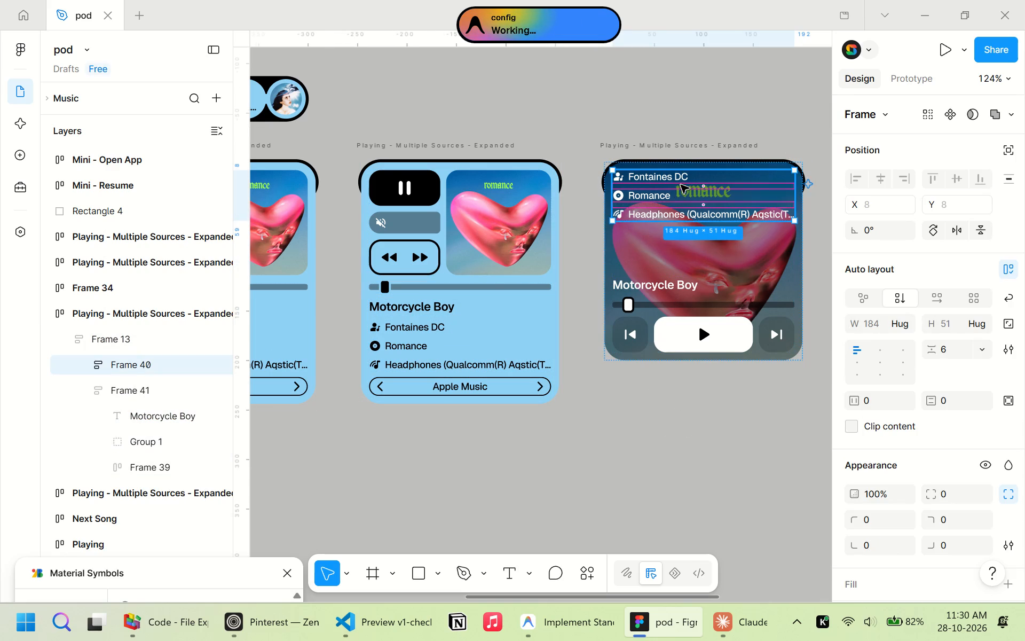
drag(683, 185, 688, 309)
click(679, 464)
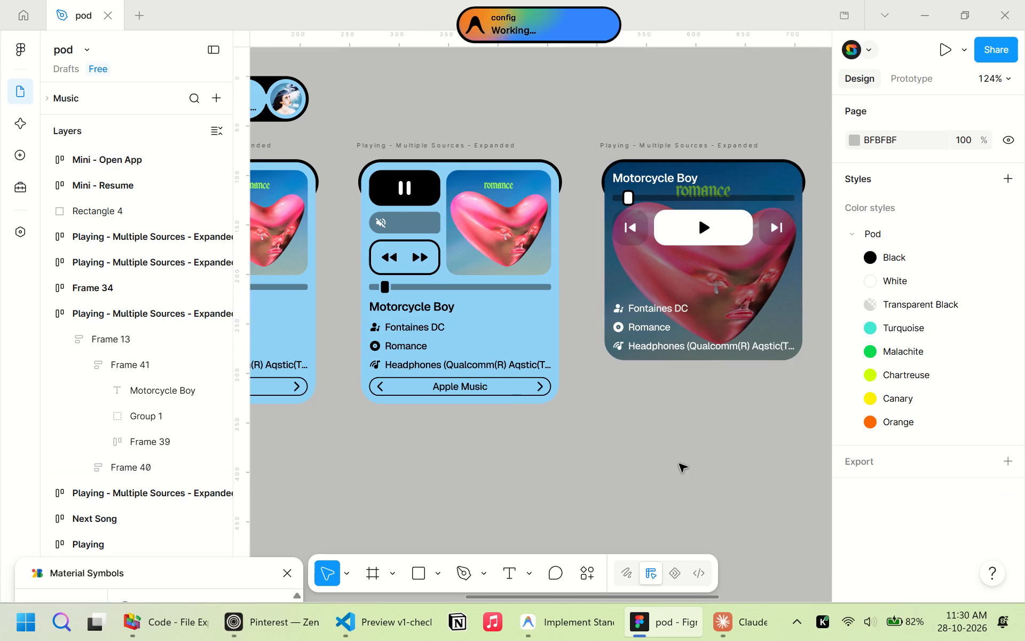
Move the Motorcycle Boy title from the controls frame to the top of the details frame, above Fontaines DC.
click(674, 184)
double_click(679, 179)
double_click(679, 179)
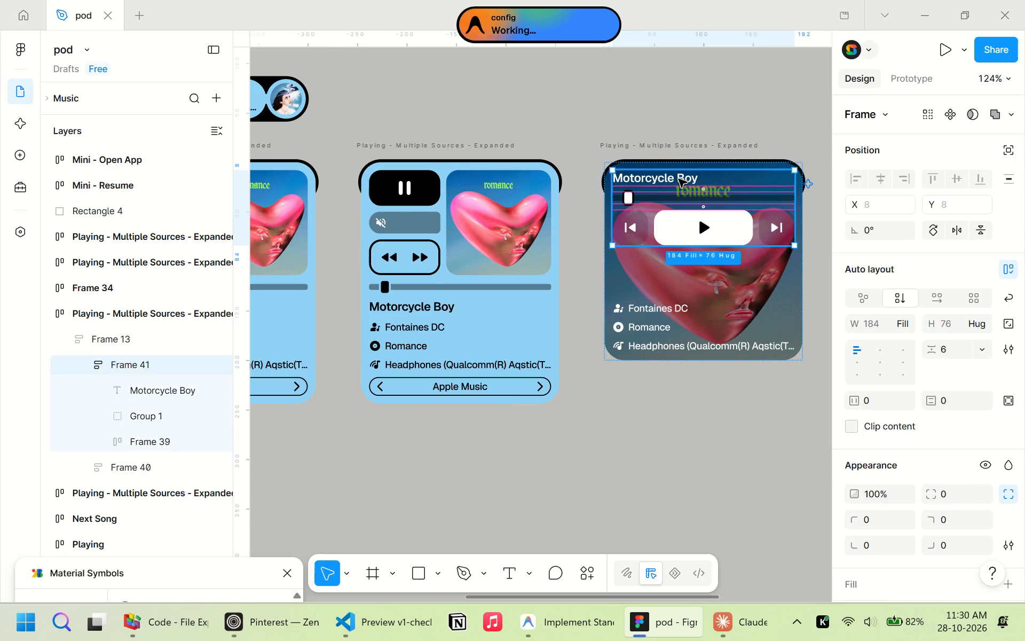
drag(672, 179, 681, 333)
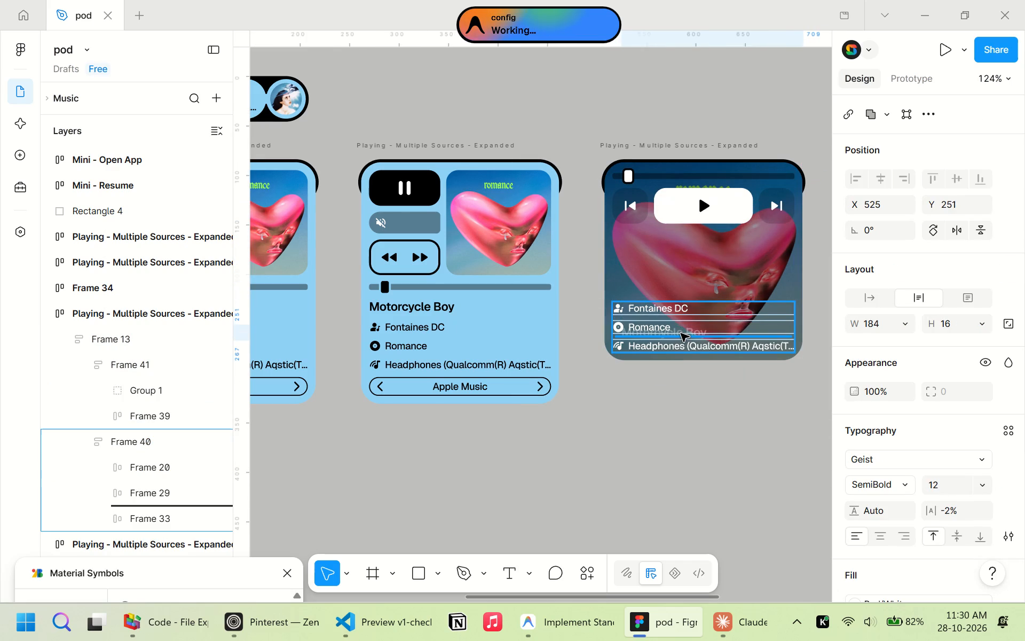
drag(681, 333, 685, 312)
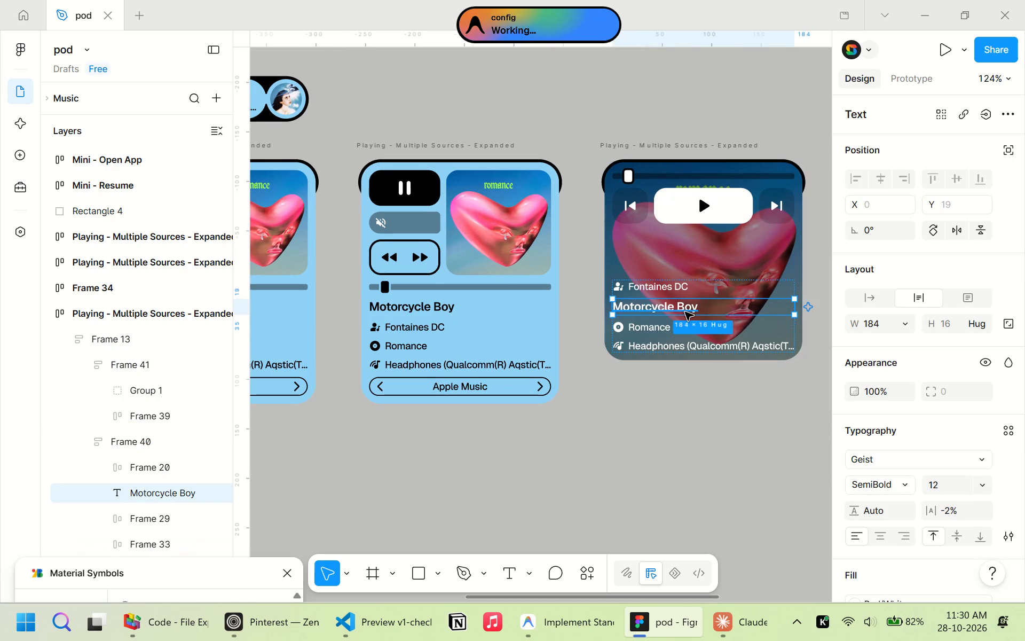
drag(661, 312, 661, 299)
click(650, 402)
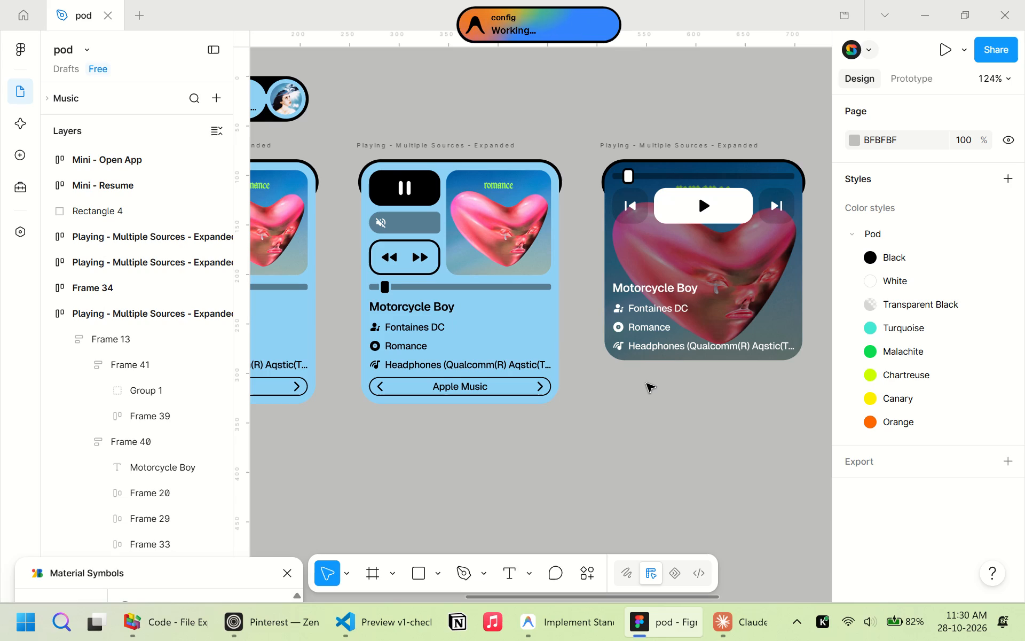
Switch to Pinterest in the browser, look through music player designs for layout references, and open the Spotify album-cover carousel pin.
click(249, 612)
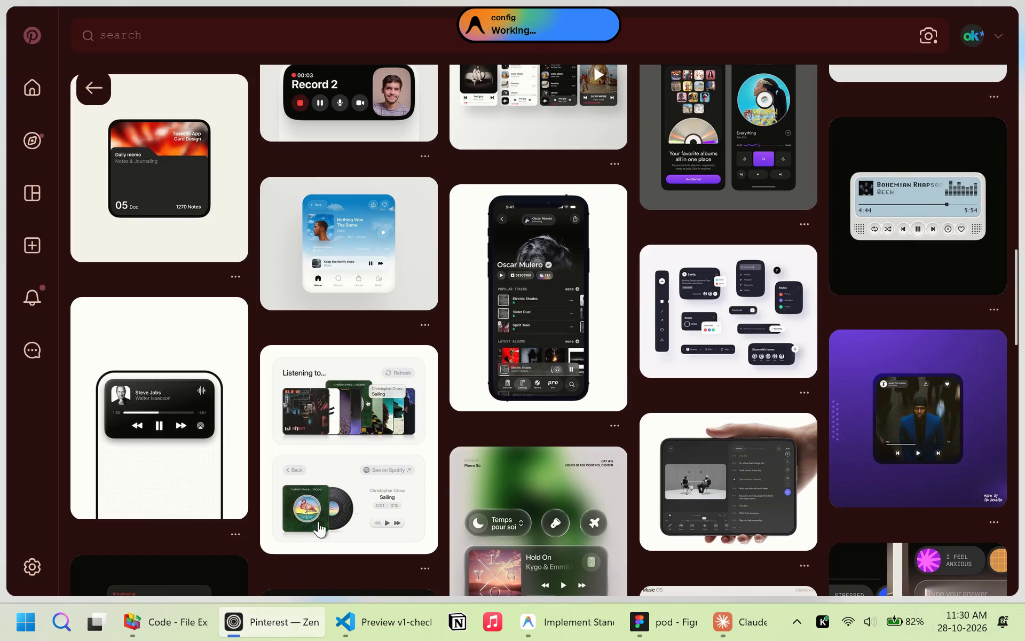
click(443, 471)
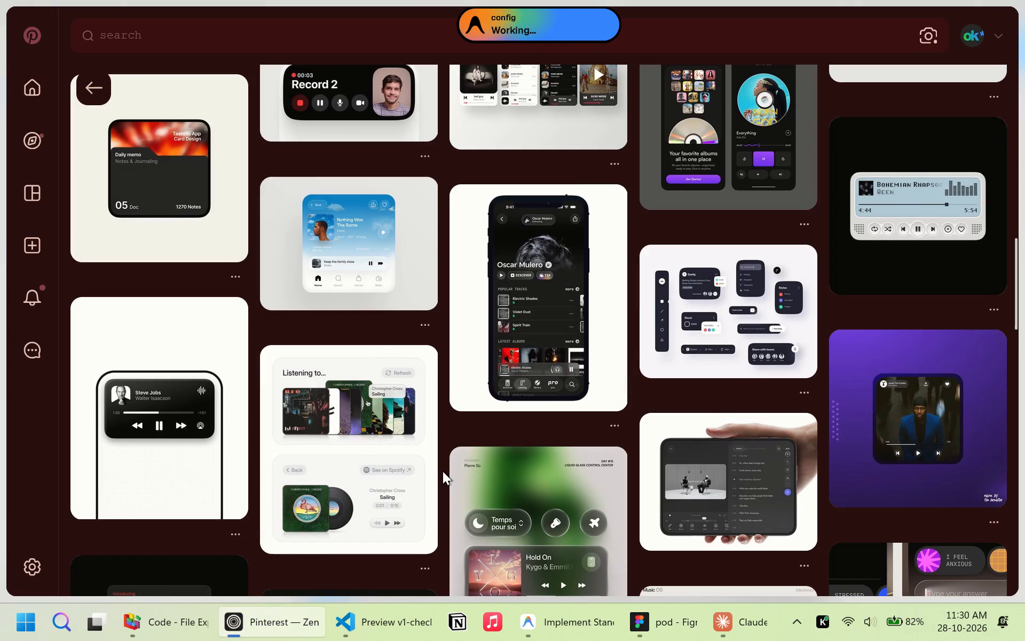
scroll(443, 471, down, 7)
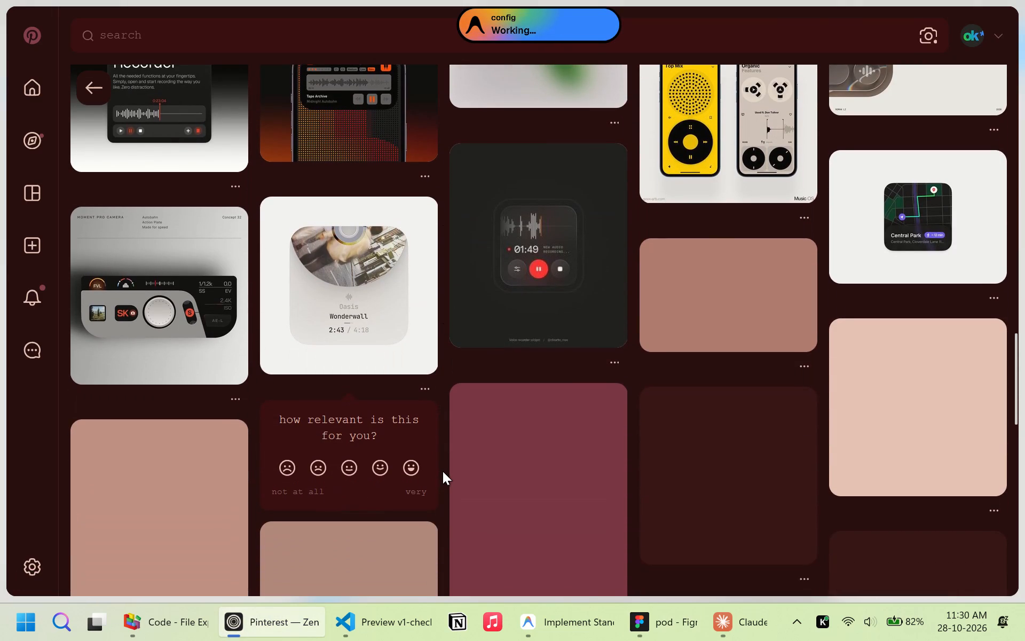
scroll(443, 471, down, 5)
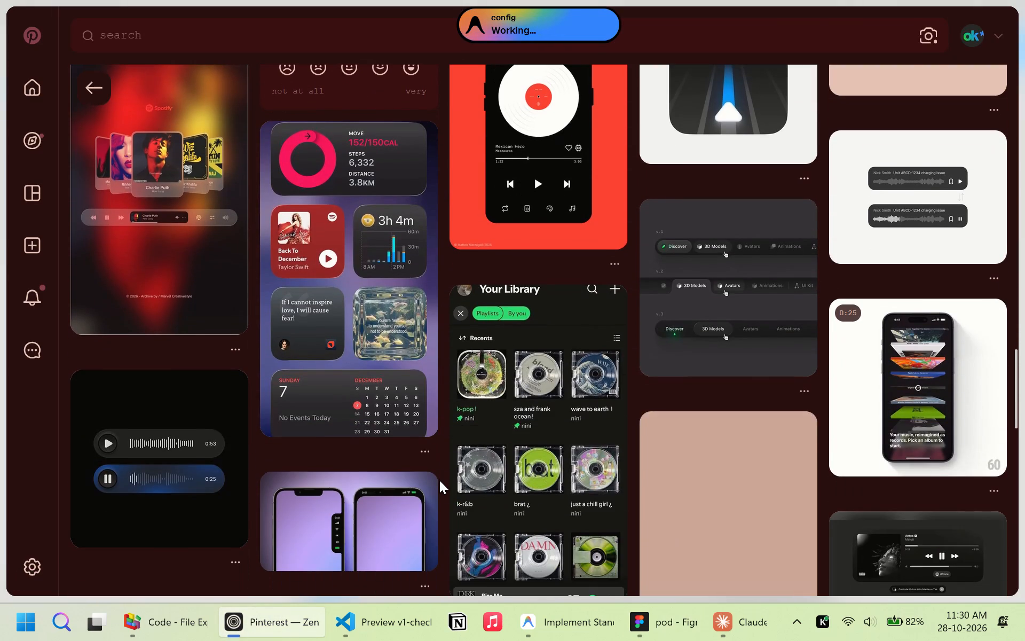
scroll(439, 480, down, 6)
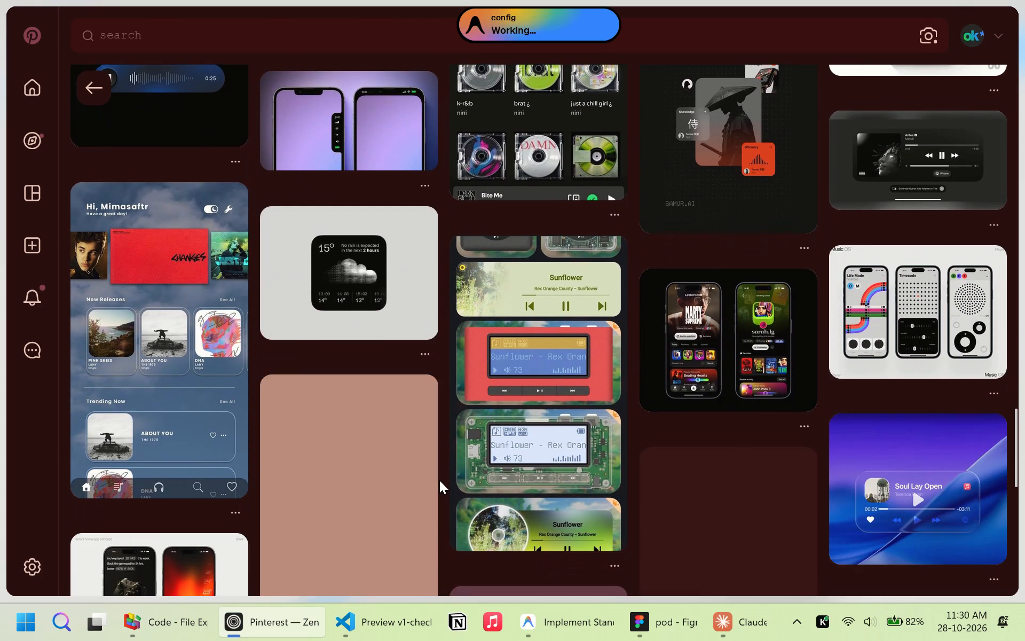
scroll(439, 480, down, 5)
scroll(439, 480, up, 3)
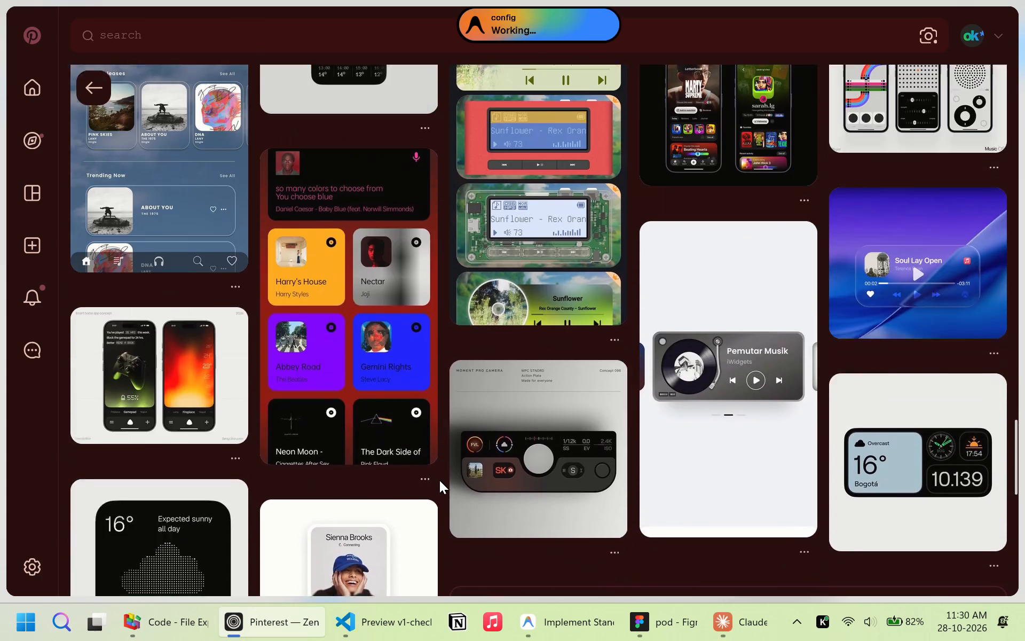
scroll(439, 480, up, 9)
scroll(438, 481, down, 2)
scroll(438, 481, up, 2)
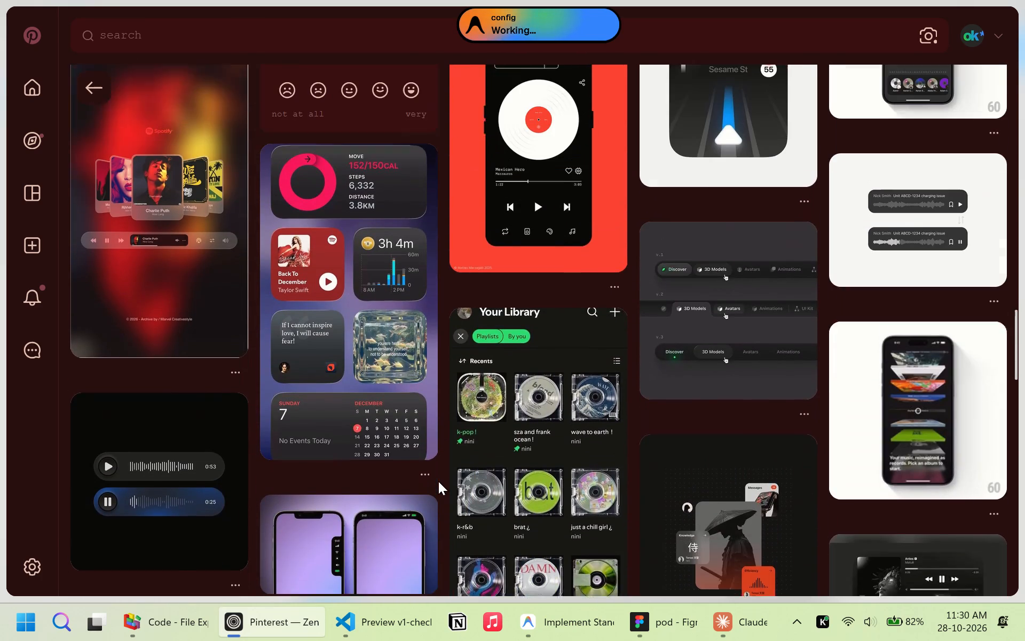
click(191, 267)
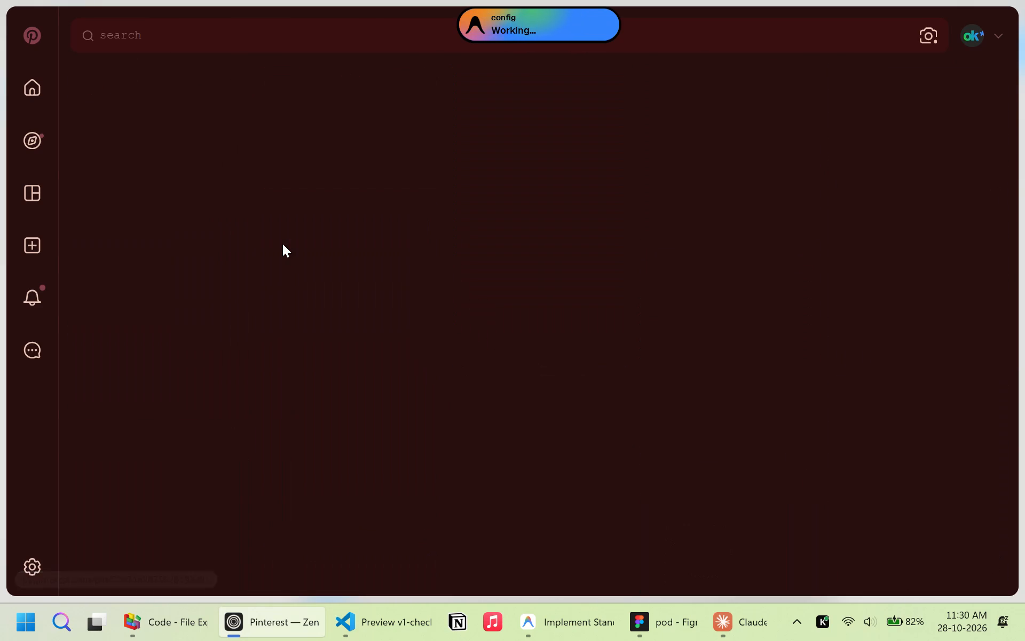
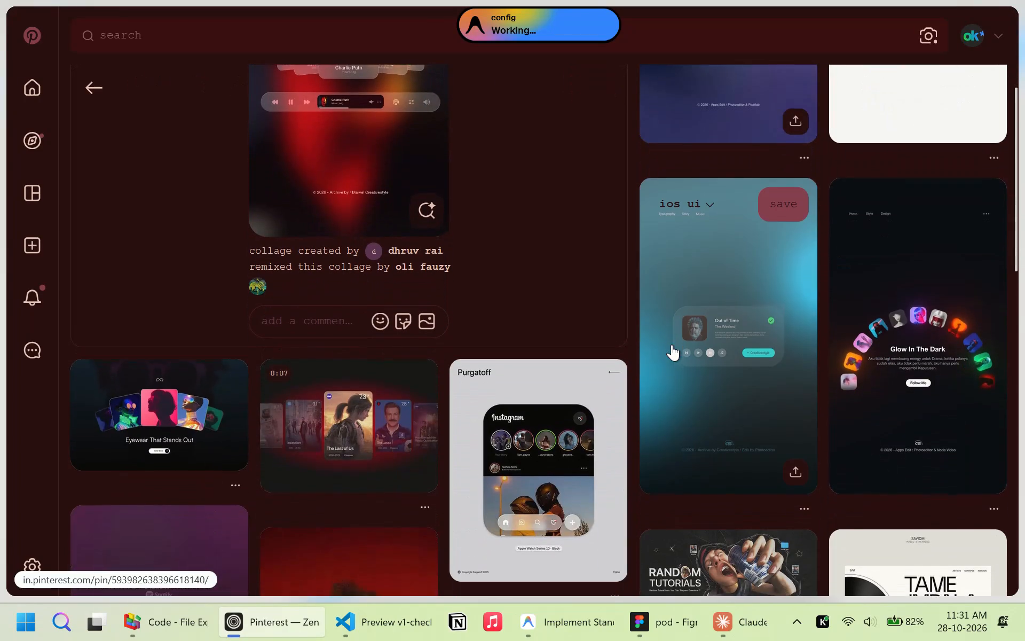
Look through the related music player designs and open the minimal music player pin with the white vinyl on red.
scroll(672, 345, down, 2)
scroll(541, 314, down, 6)
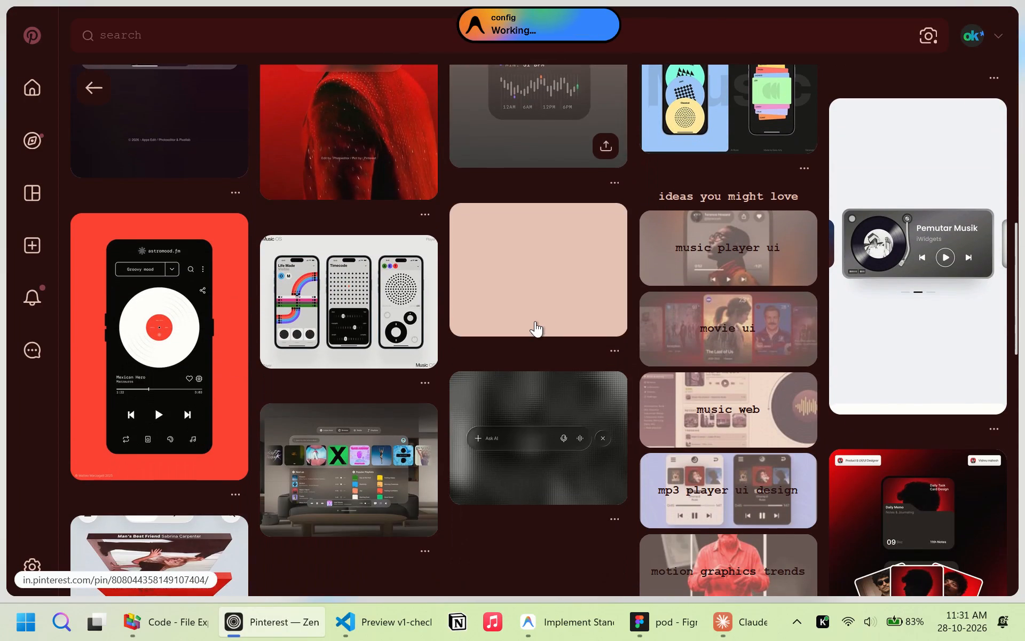
scroll(535, 322, down, 2)
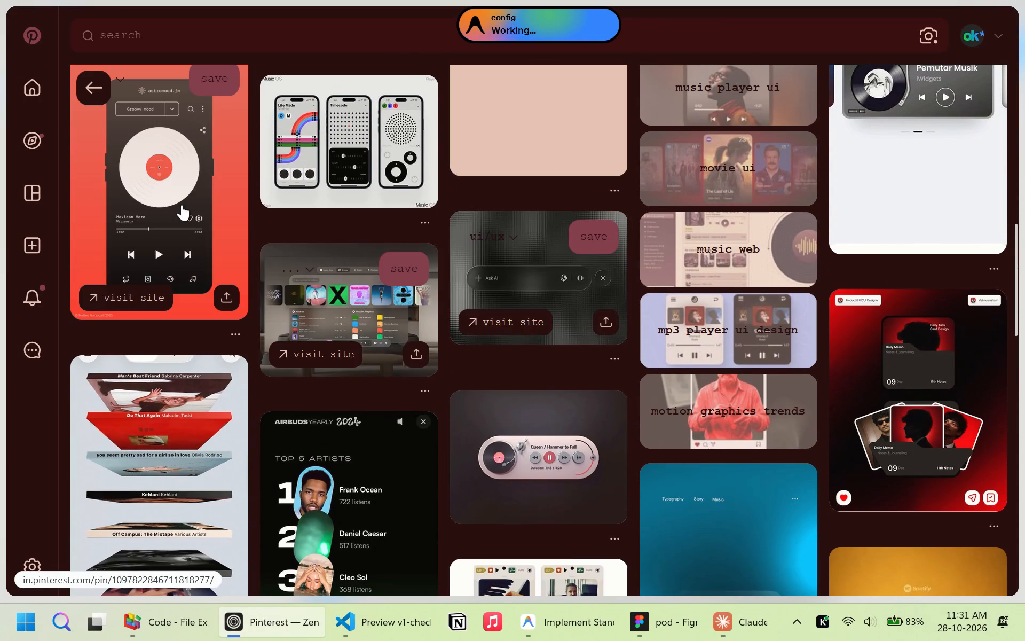
click(182, 205)
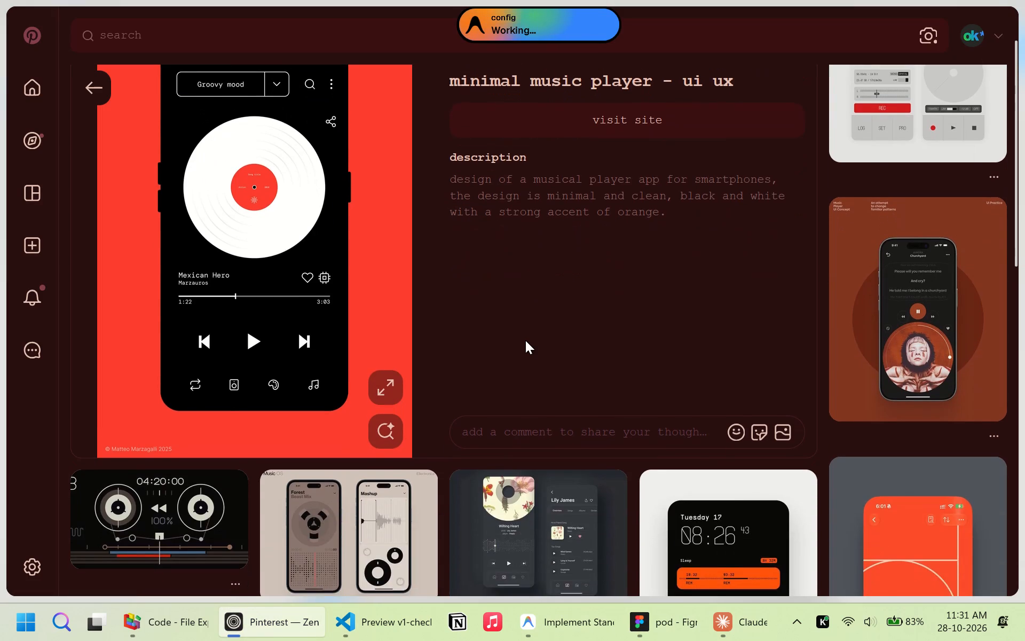
scroll(526, 338, up, 3)
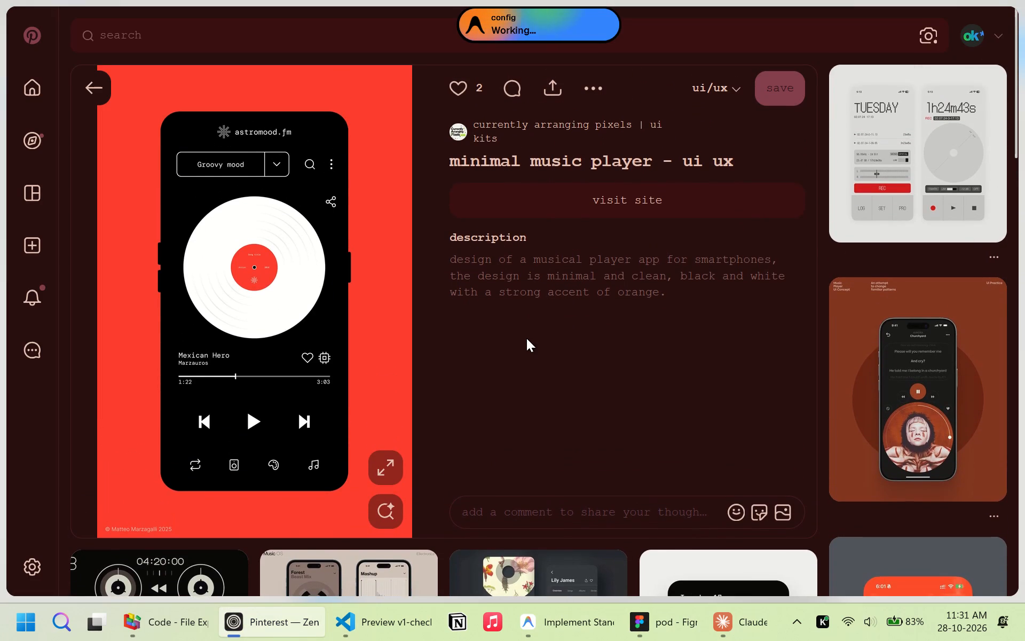
scroll(526, 338, down, 2)
scroll(573, 298, down, 1)
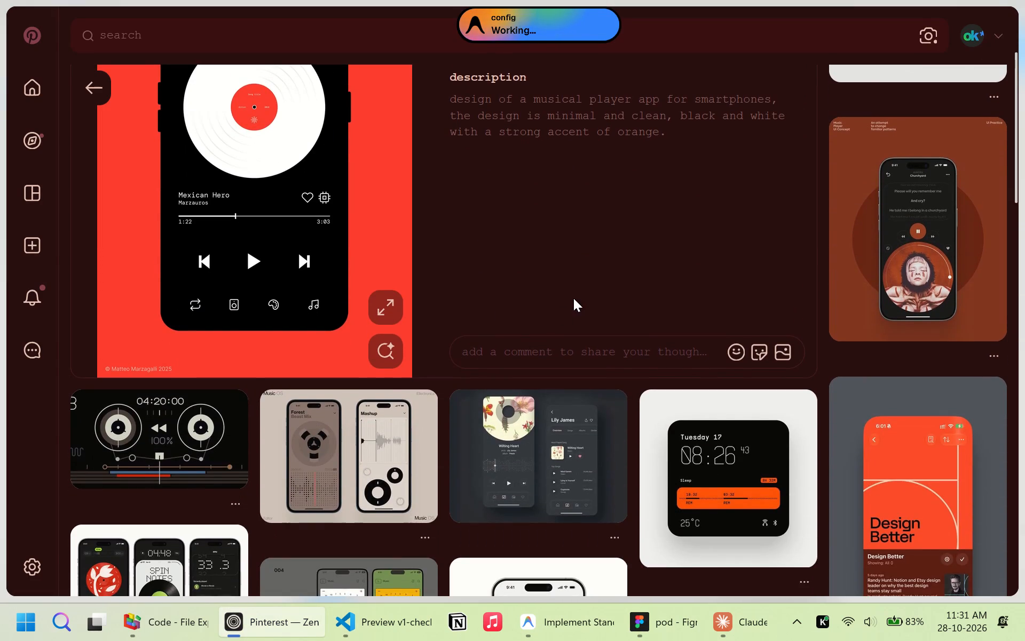
scroll(573, 298, down, 4)
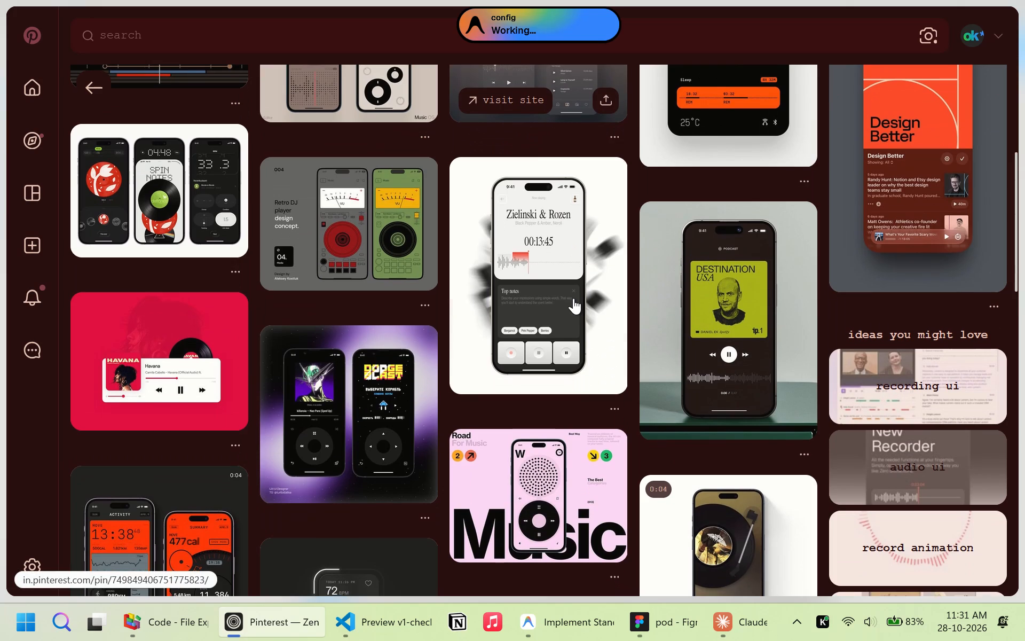
scroll(576, 300, down, 3)
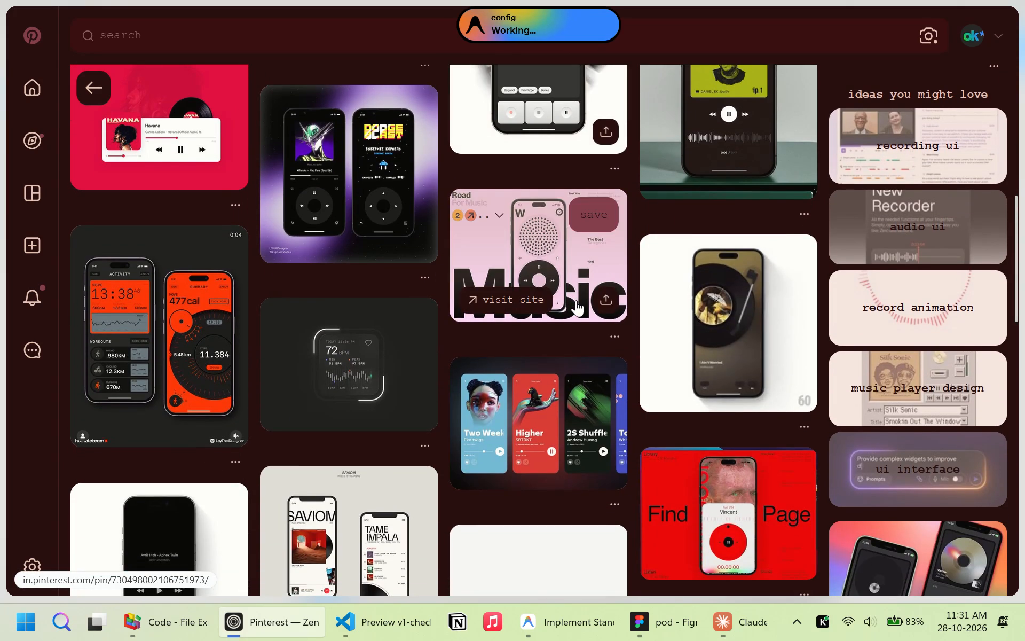
scroll(576, 300, up, 12)
click(930, 163)
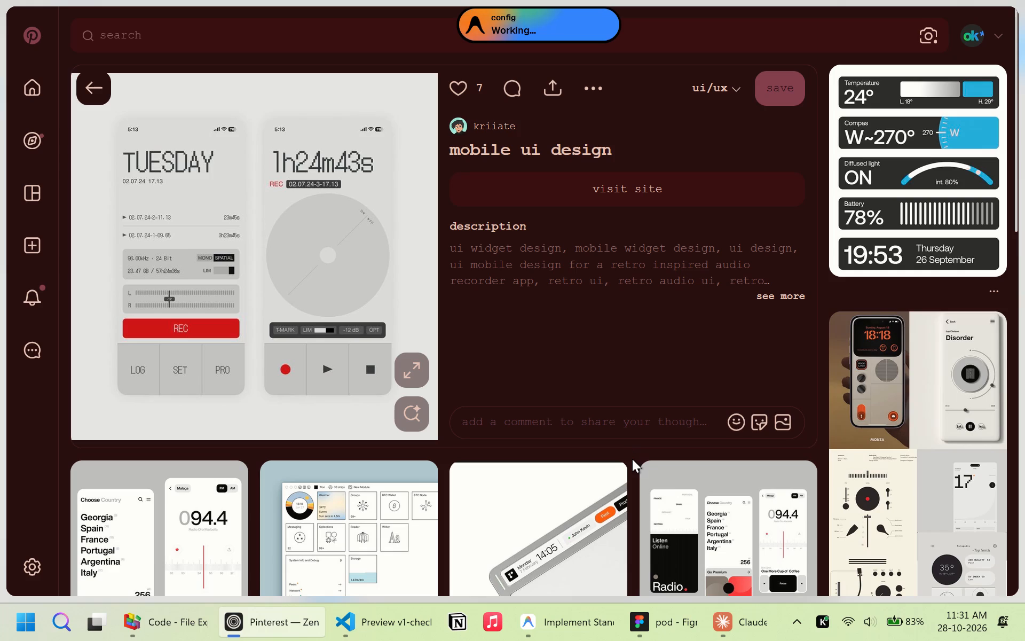
Look through the designs related to the retro audio recorder and open the Vinyl Shop website pin.
scroll(632, 457, down, 2)
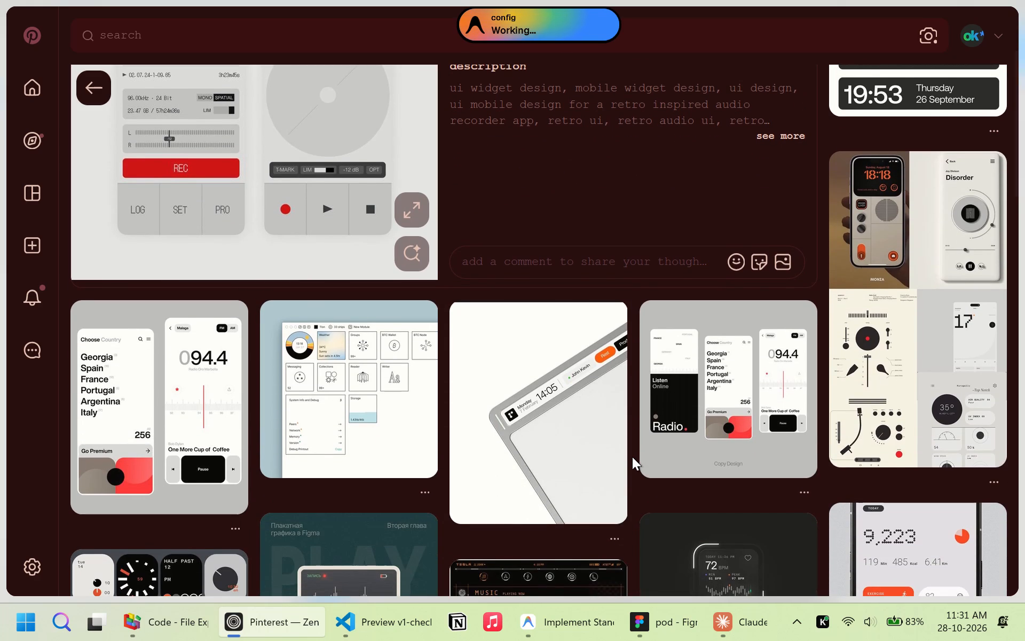
scroll(630, 433, down, 5)
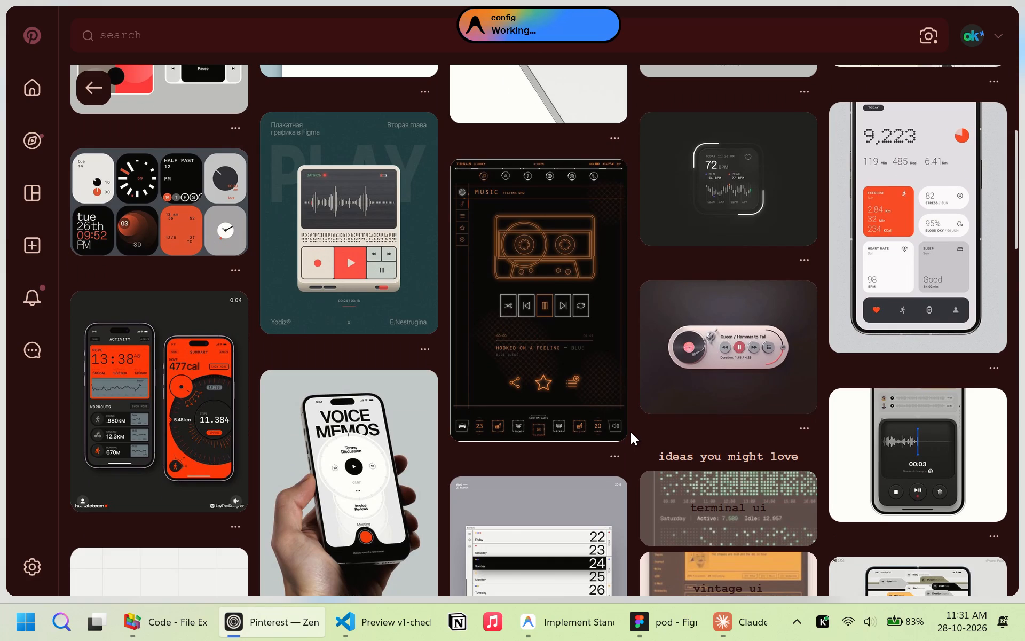
scroll(630, 432, down, 3)
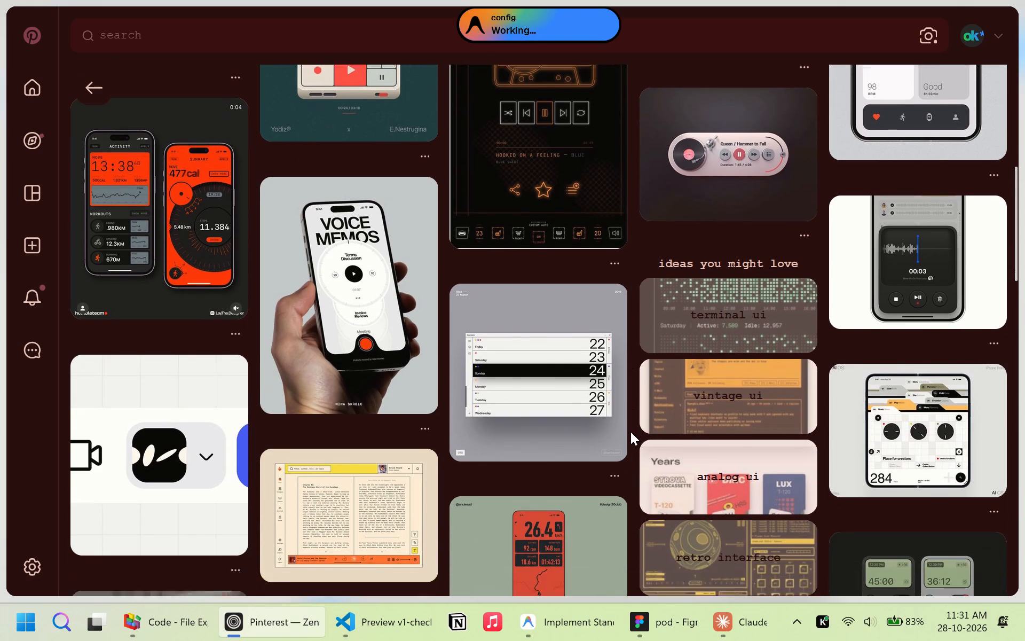
scroll(630, 432, down, 3)
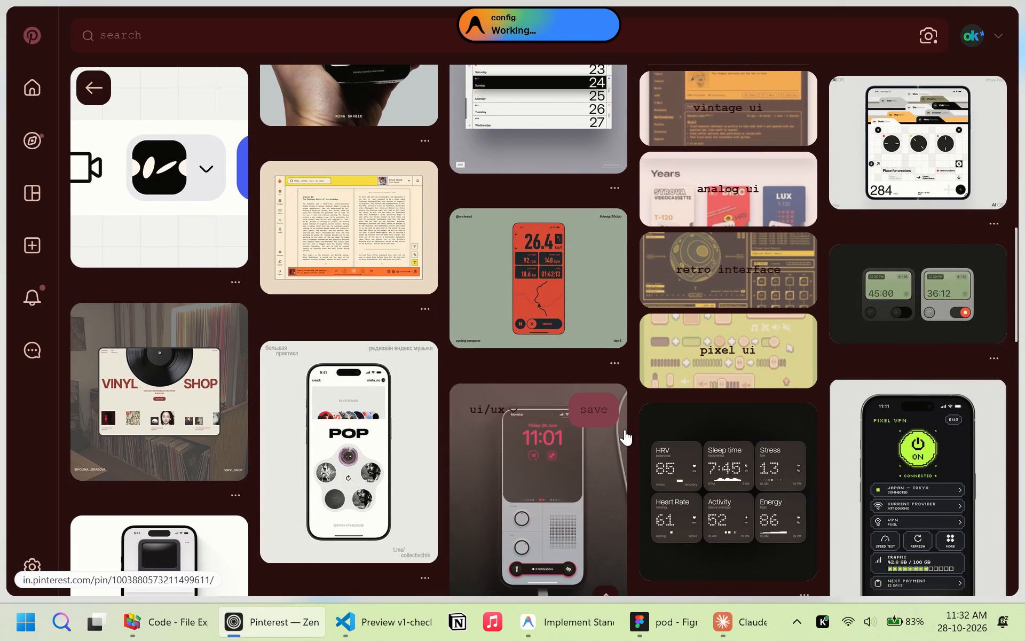
scroll(541, 387, down, 2)
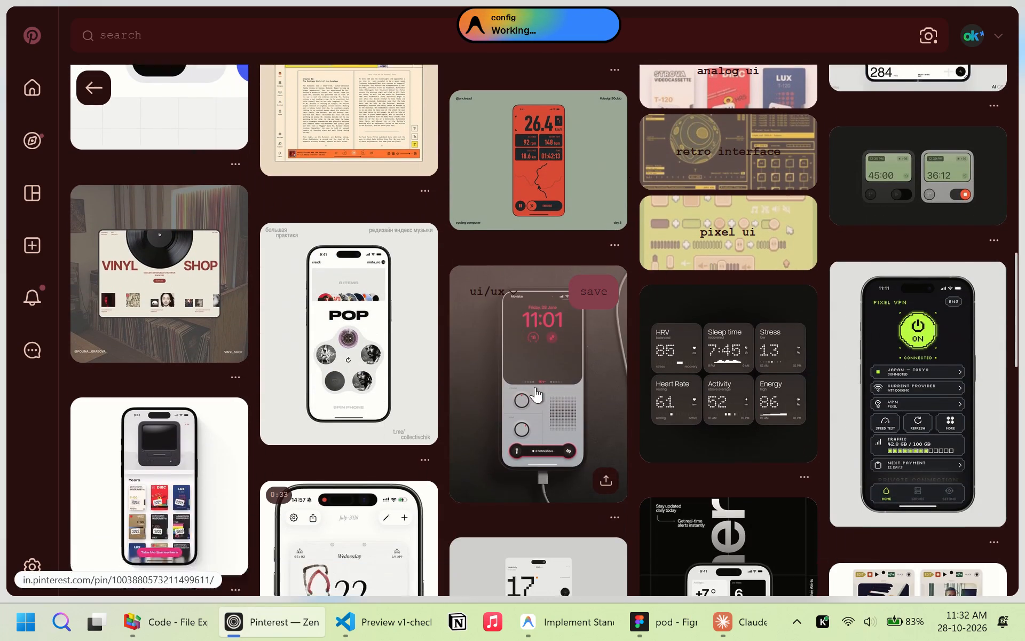
click(175, 247)
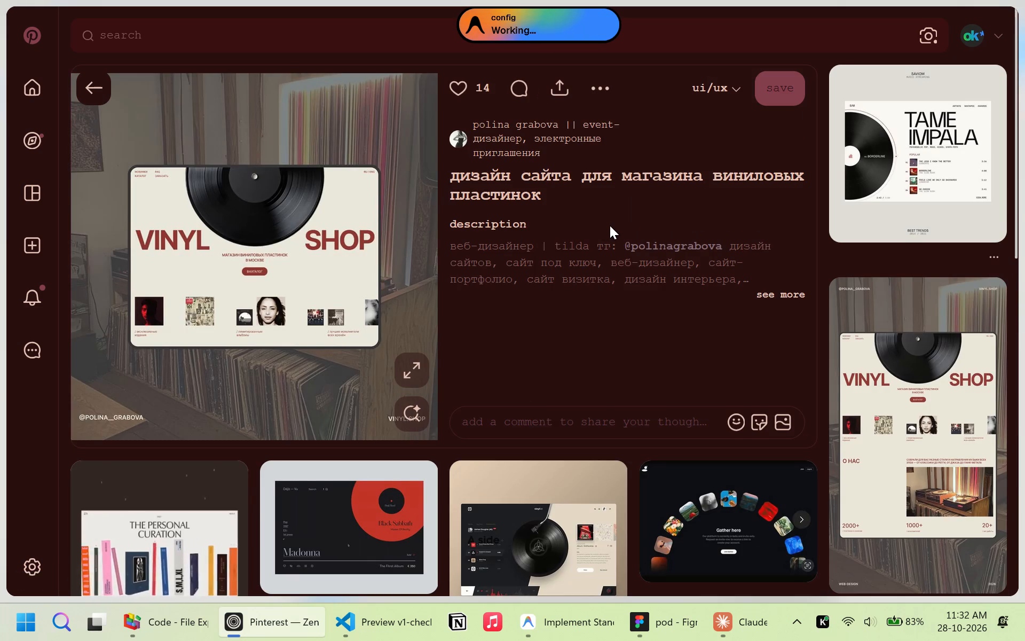
Examine the vinyl and record player designs related to the Vinyl Shop pin for layout ideas.
scroll(610, 225, down, 6)
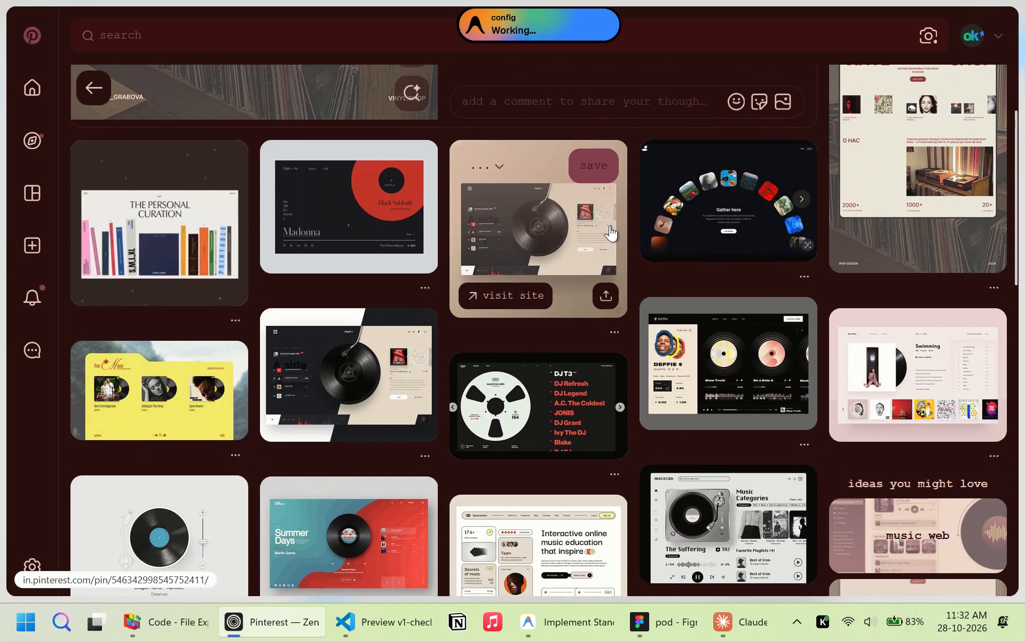
scroll(571, 255, down, 1)
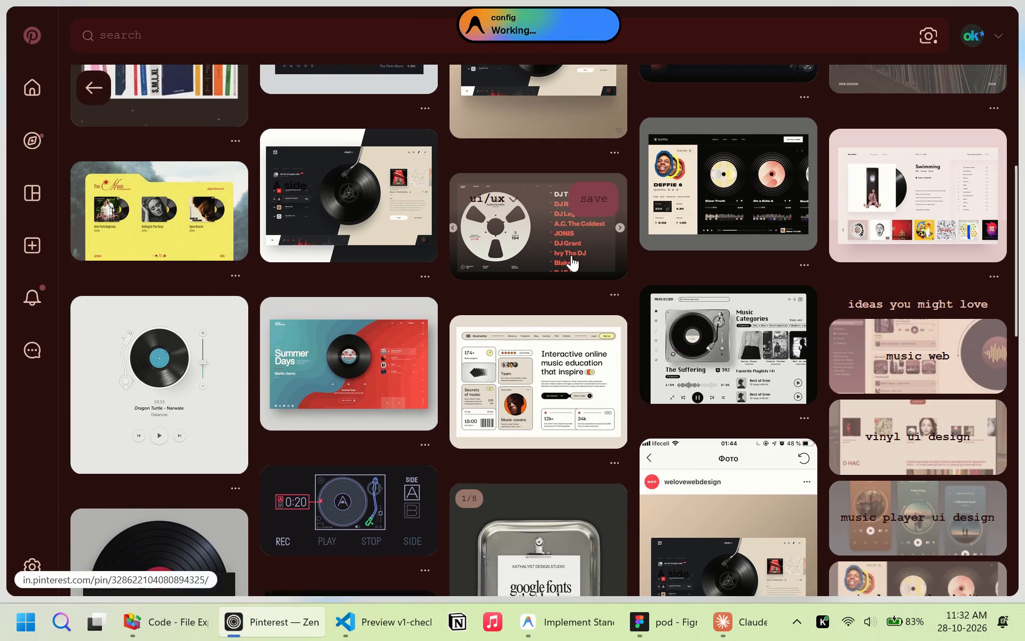
scroll(559, 255, down, 3)
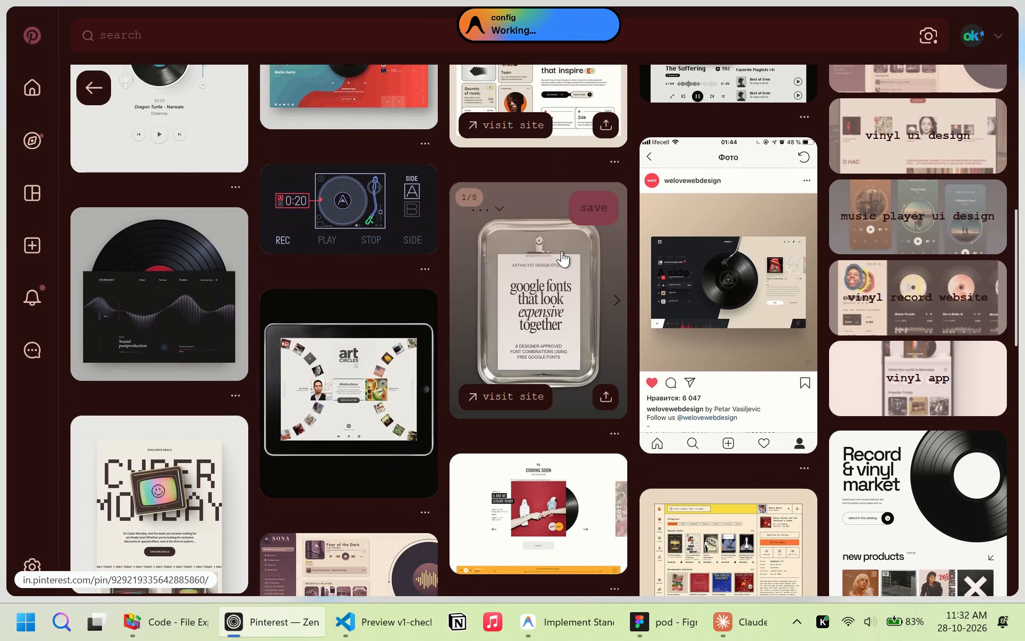
scroll(562, 251, down, 10)
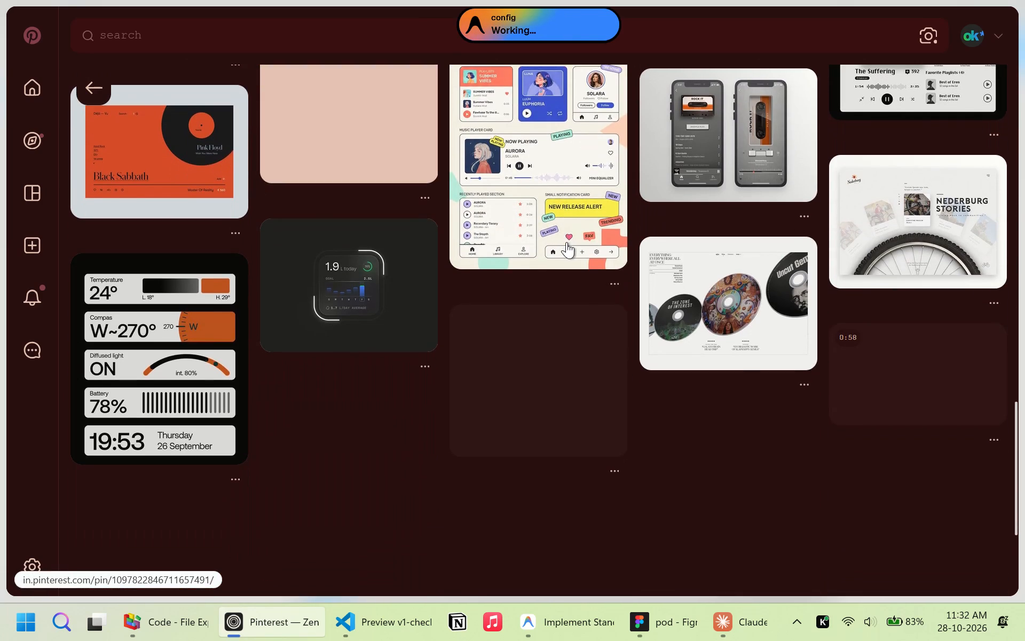
scroll(568, 238, down, 8)
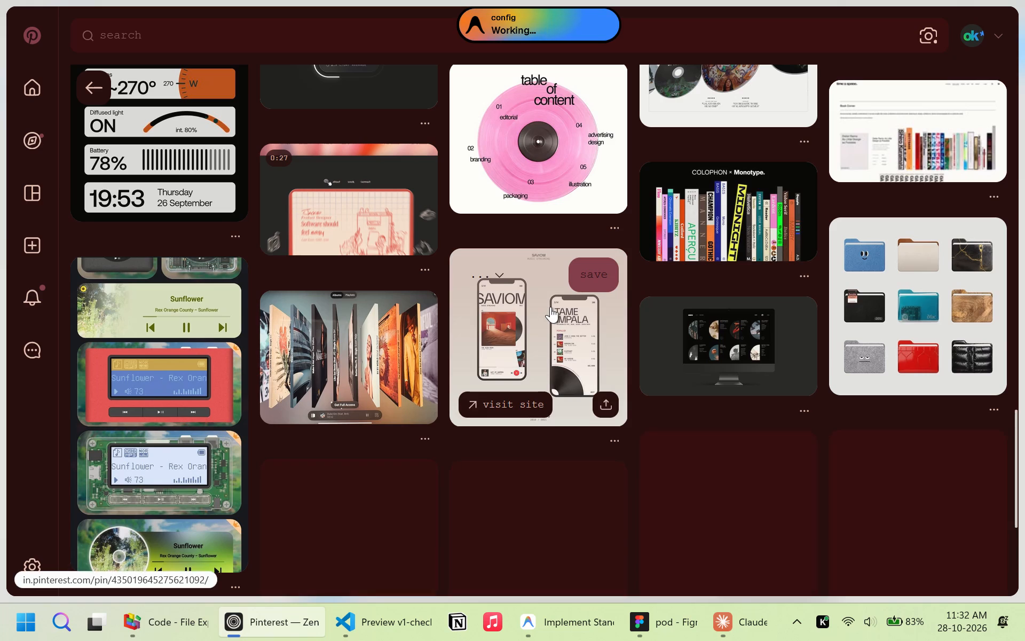
scroll(550, 307, down, 4)
Search Pinterest for "music player ui".
click(307, 36)
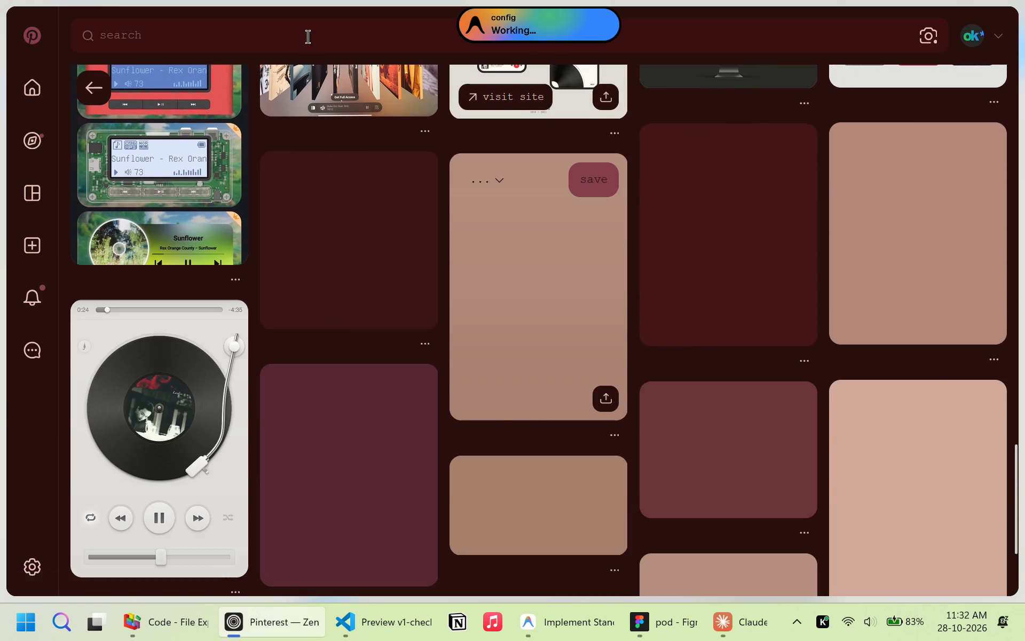
click(269, 137)
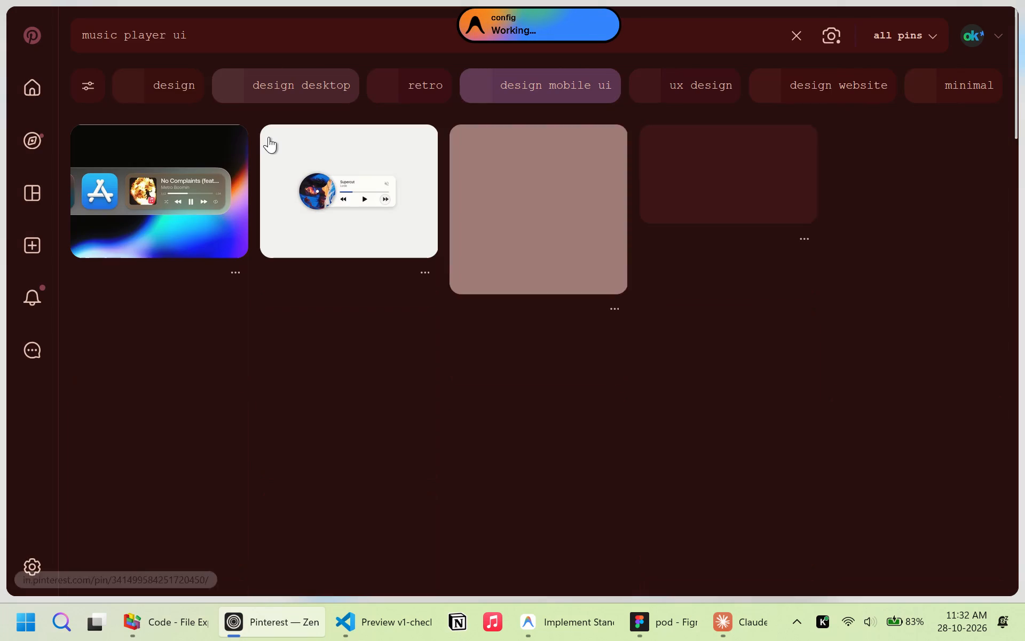
key(grave)
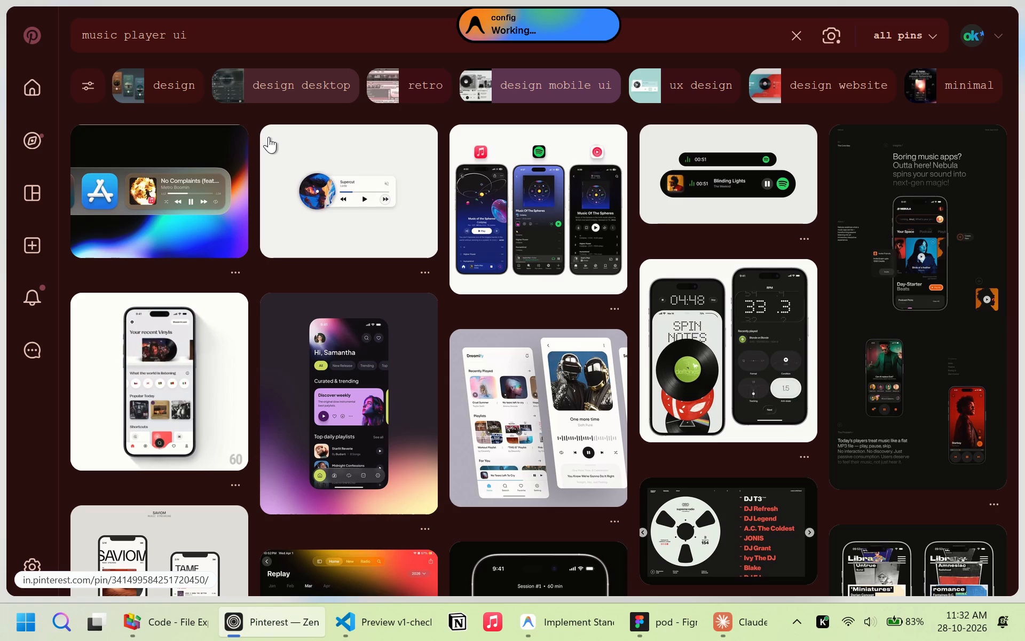
Look through the music player search results and open the Droplay music player pin with the spinning silver CD.
scroll(445, 332, down, 3)
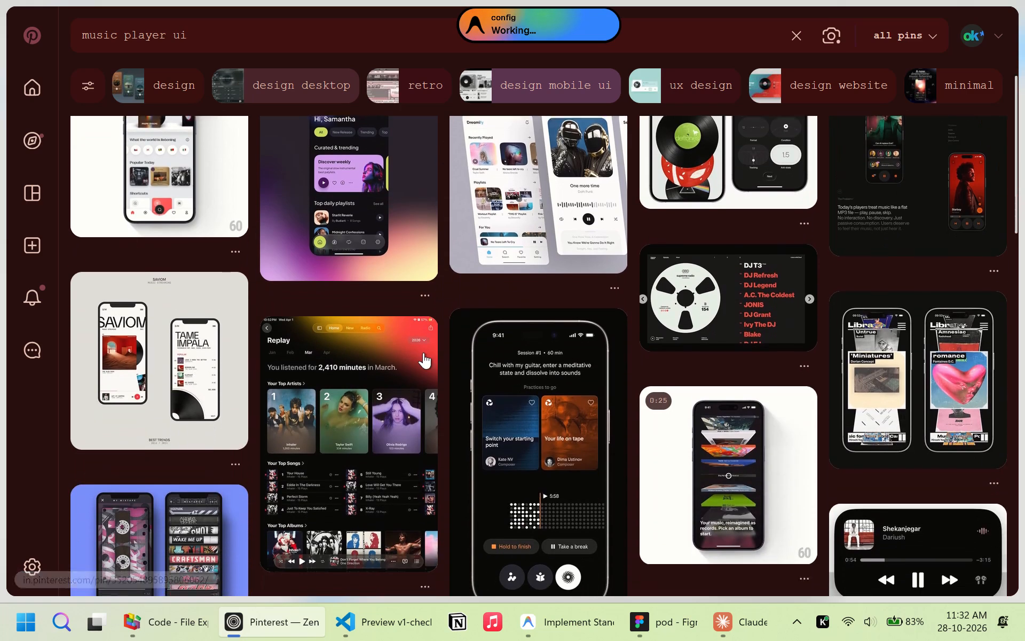
scroll(423, 360, down, 1)
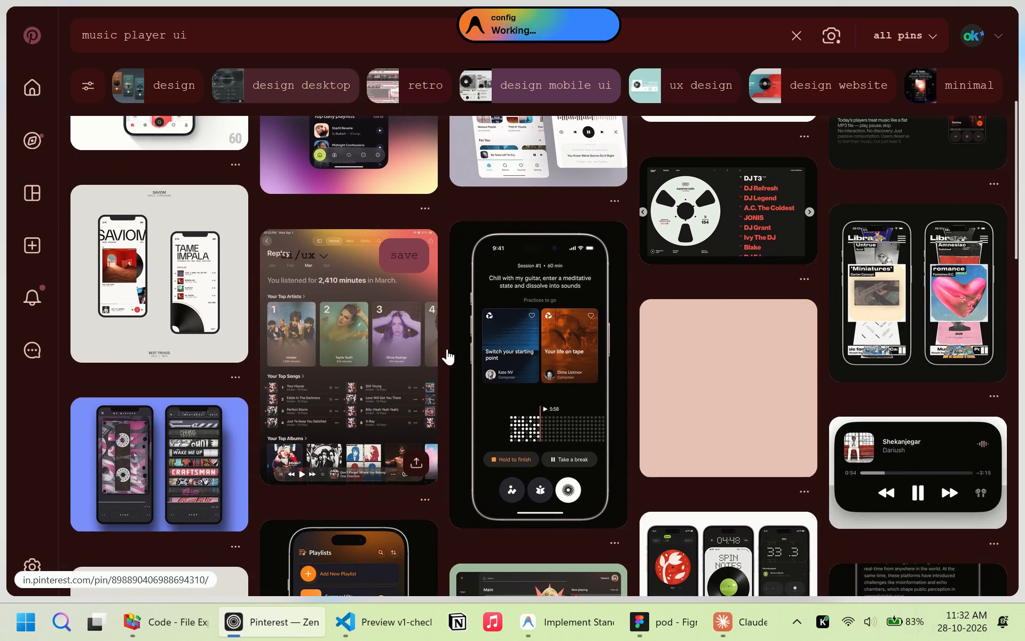
scroll(447, 353, down, 1)
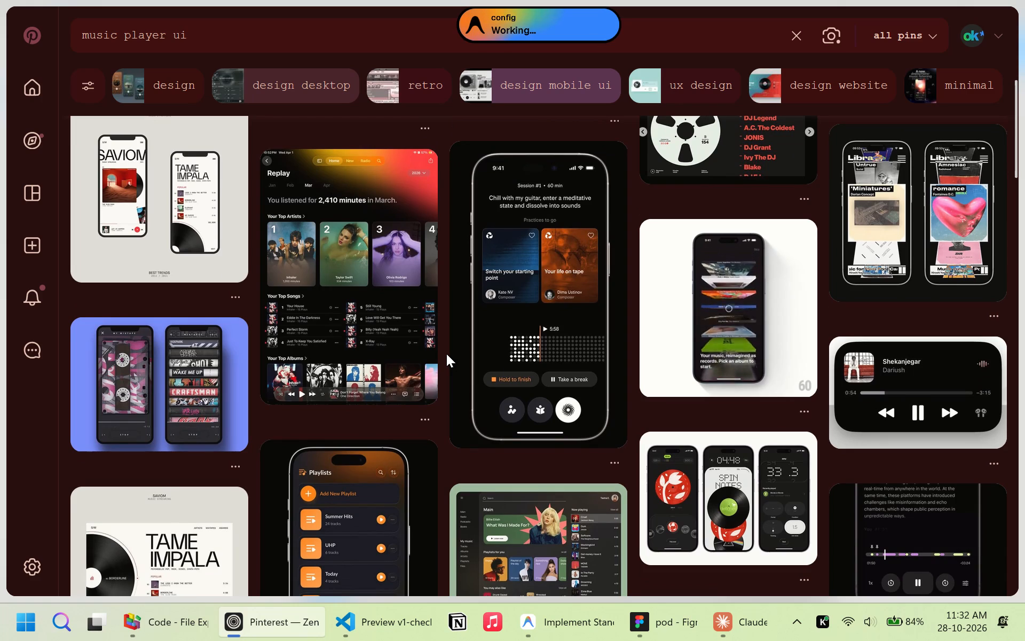
scroll(446, 354, down, 5)
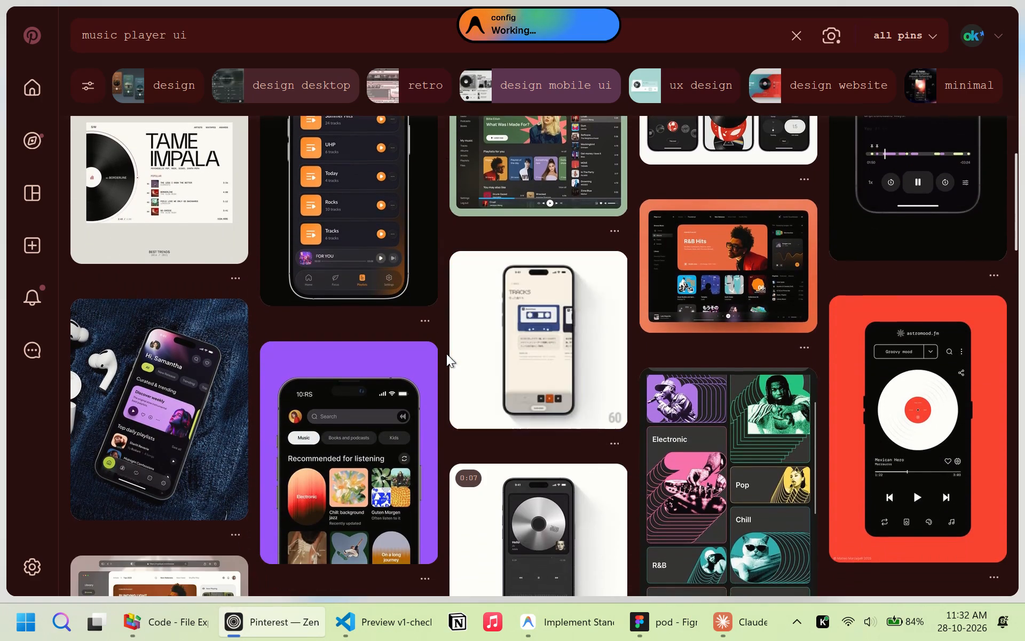
scroll(446, 354, down, 3)
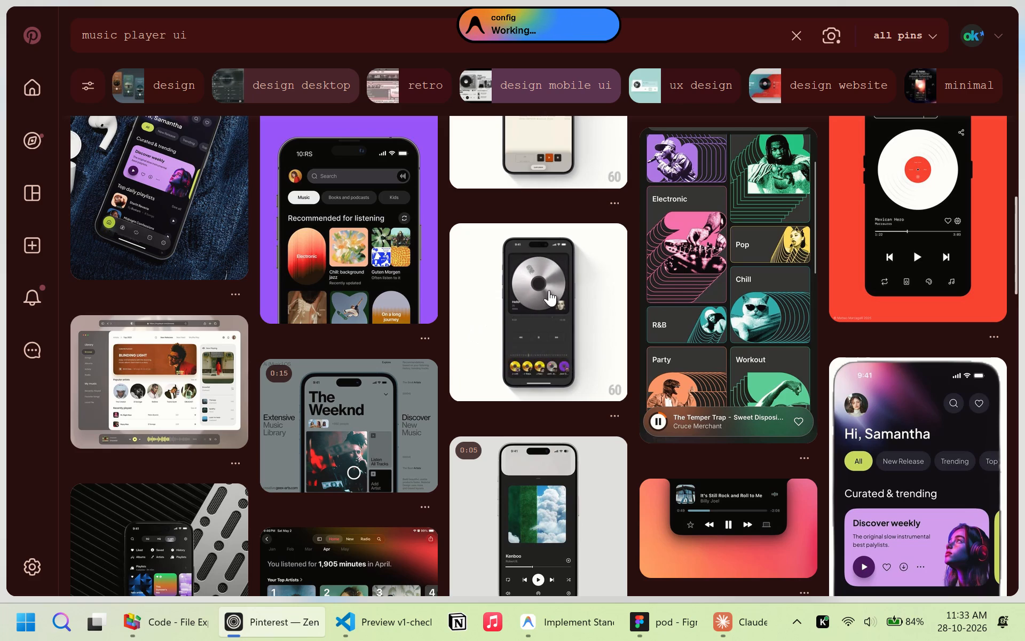
click(563, 302)
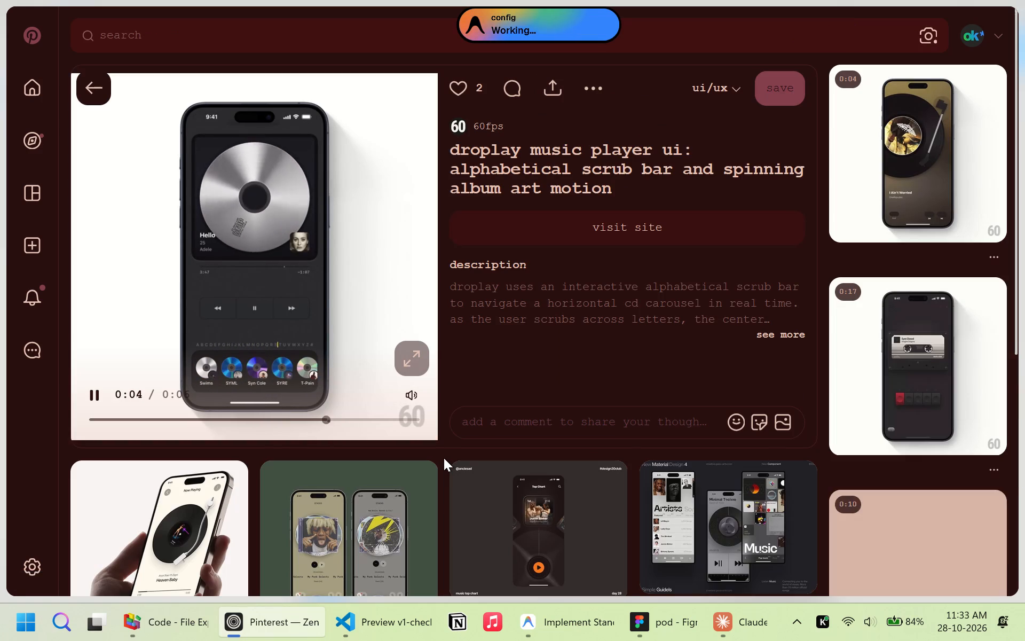
Examine the music player designs related to the Droplay pin for control and album art layouts.
scroll(444, 458, down, 3)
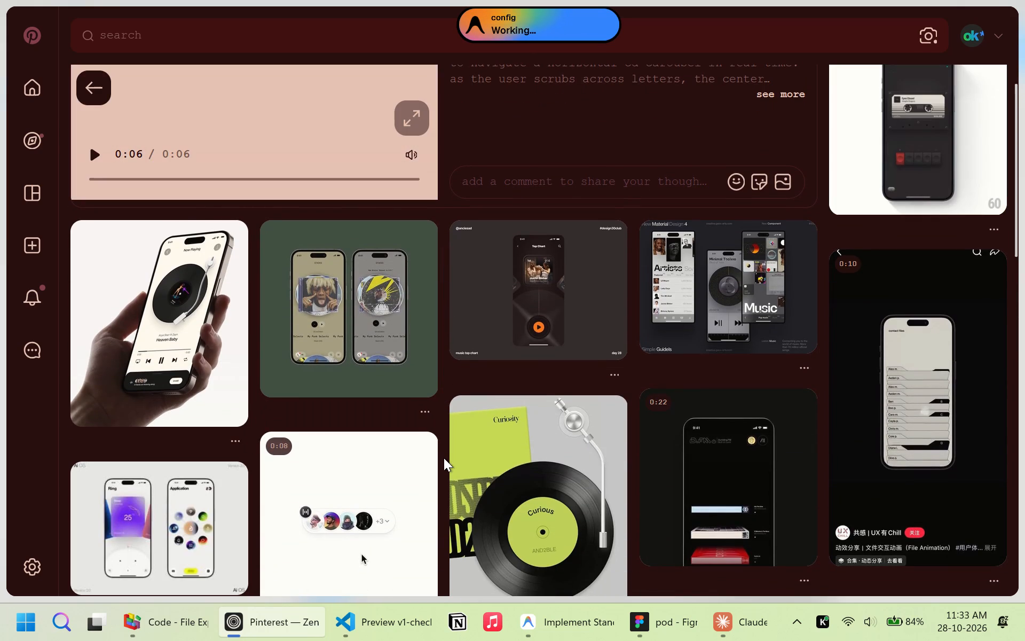
scroll(444, 462, down, 2)
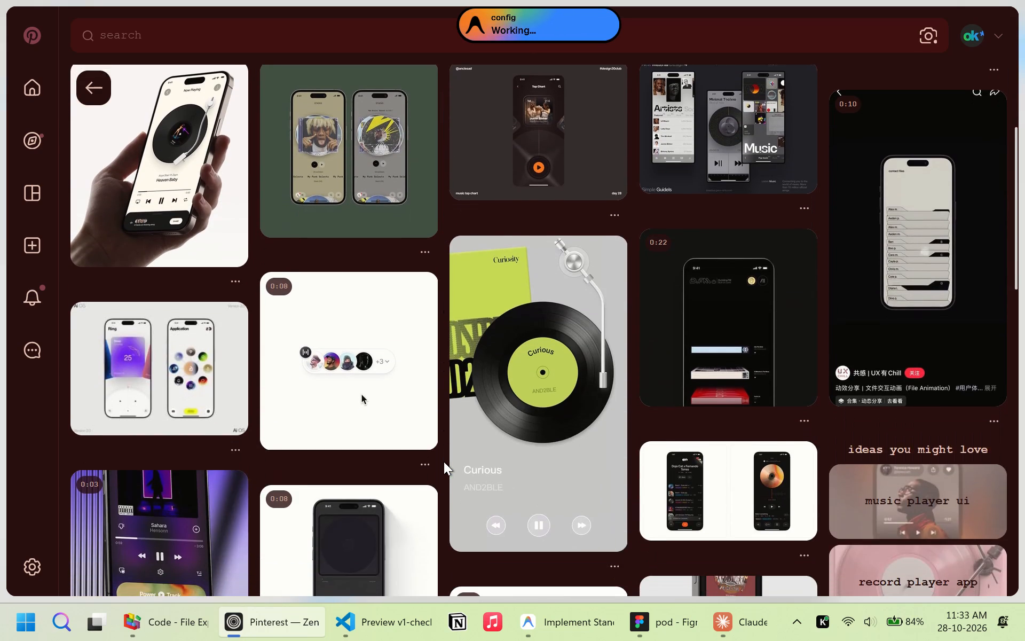
scroll(444, 462, down, 6)
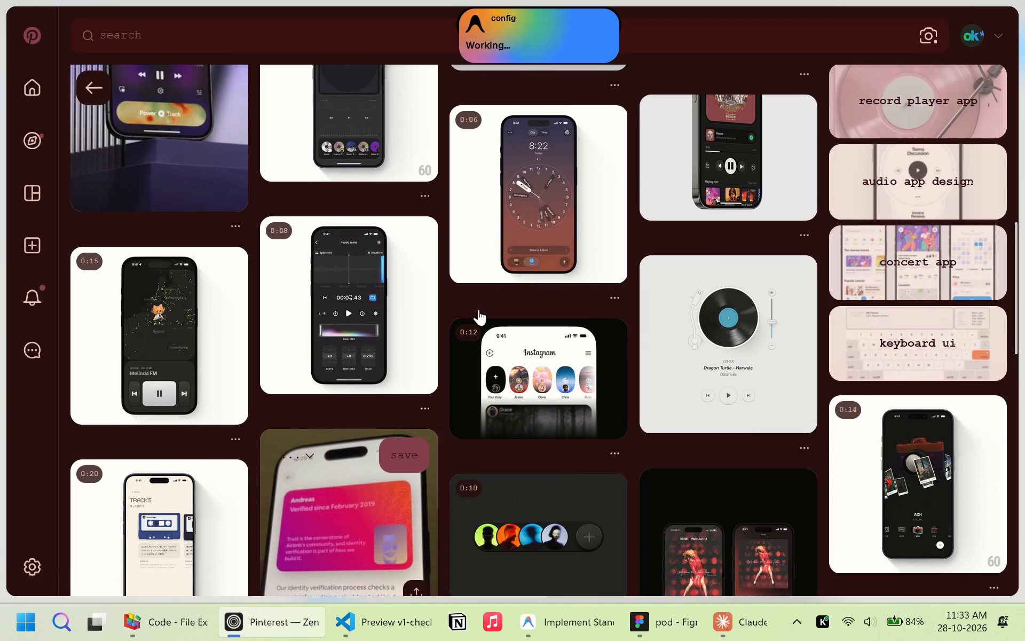
scroll(438, 400, down, 3)
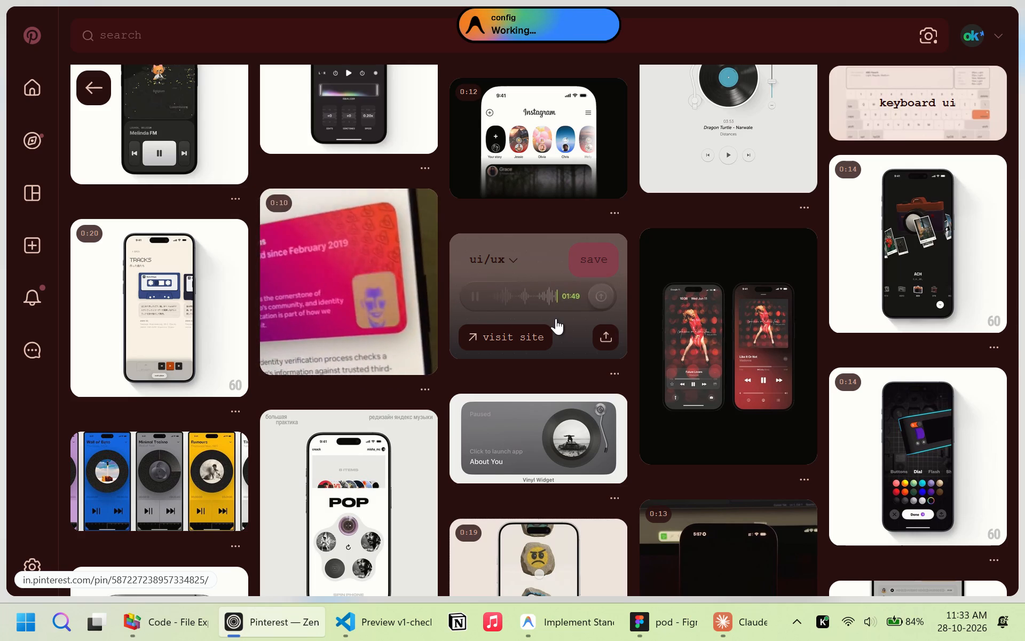
Examine more designs related to the Droplay pin, down to the related boards section, for player layouts and controls.
scroll(556, 318, down, 5)
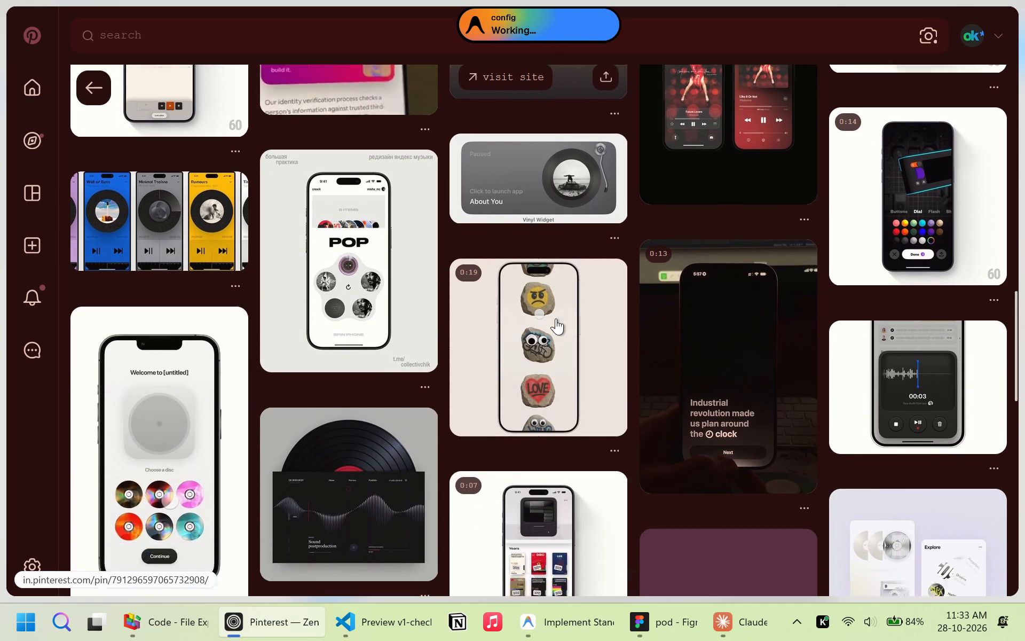
scroll(556, 318, down, 2)
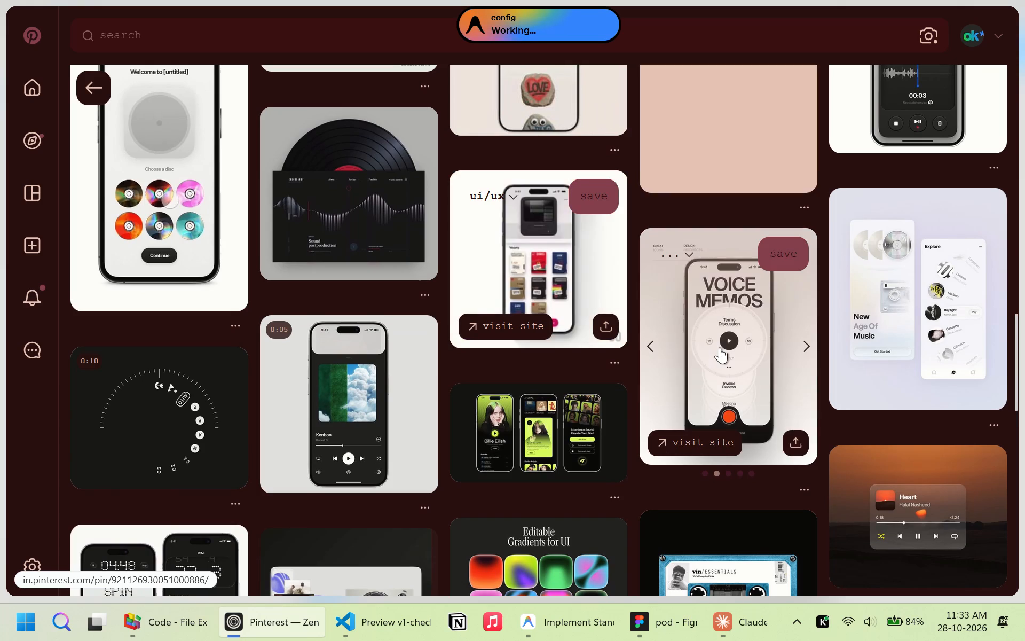
scroll(720, 347, down, 3)
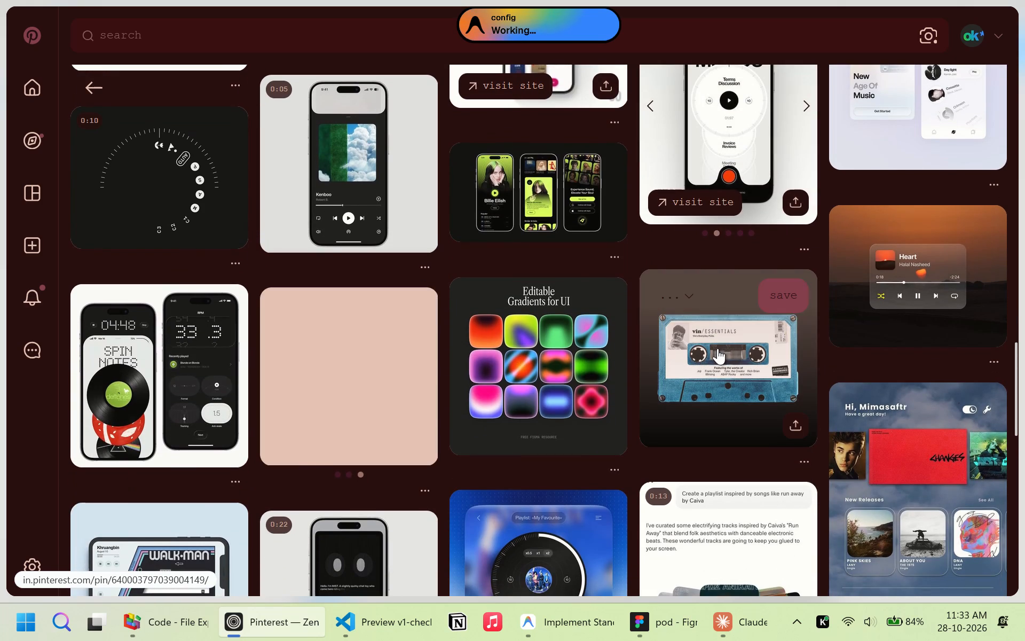
scroll(711, 357, down, 1)
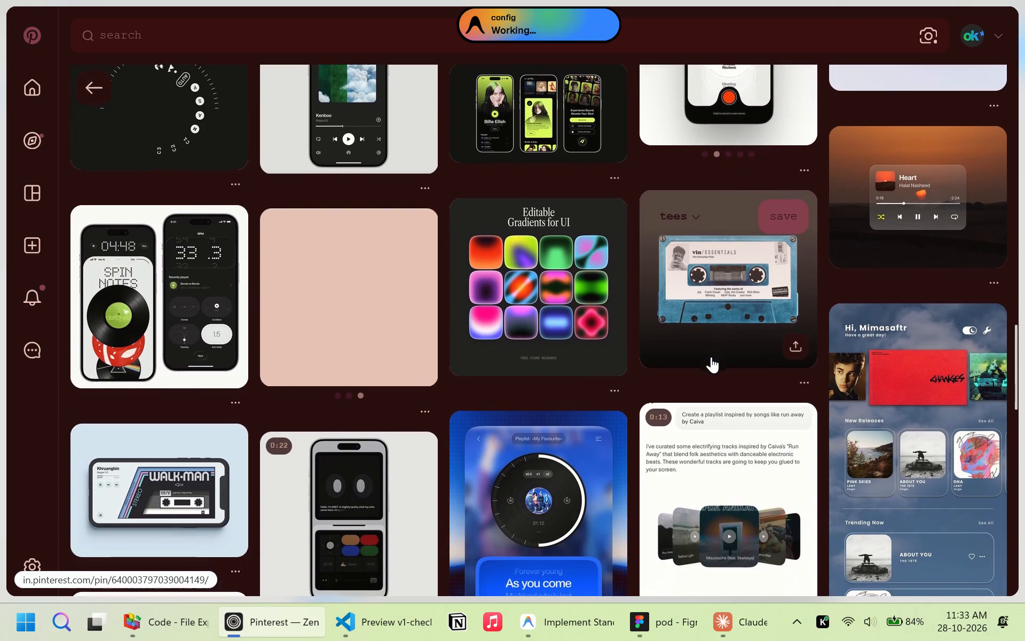
scroll(711, 357, down, 2)
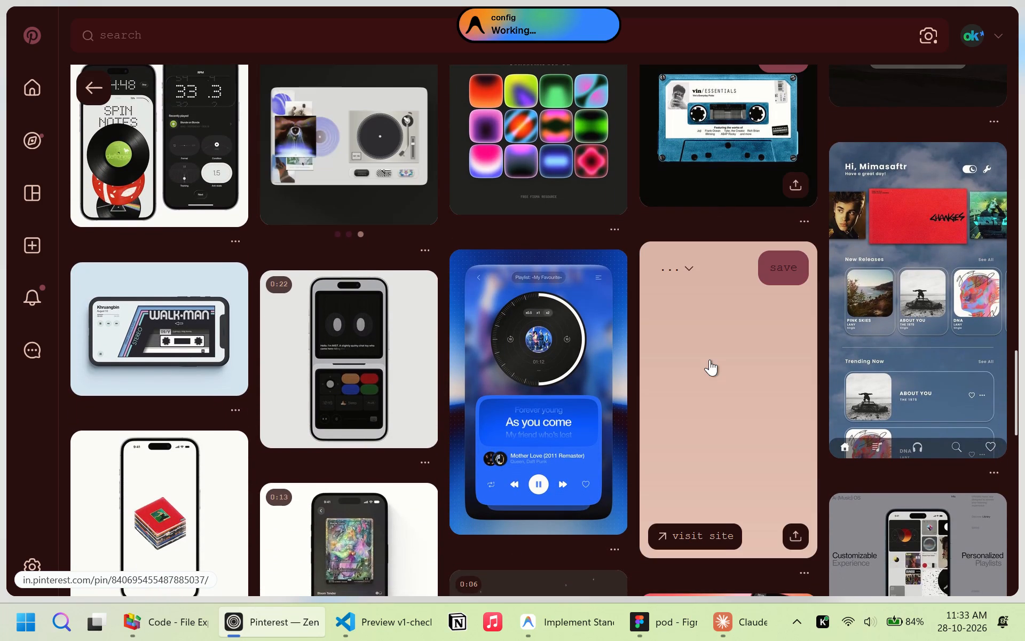
scroll(703, 363, down, 2)
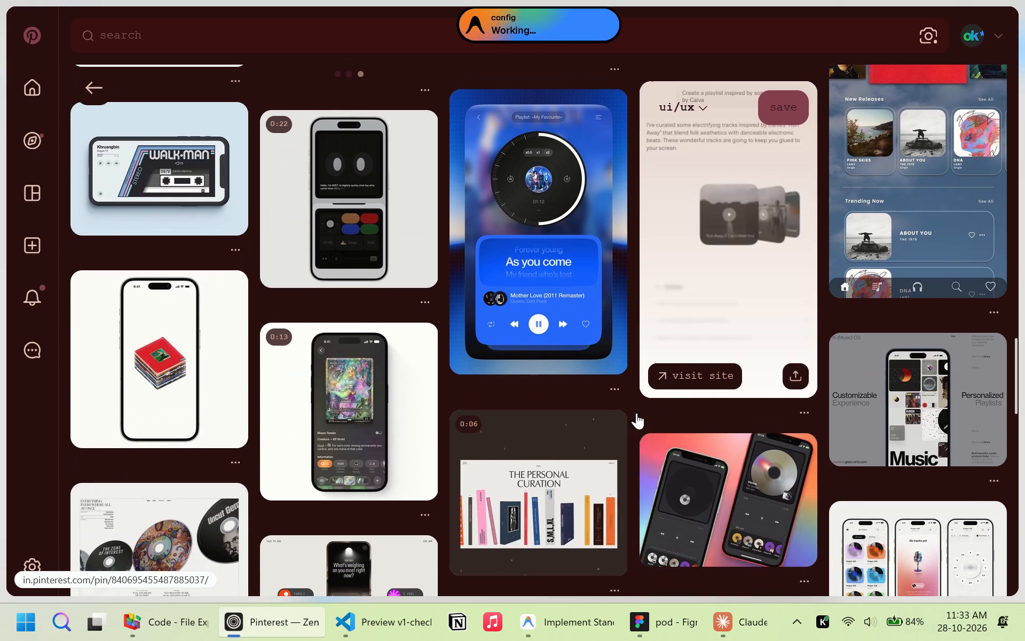
click(631, 441)
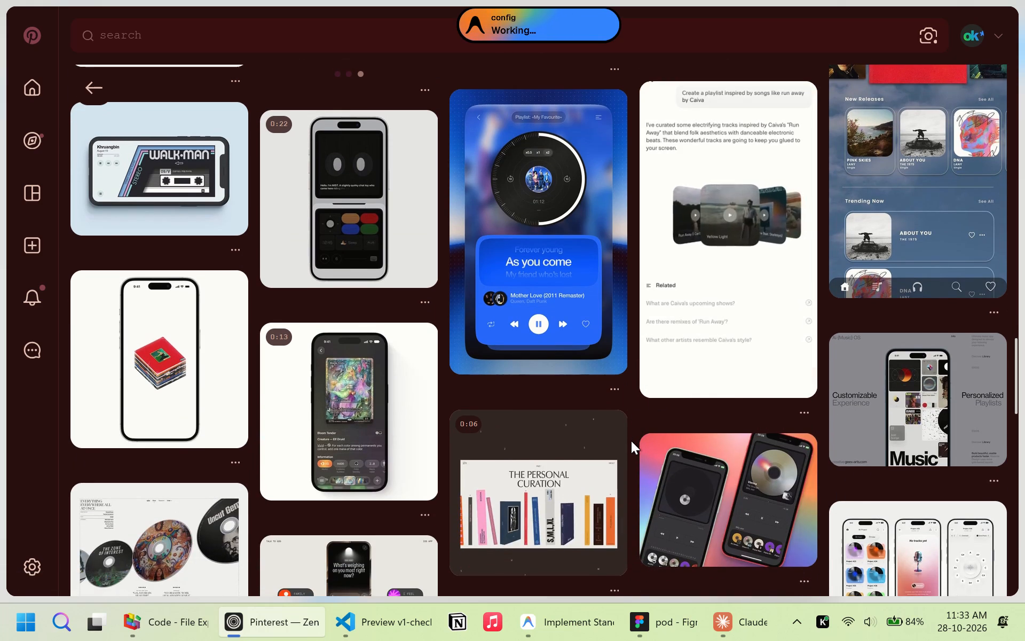
scroll(633, 441, down, 4)
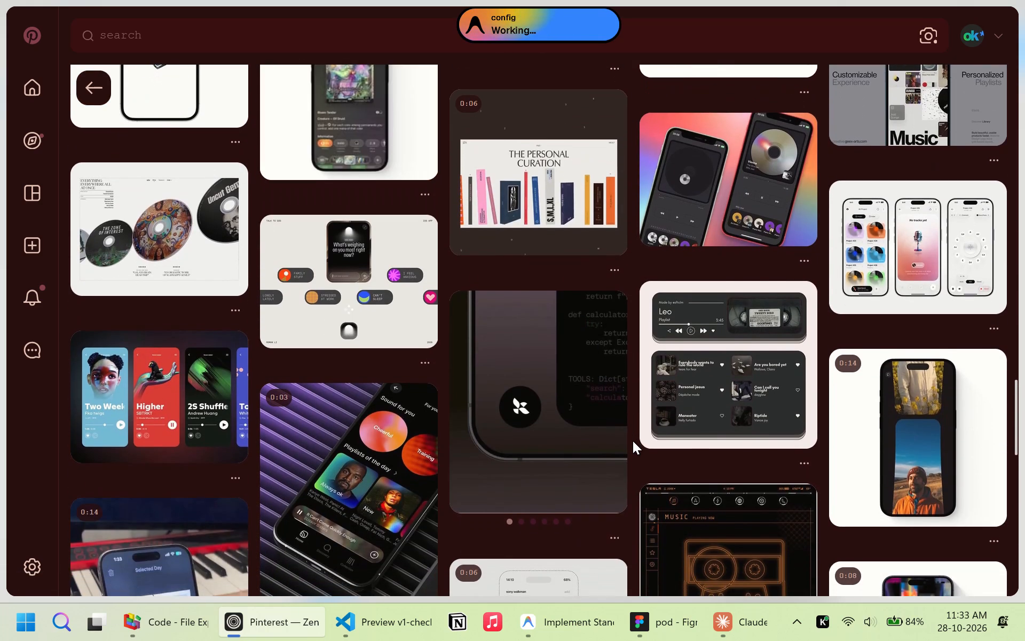
scroll(635, 440, down, 4)
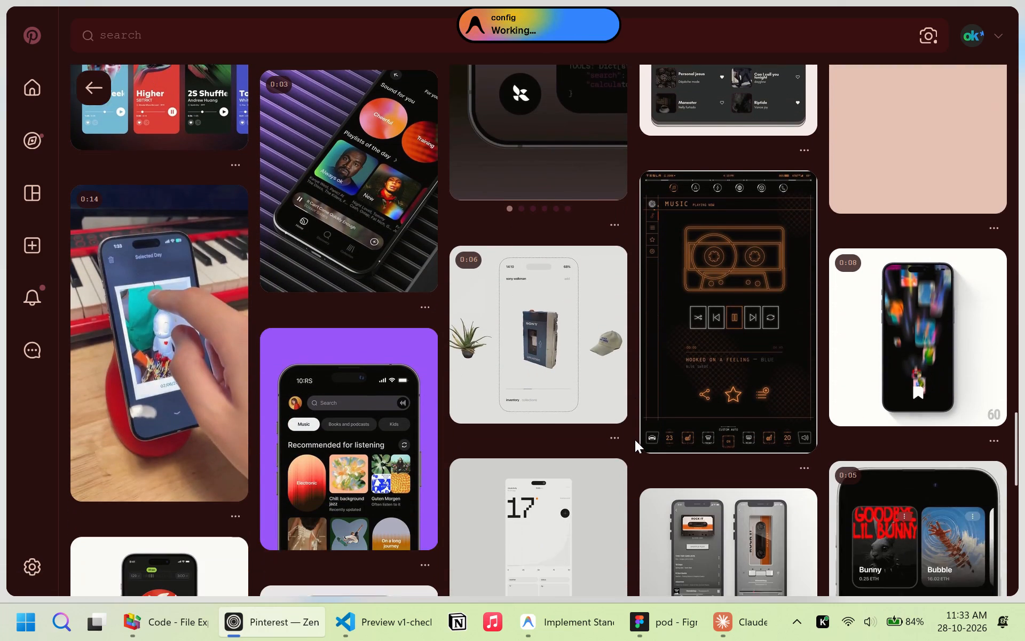
scroll(635, 439, down, 5)
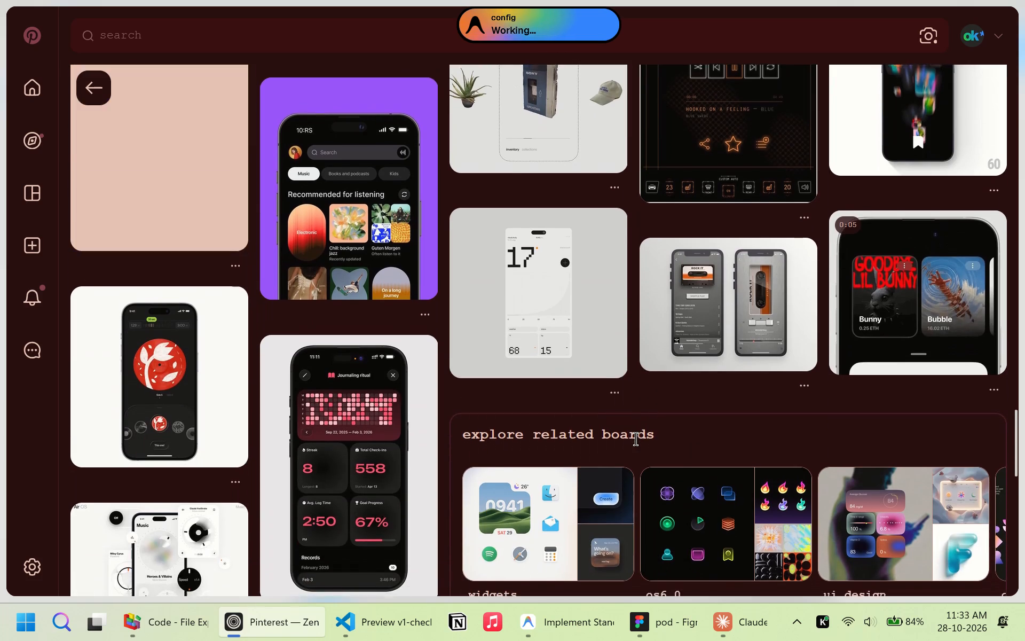
Examine the related pins below the related boards section for music widget, album art and playback control ideas.
scroll(635, 439, down, 3)
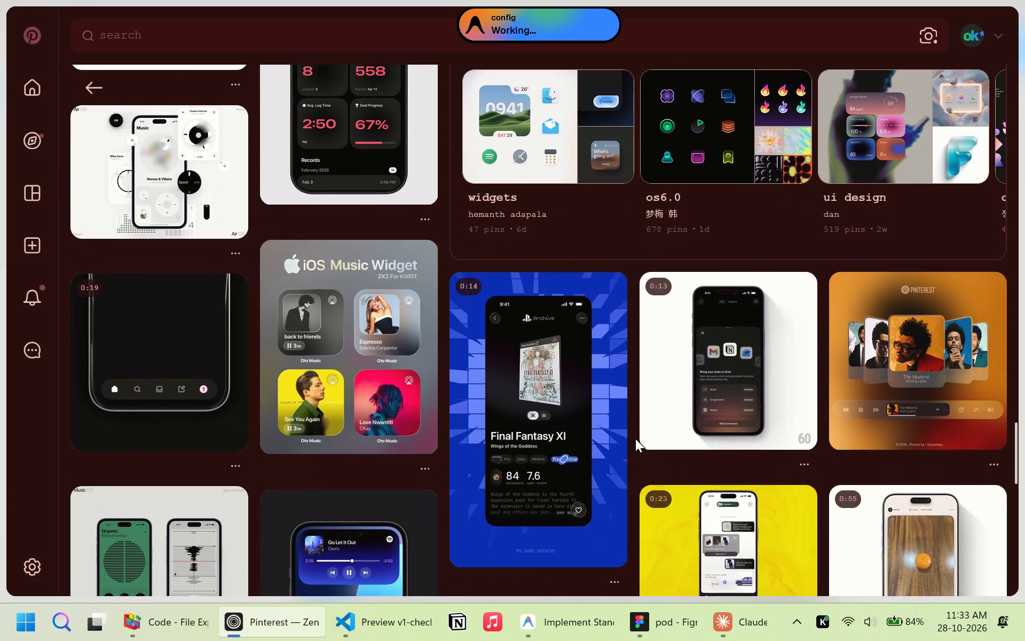
scroll(635, 439, down, 2)
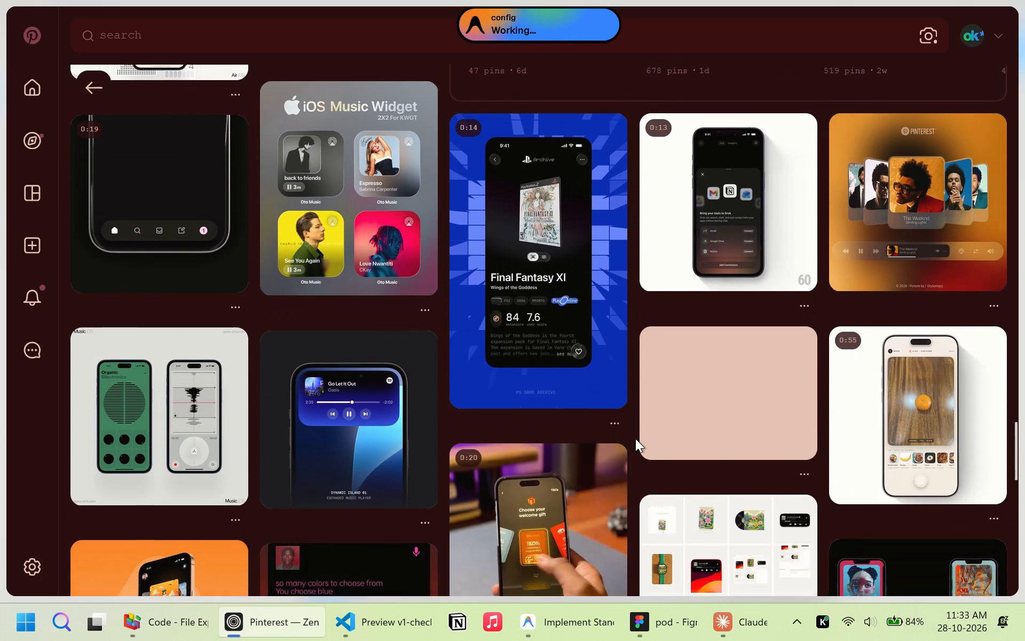
scroll(635, 439, down, 8)
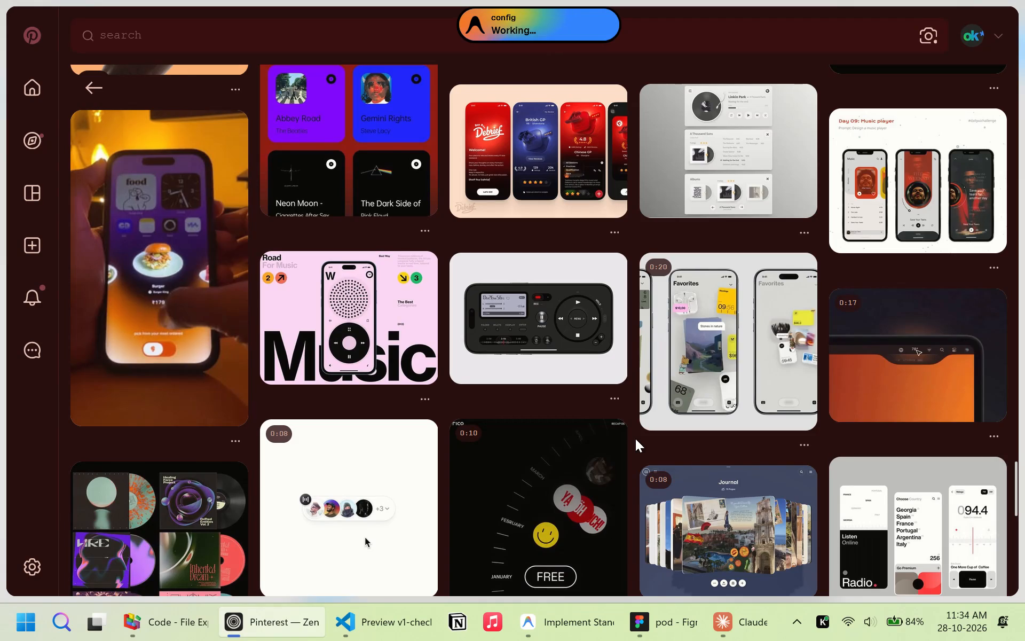
scroll(635, 439, down, 3)
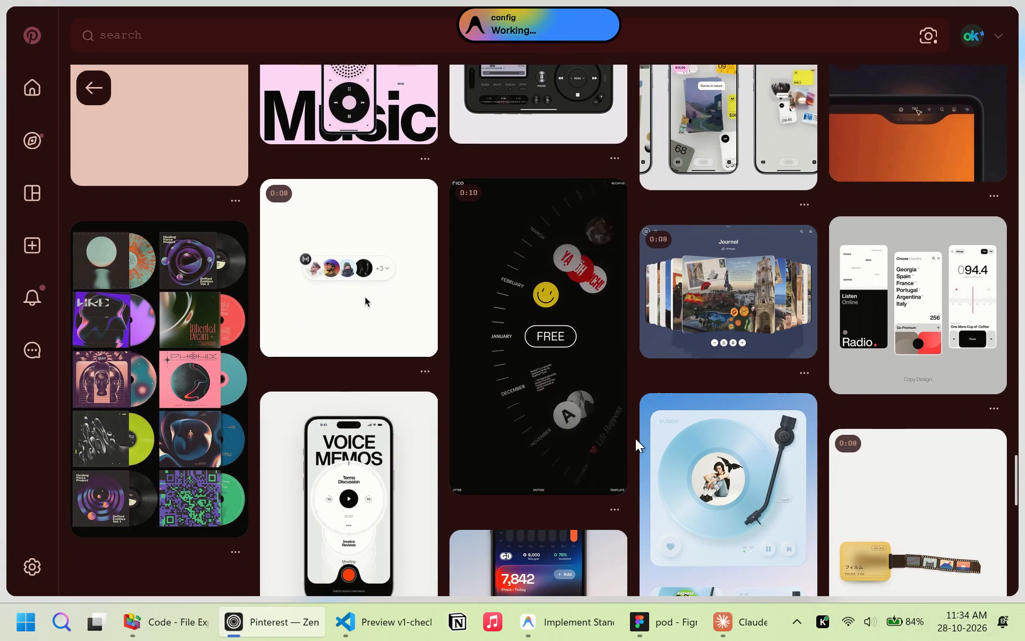
scroll(635, 439, down, 4)
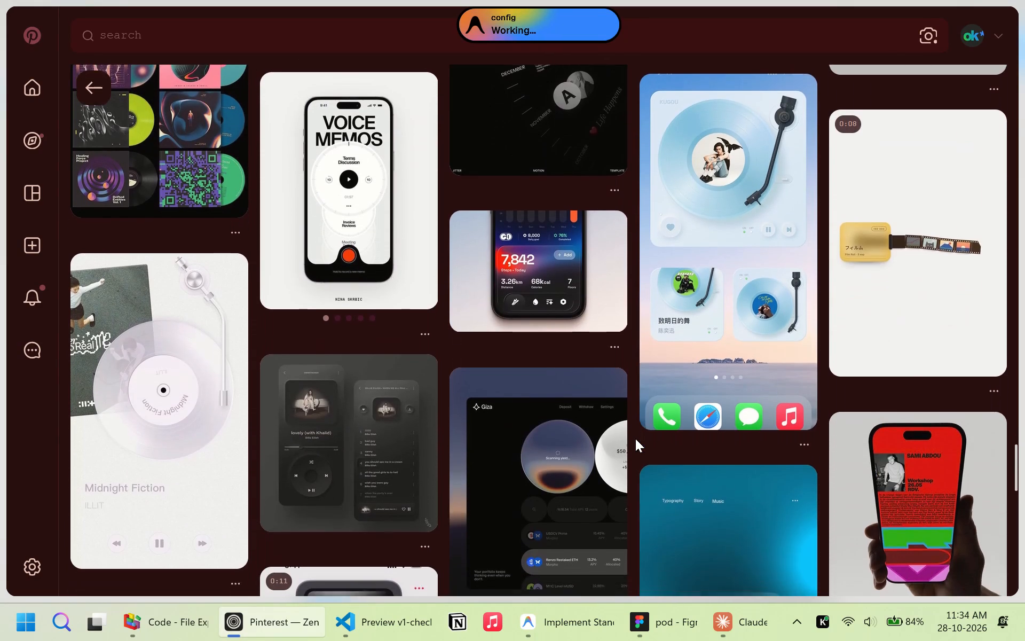
scroll(635, 439, down, 2)
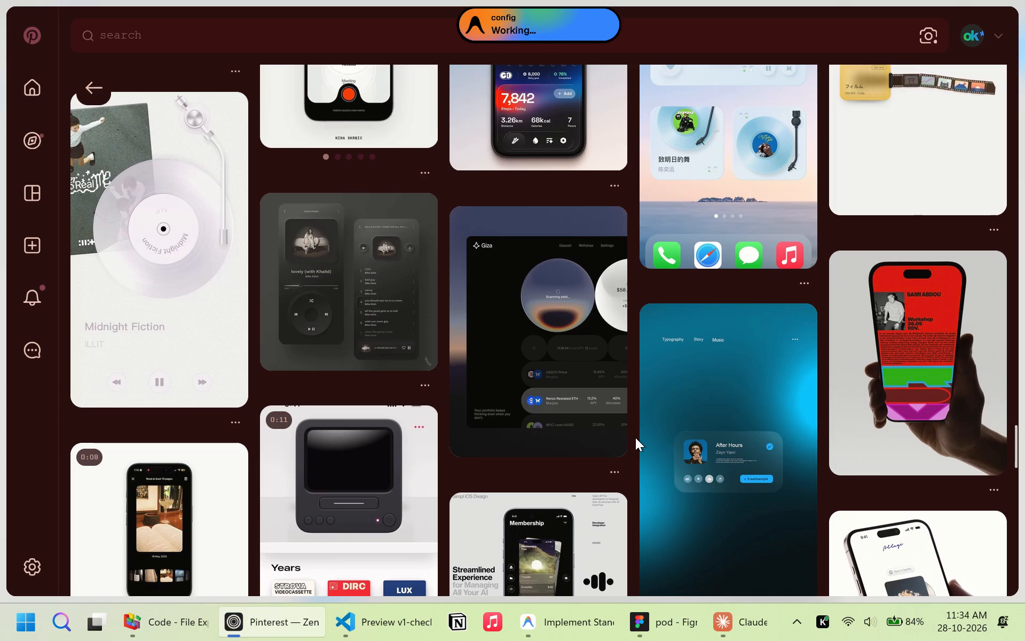
scroll(635, 437, down, 4)
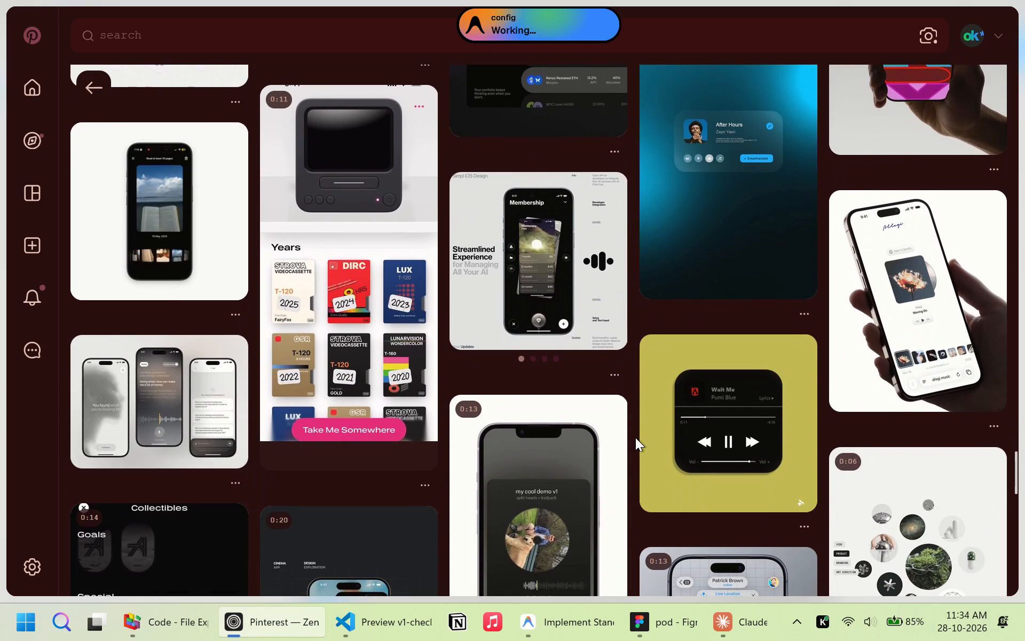
scroll(635, 437, down, 3)
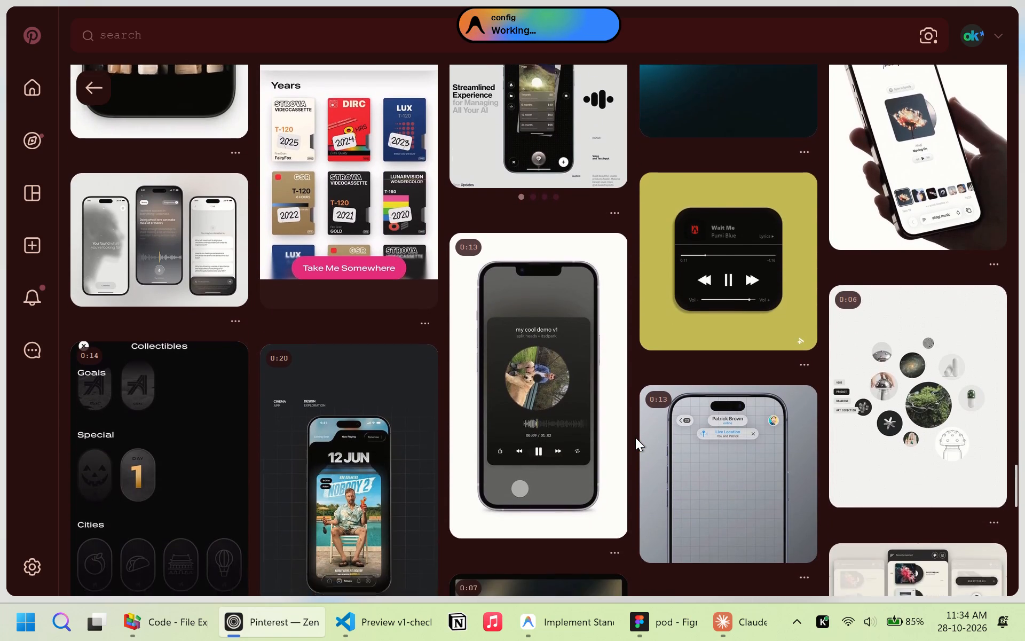
scroll(635, 437, down, 2)
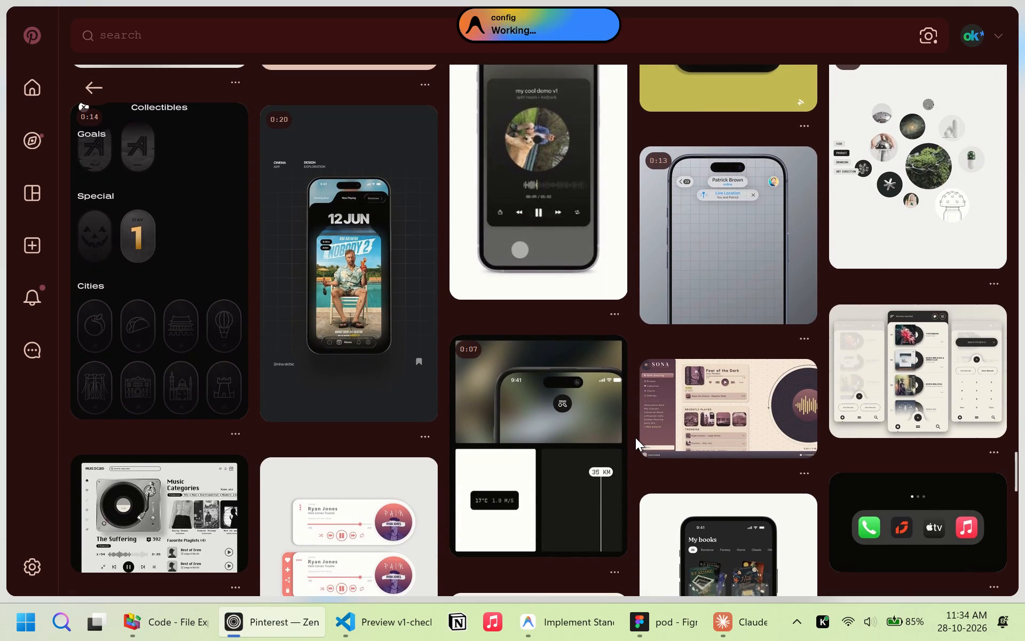
scroll(635, 437, down, 9)
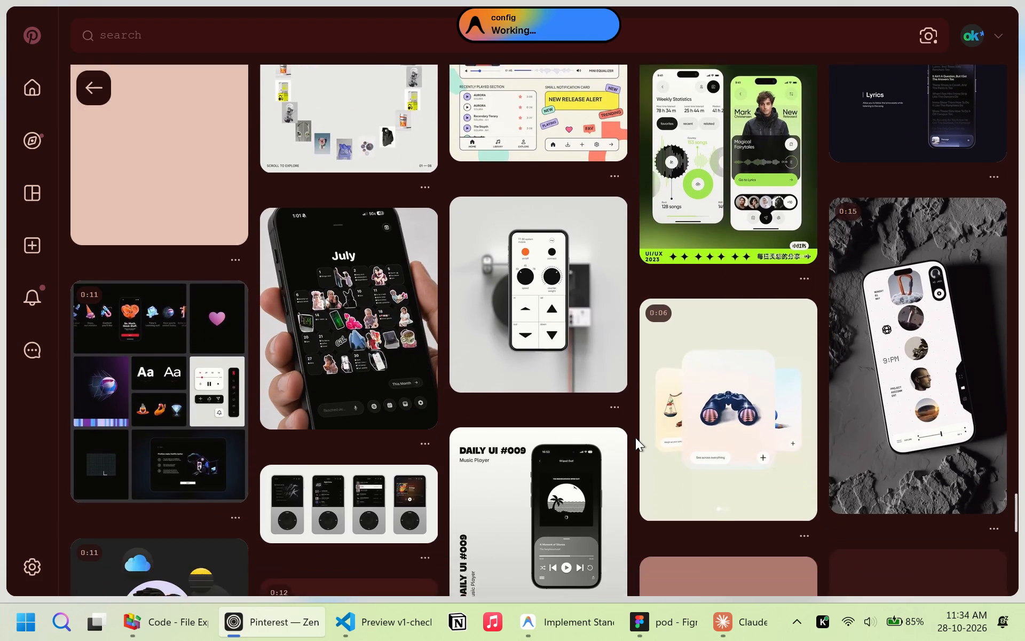
scroll(635, 437, down, 3)
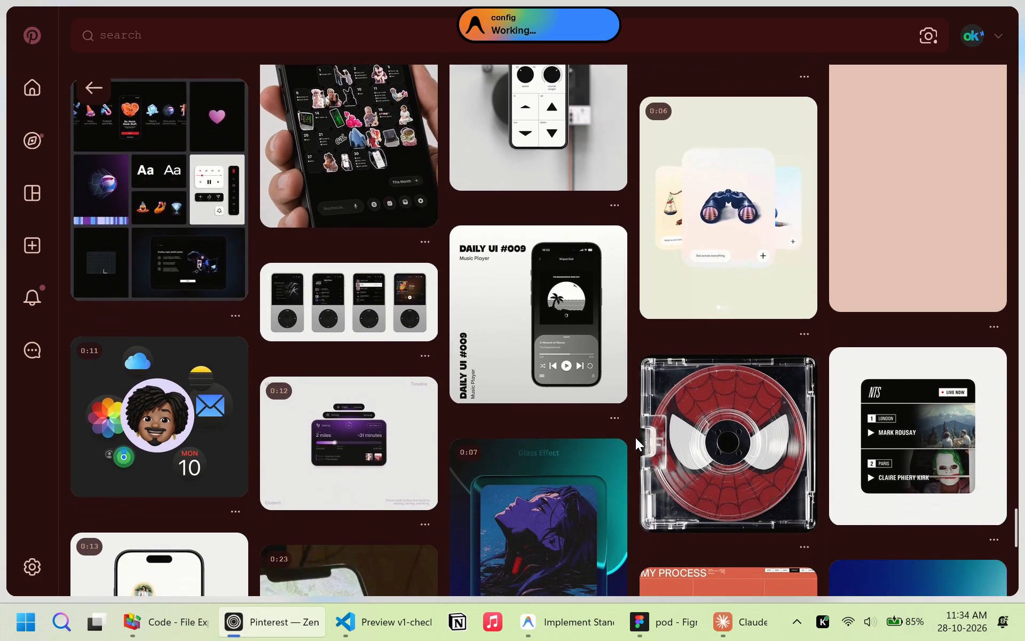
scroll(635, 437, down, 6)
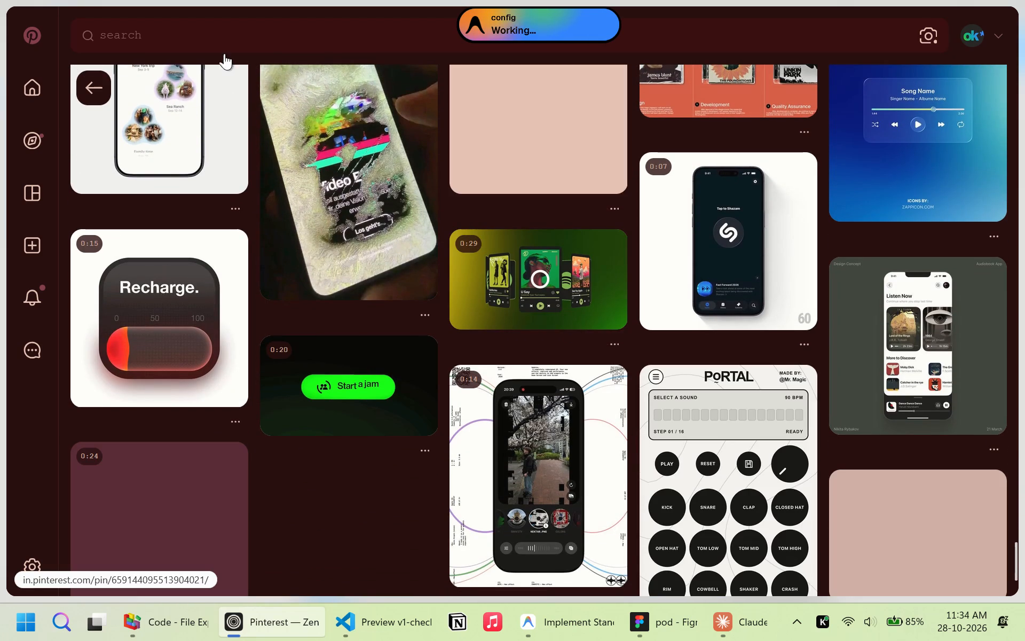
Search Pinterest for "now playing ui".
click(223, 44)
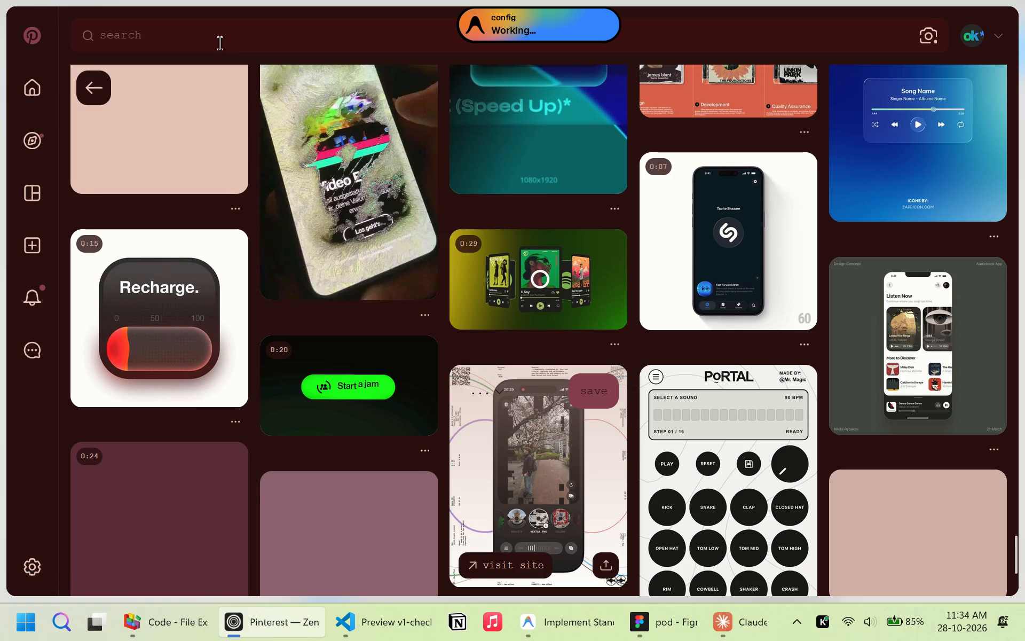
text(ow)
key(space)
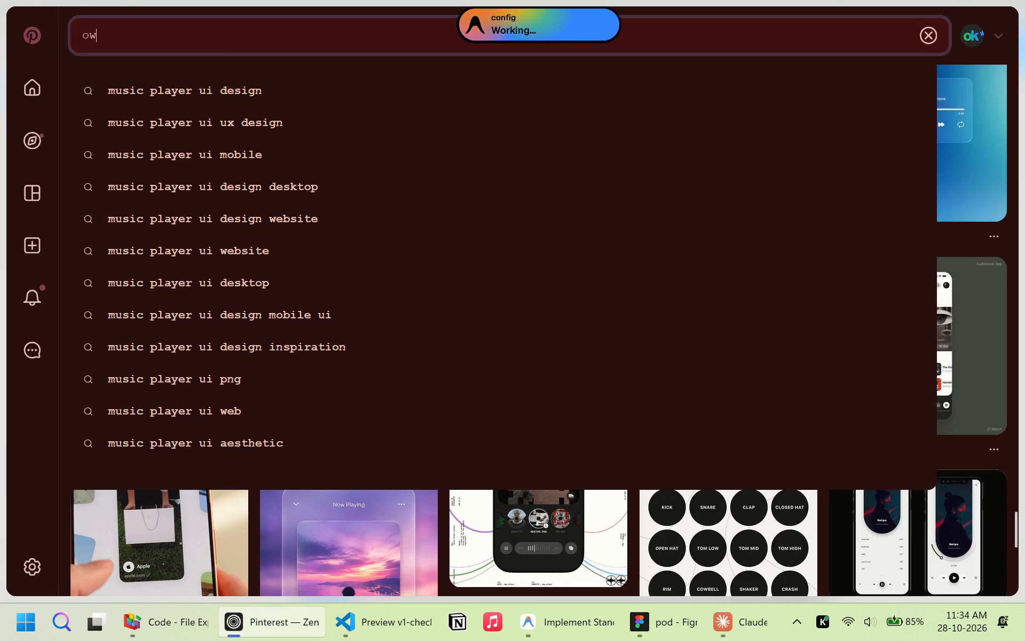
triple_click(124, 36)
click(124, 36)
double_click(124, 36)
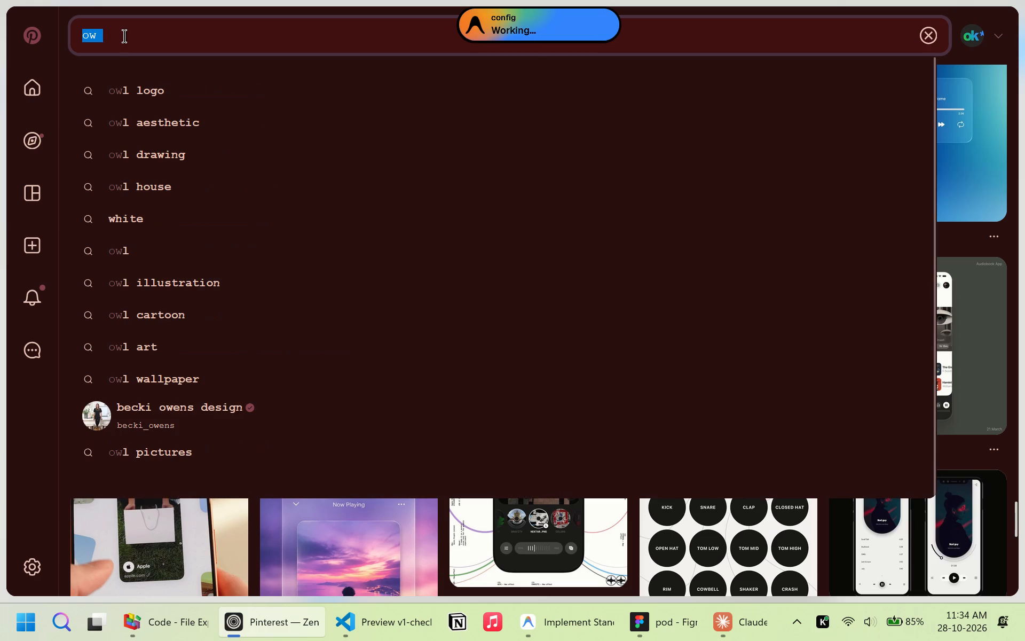
key(BackSpace)
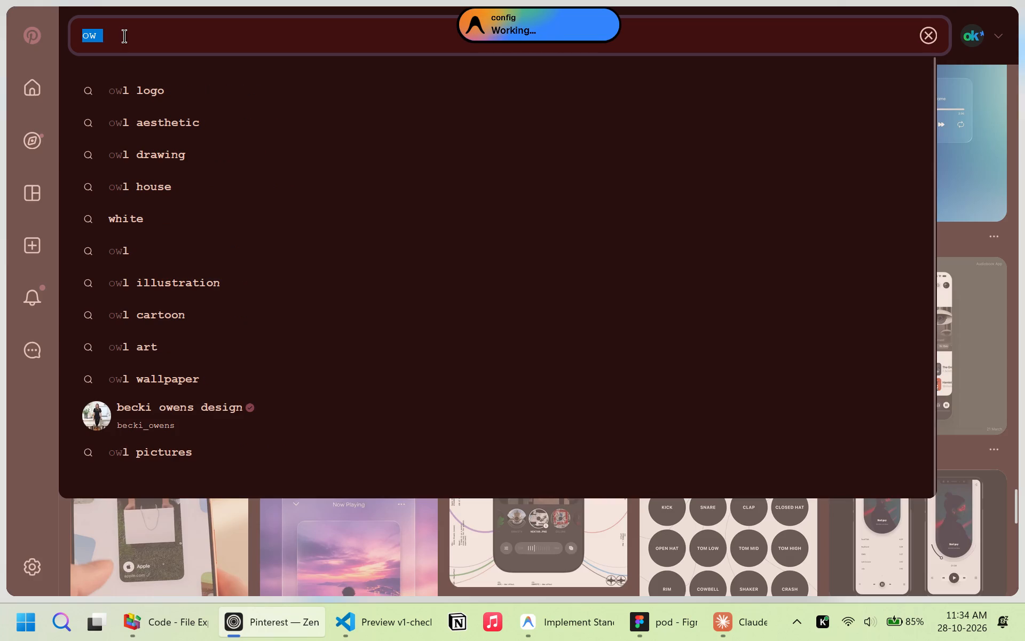
text(now)
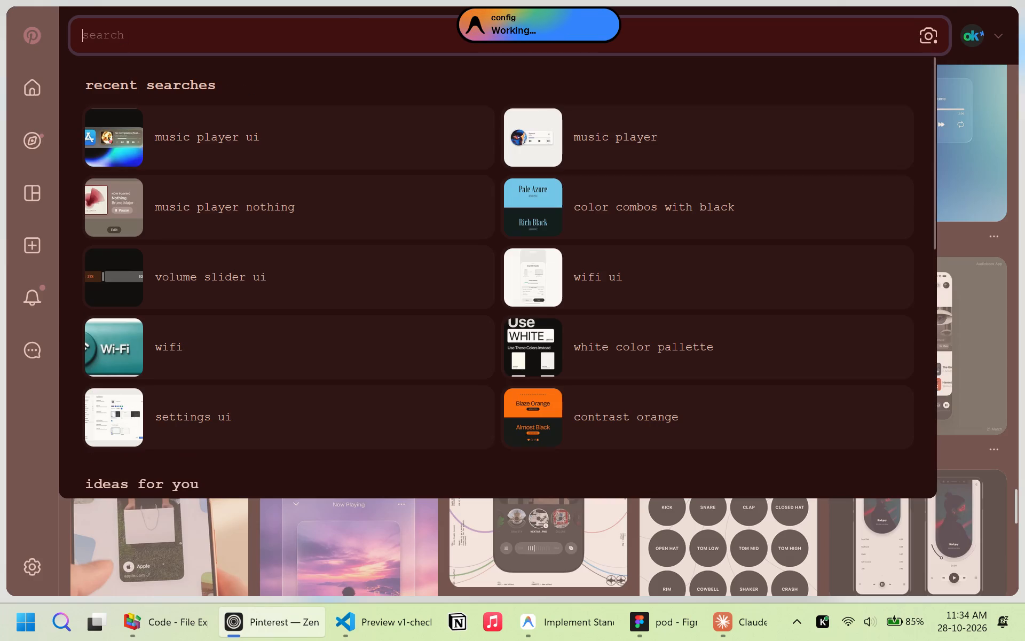
key(space)
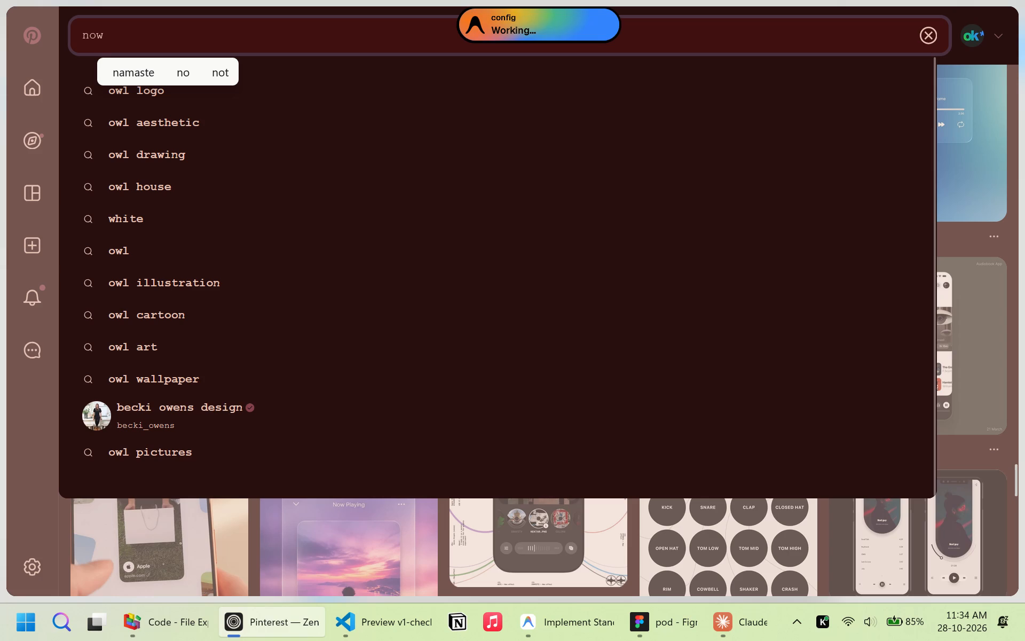
text(o\playing ui)
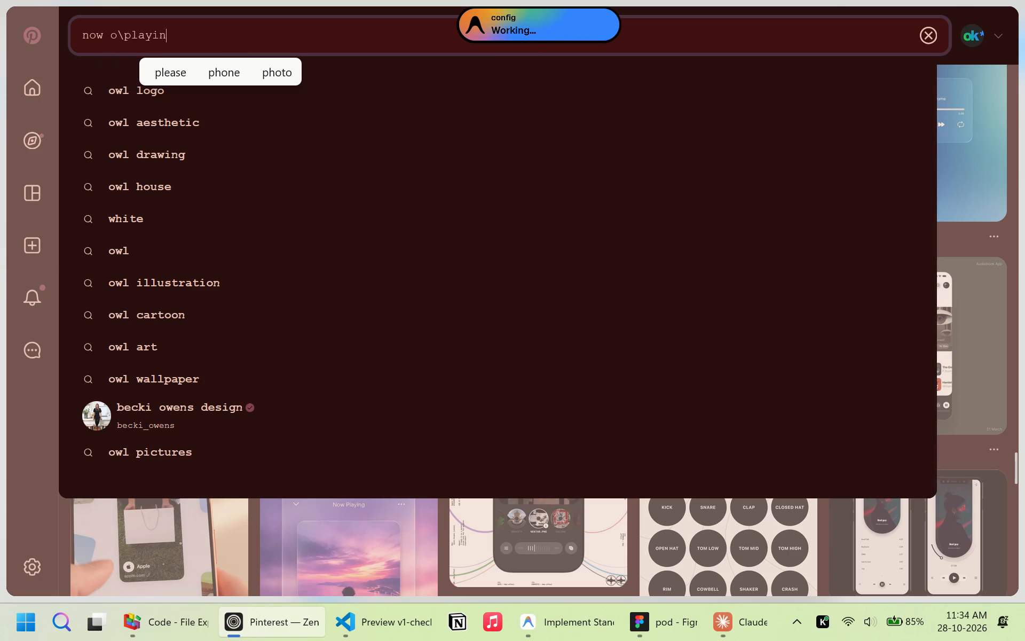
key(Left)
key(Left)
key(Left)
key(Left)
key(Left)
key(Left)
key(Left)
key(Left)
key(Left)
key(Left)
key(Left)
key(Left)
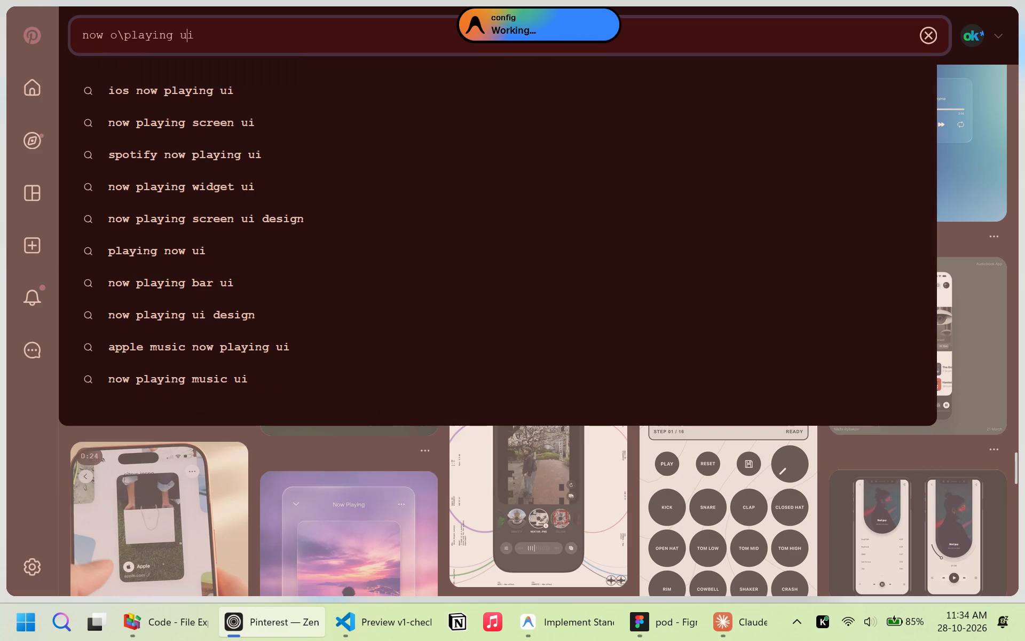
key(BackSpace)
key(BackSpace)
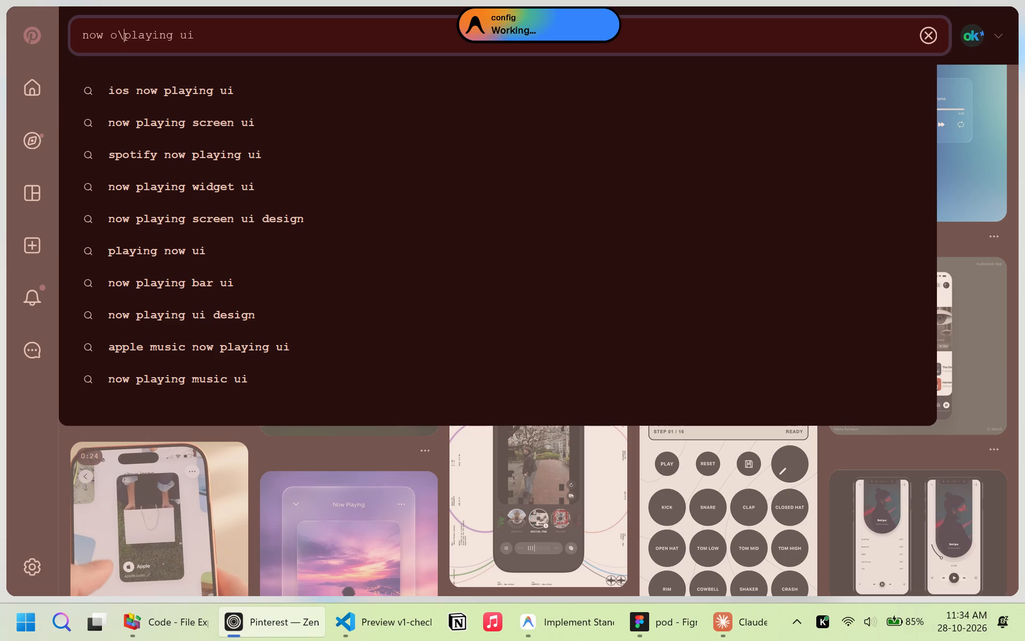
key(Return)
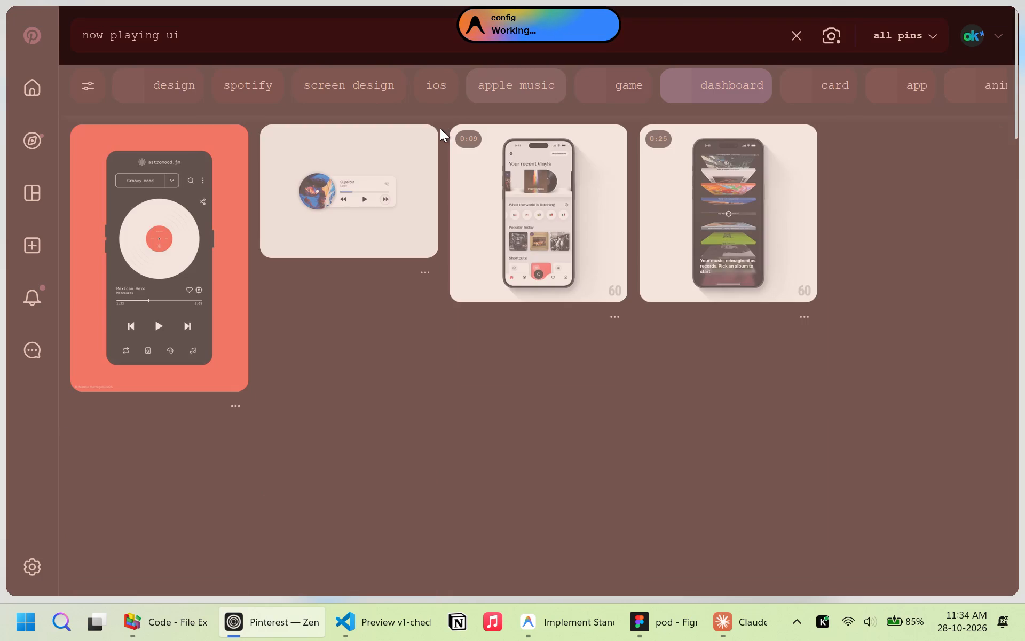
Examine the "now playing ui" search results for player card, album art and progress bar ideas.
click(440, 128)
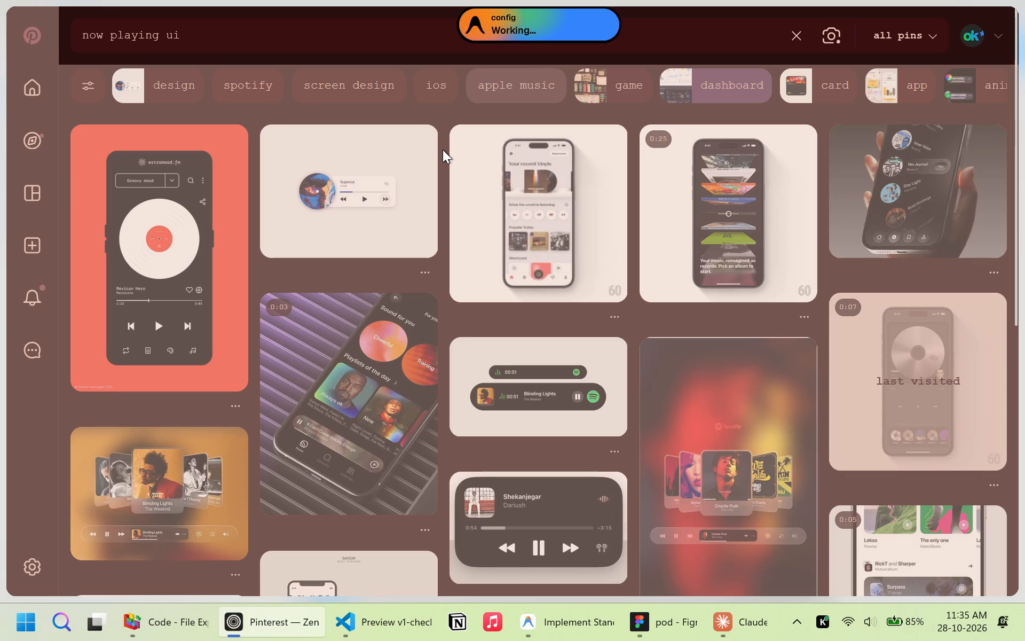
click(443, 150)
scroll(443, 150, down, 2)
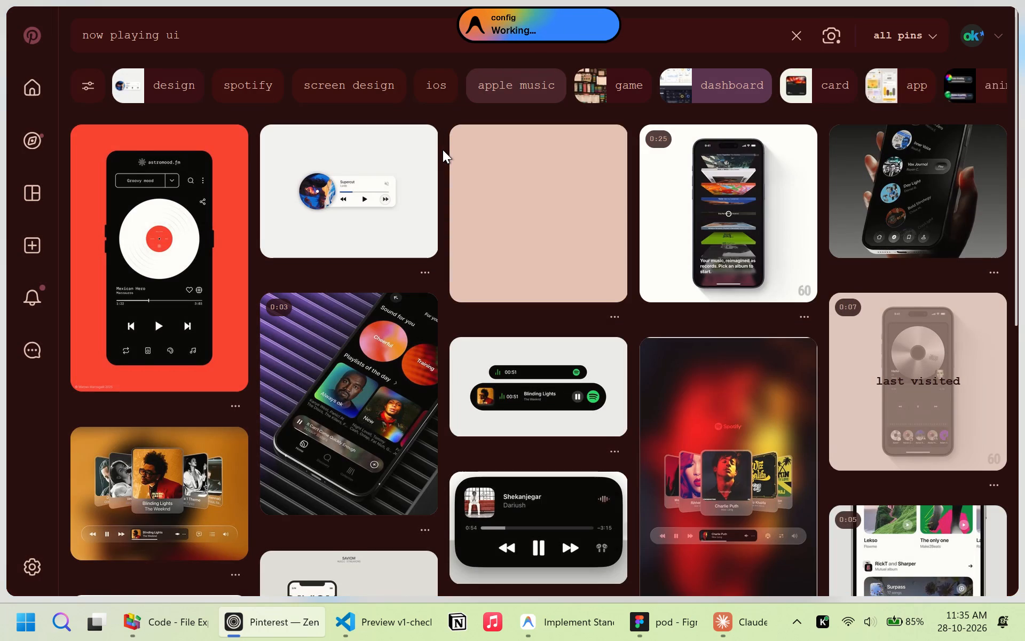
scroll(443, 150, down, 2)
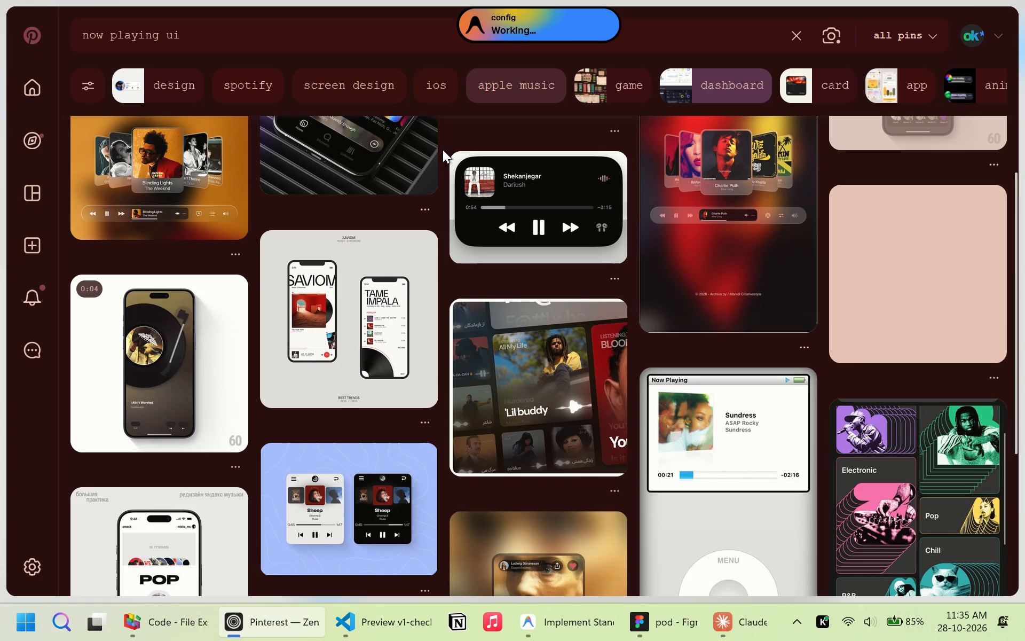
scroll(443, 150, down, 2)
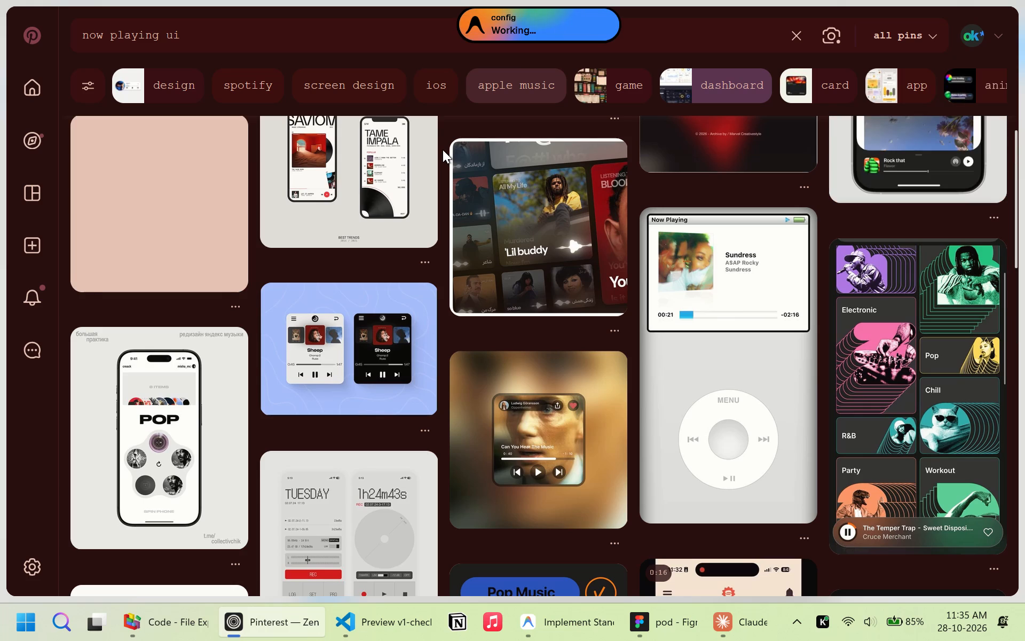
Open the iPod Now Playing pin showing "Sundress" and examine it and its nearest related pins for screen layout and progress bar ideas.
click(710, 372)
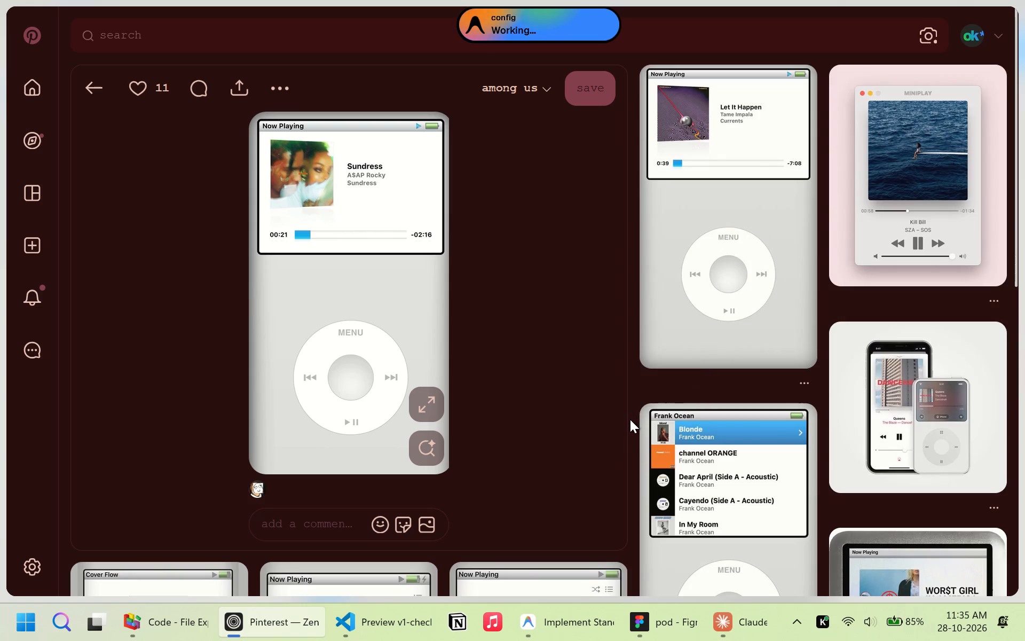
scroll(630, 423, down, 3)
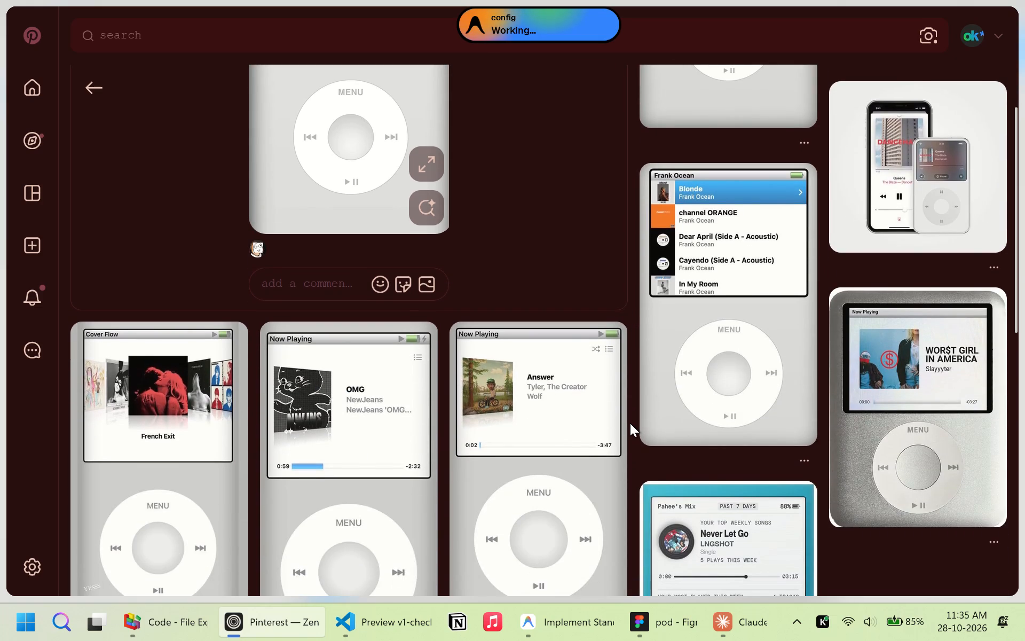
scroll(630, 423, down, 2)
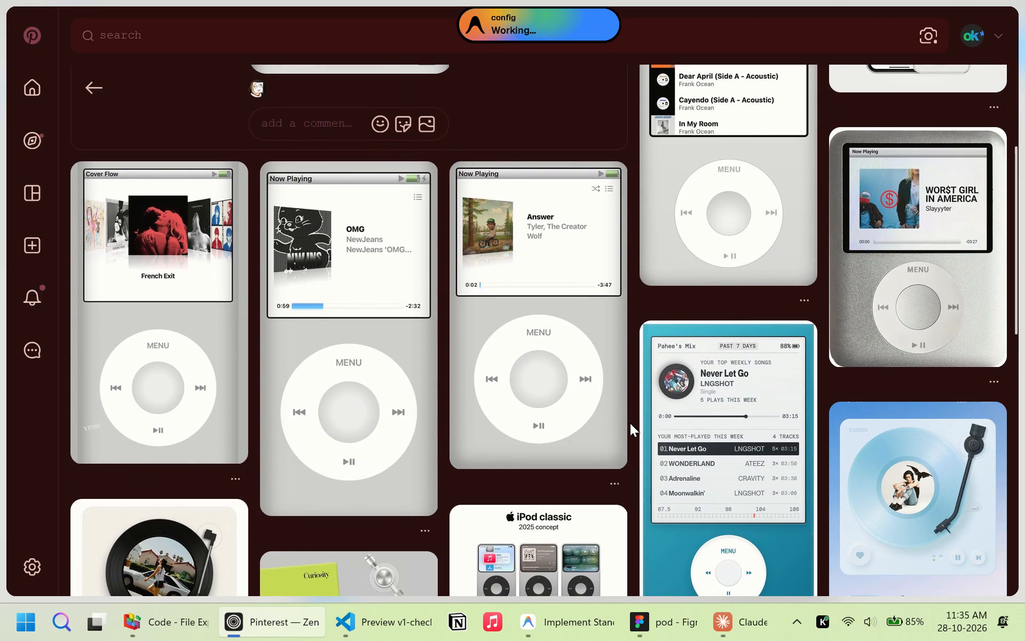
scroll(630, 423, up, 6)
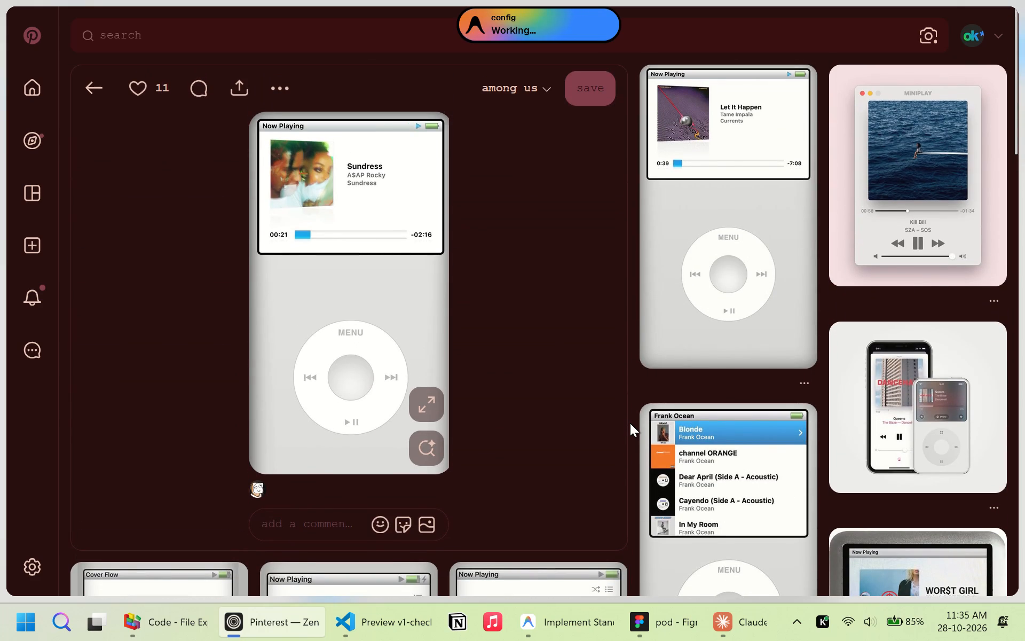
scroll(630, 423, down, 3)
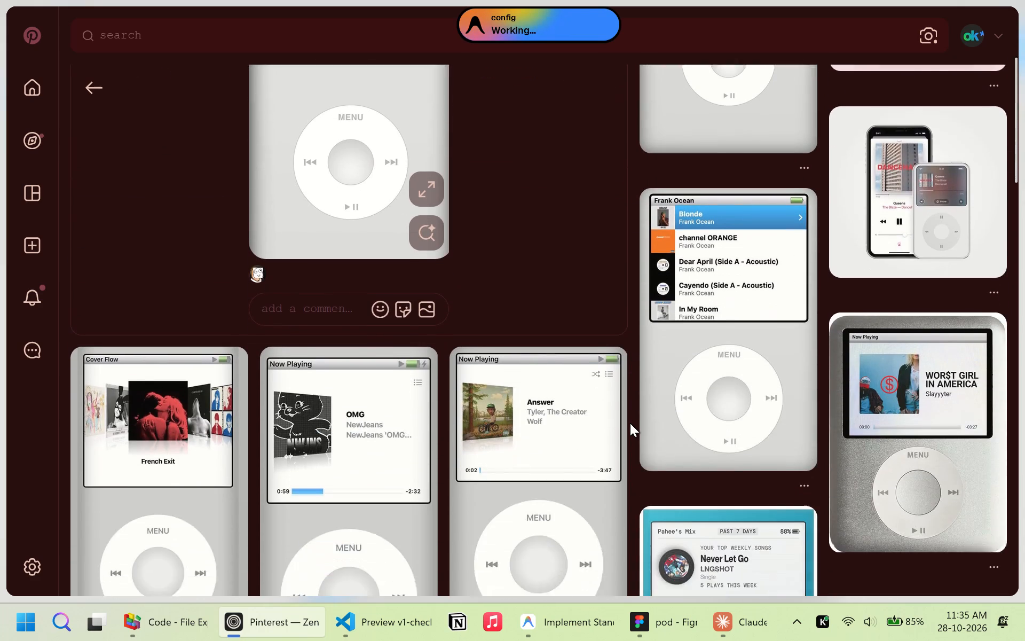
scroll(630, 423, down, 4)
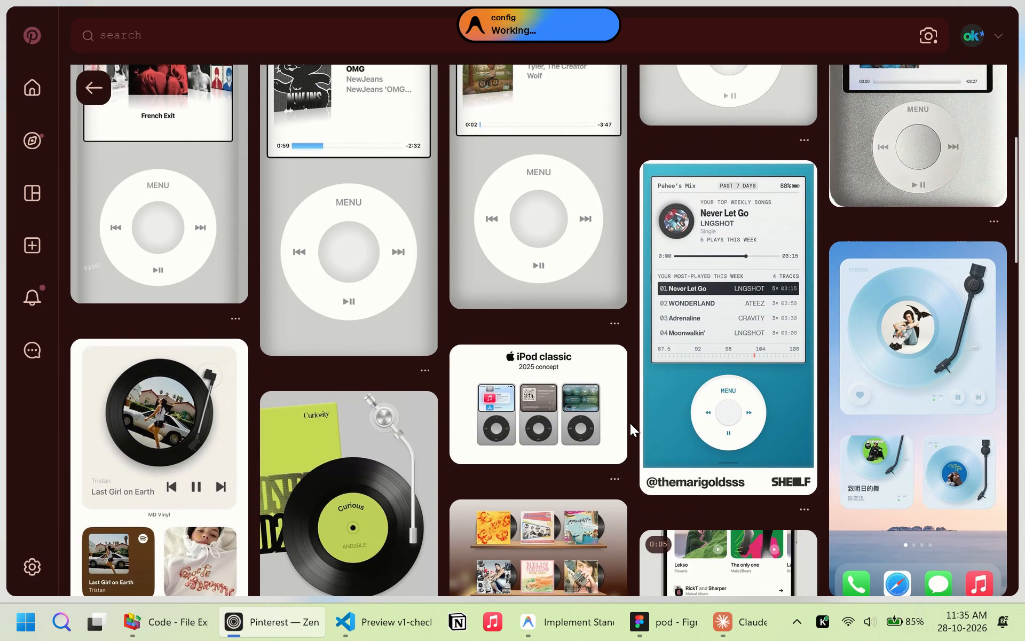
scroll(630, 421, down, 4)
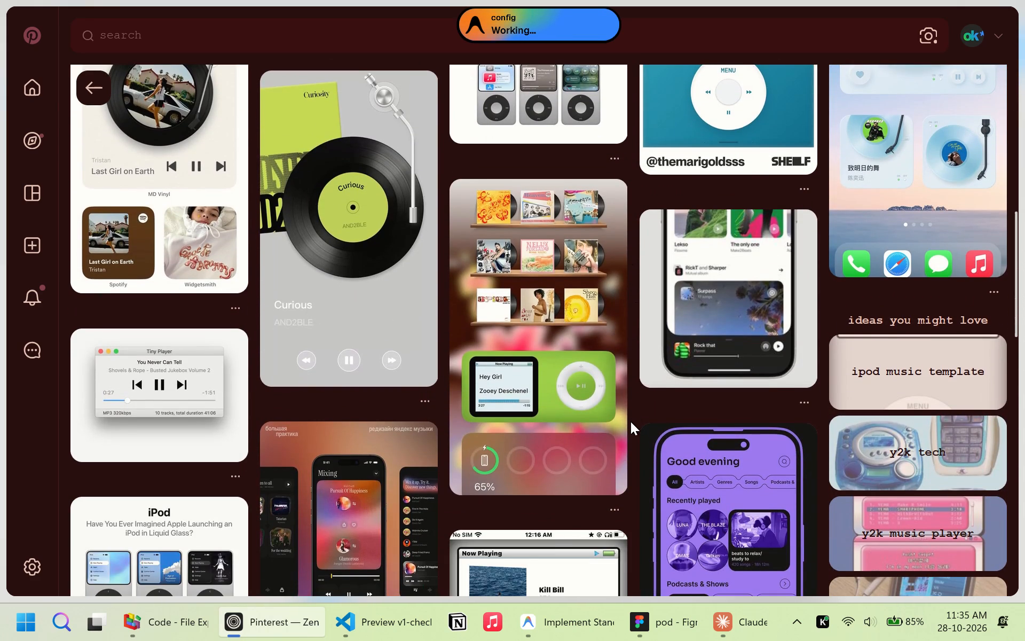
scroll(630, 421, up, 1)
scroll(630, 421, down, 2)
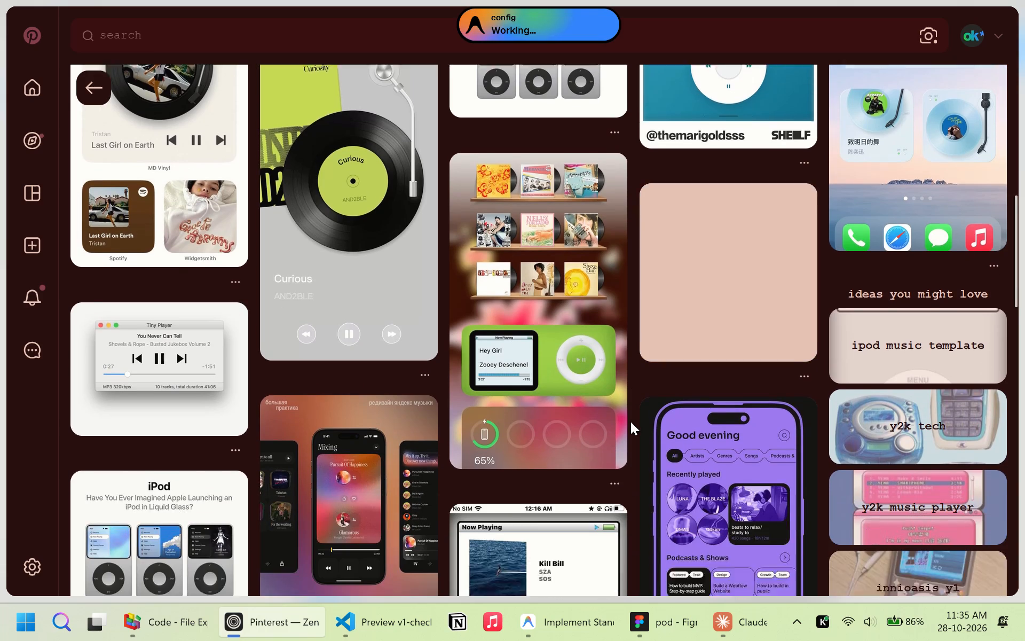
Examine the related pins further below the "Sundress" iPod pin for player controls, and return to the pin itself.
scroll(632, 419, down, 7)
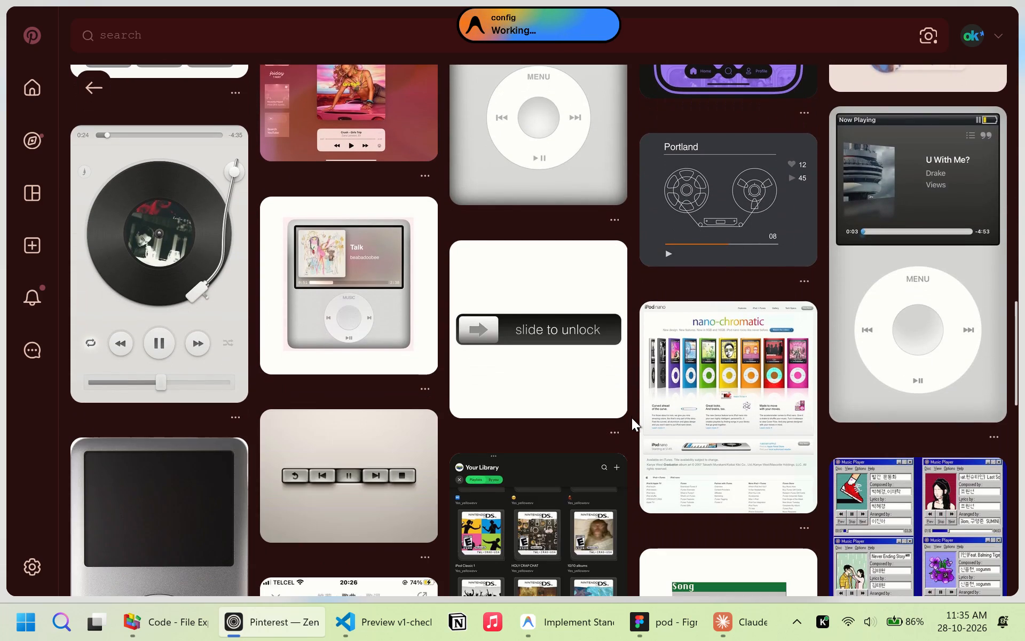
scroll(632, 418, down, 1)
scroll(632, 418, up, 18)
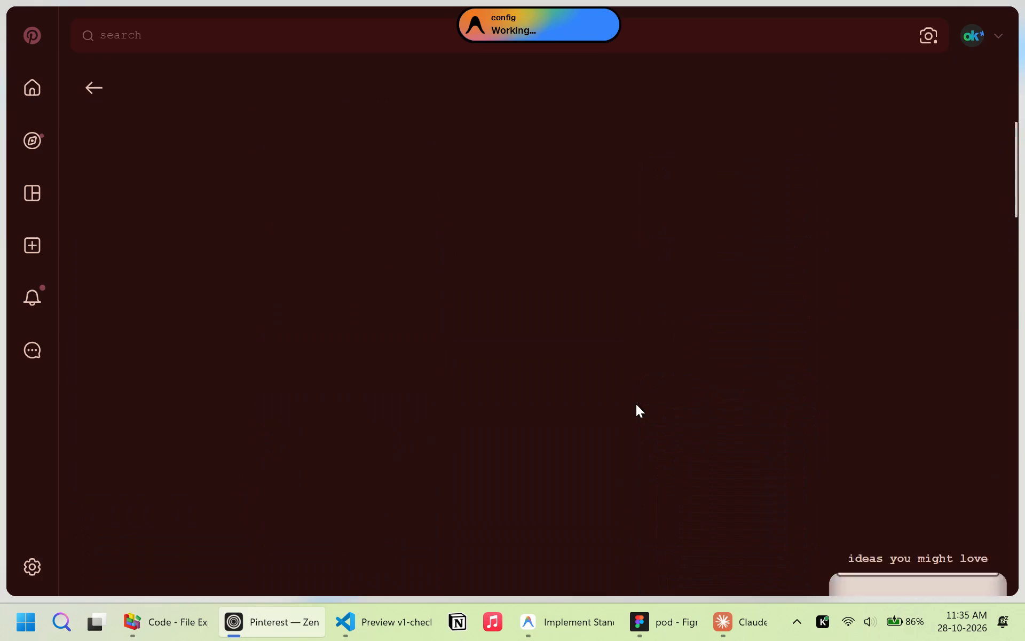
scroll(636, 404, up, 12)
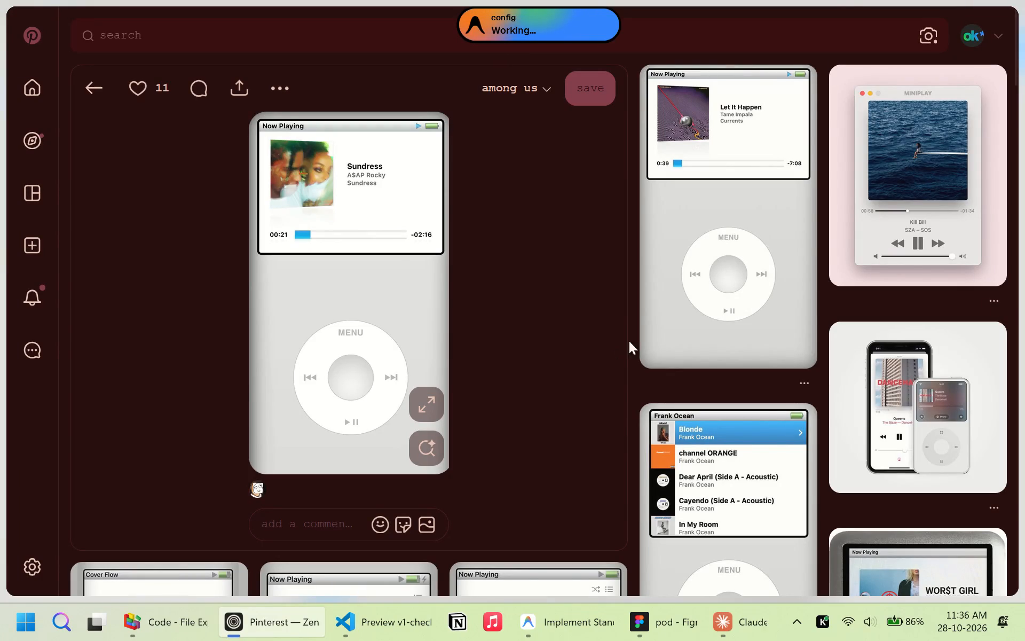
Open the pin pairing an iPhone and iPod playing "Queens" and examine its related designs for player layouts and controls.
scroll(791, 325, down, 1)
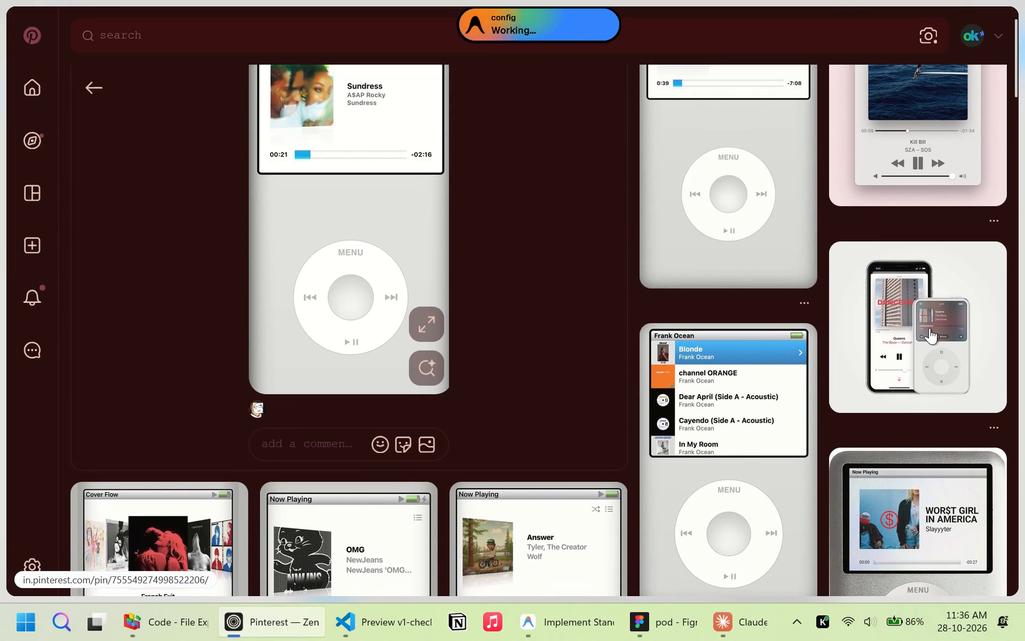
click(929, 328)
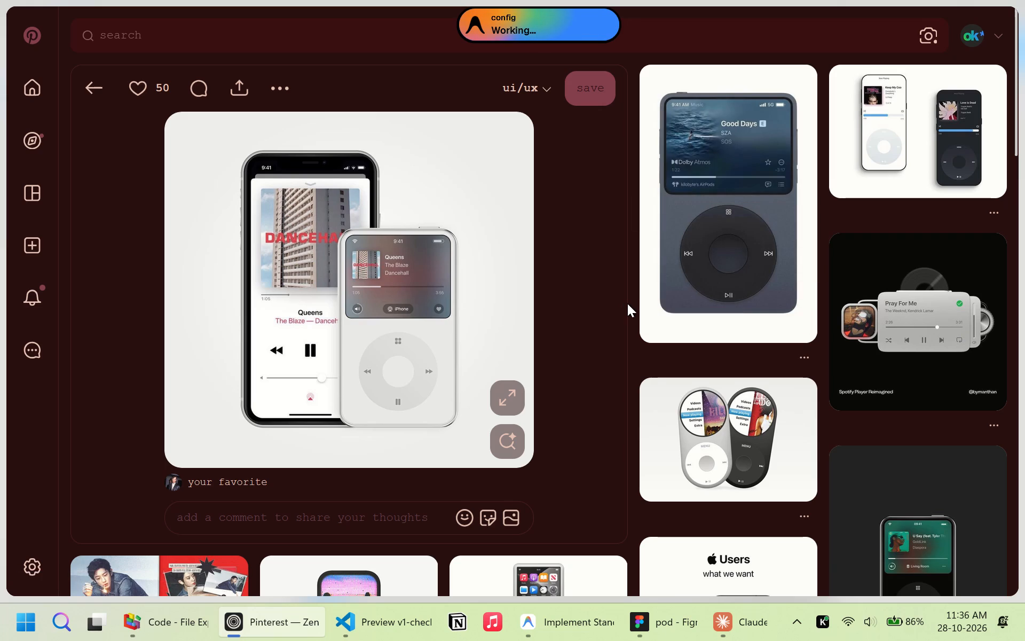
scroll(627, 303, down, 4)
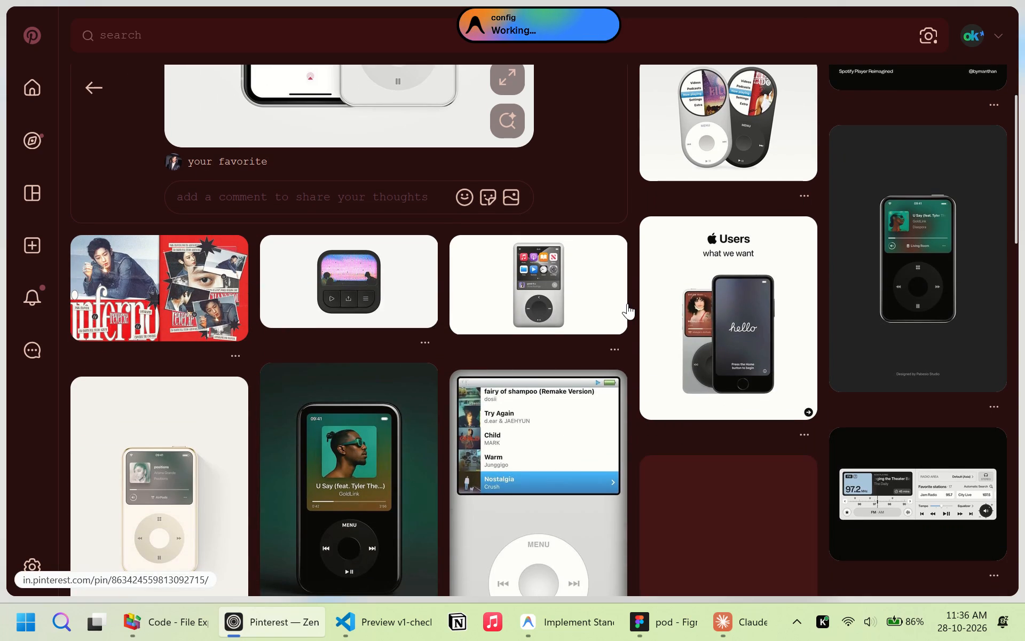
scroll(627, 303, down, 1)
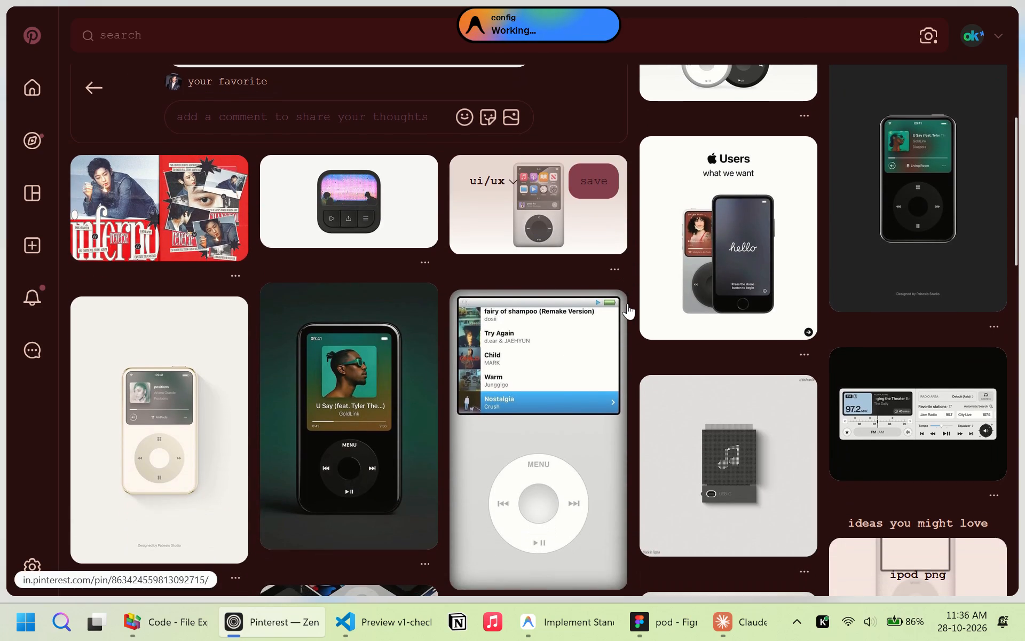
scroll(627, 313, down, 3)
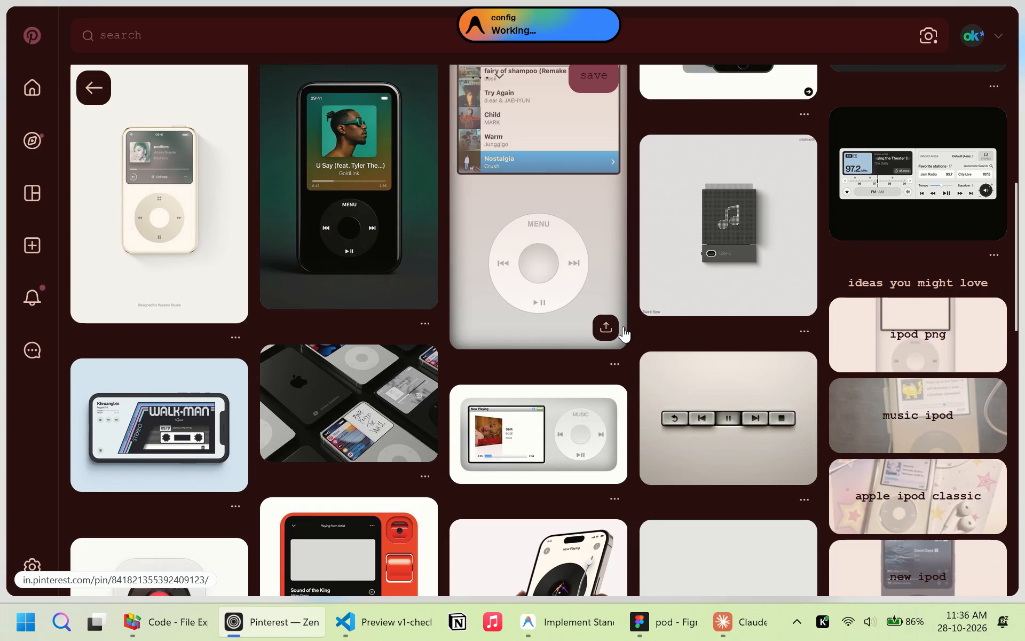
scroll(623, 326, down, 2)
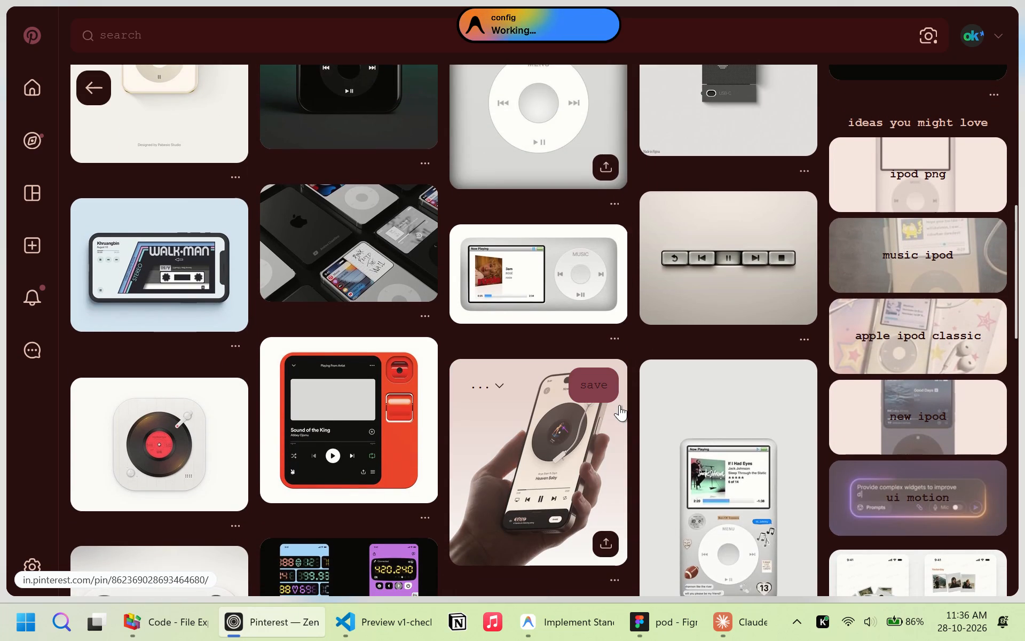
scroll(610, 411, down, 3)
scroll(610, 411, up, 1)
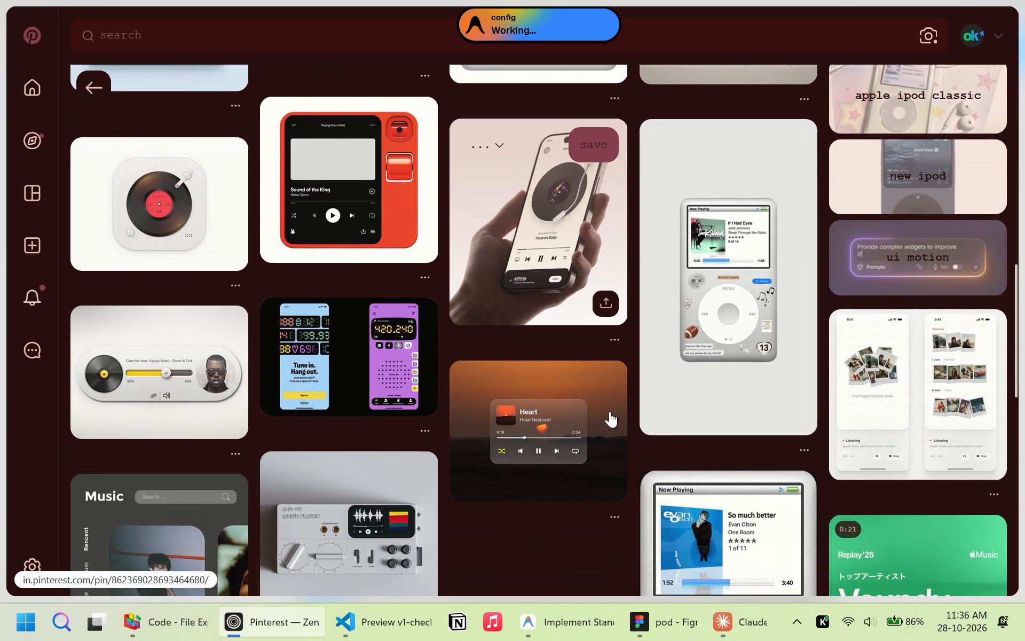
Open the Dribbble pin of tactile radio app buttons and examine its related pins for player control and cassette layout ideas.
scroll(610, 411, up, 2)
click(713, 258)
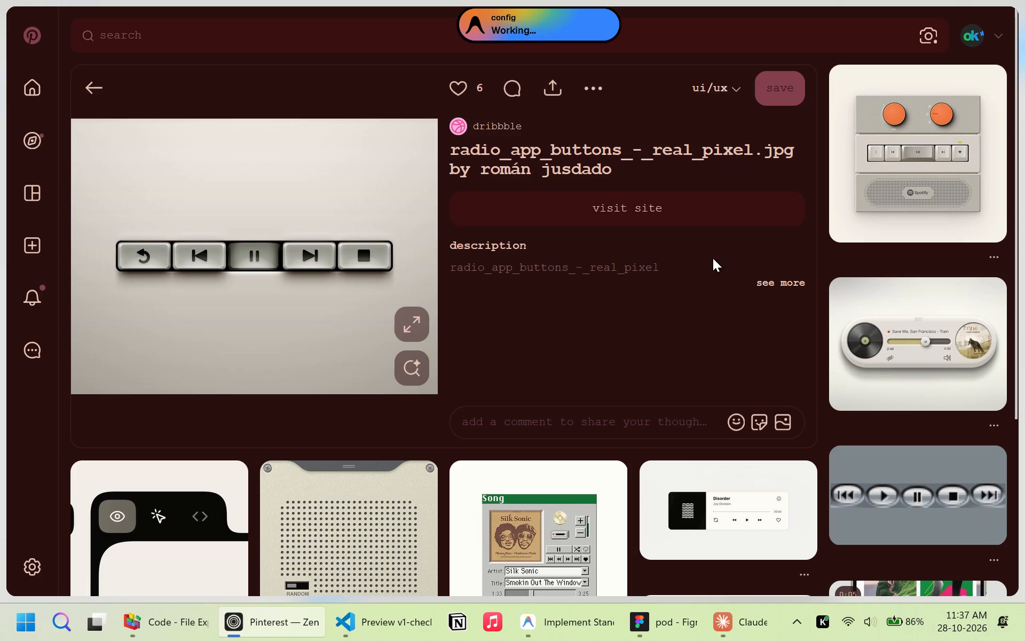
scroll(626, 303, down, 4)
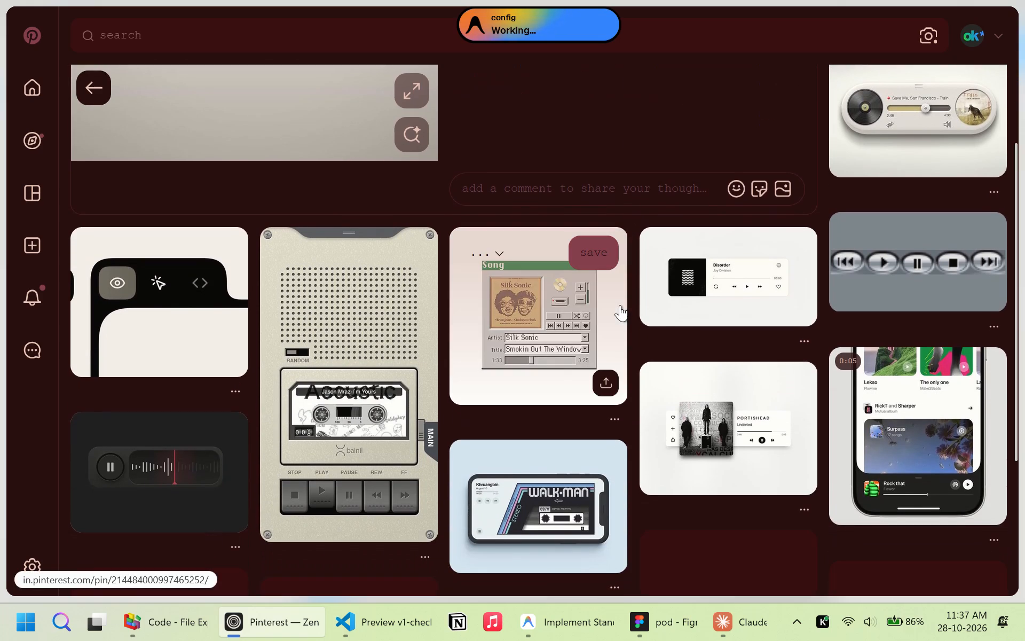
scroll(552, 326, down, 4)
scroll(538, 332, up, 4)
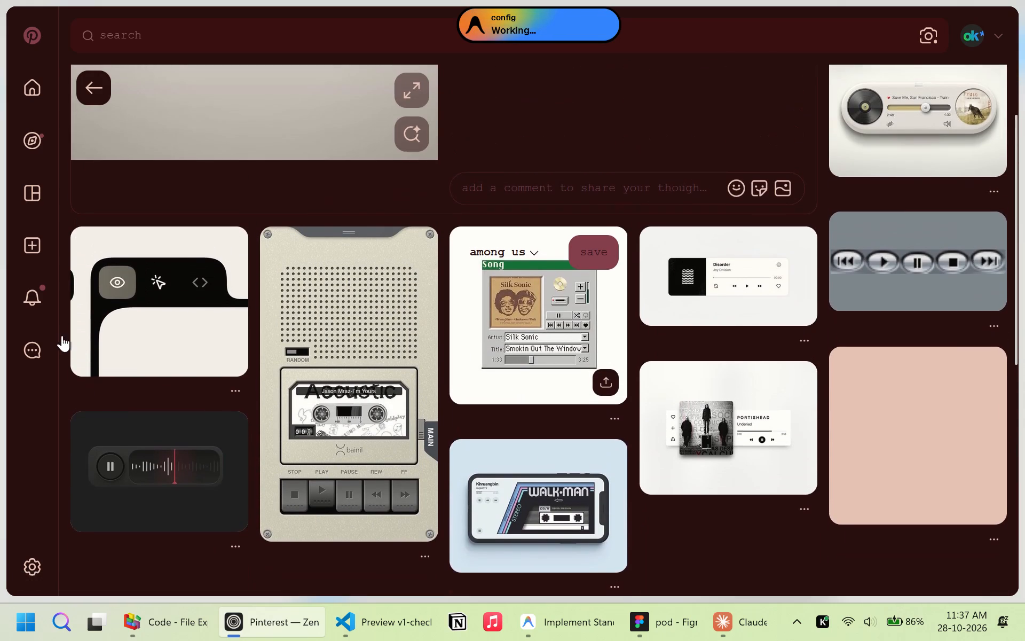
Open the related pin showing a minimal floating toolbar with eye, cursor and code icons.
click(155, 316)
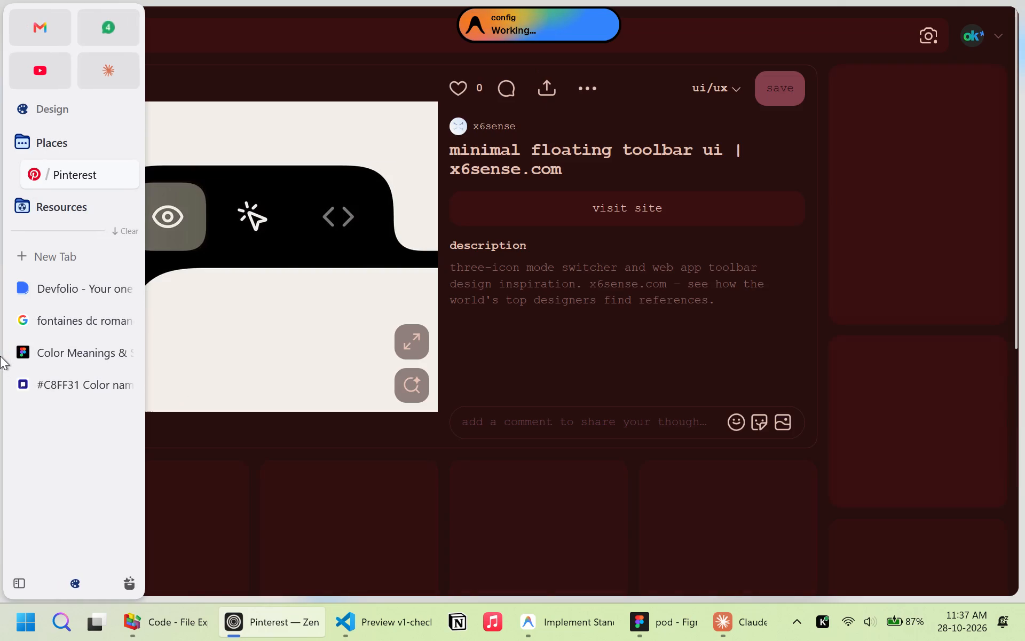
Switch to WhatsApp in the browser, keep the browser sidebar expanded, and look through the chat list.
click(128, 34)
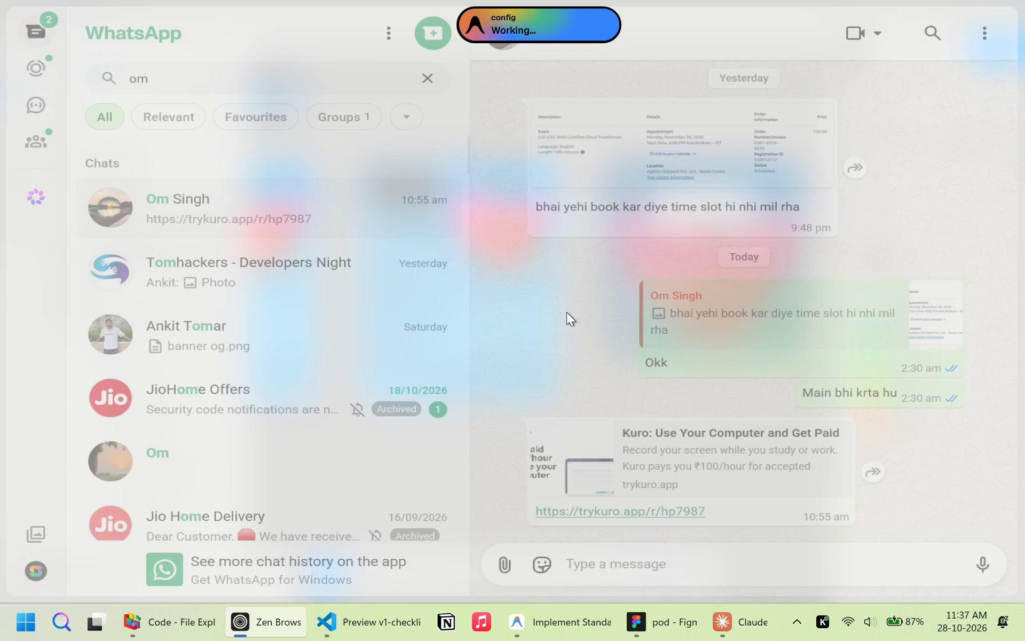
click(579, 334)
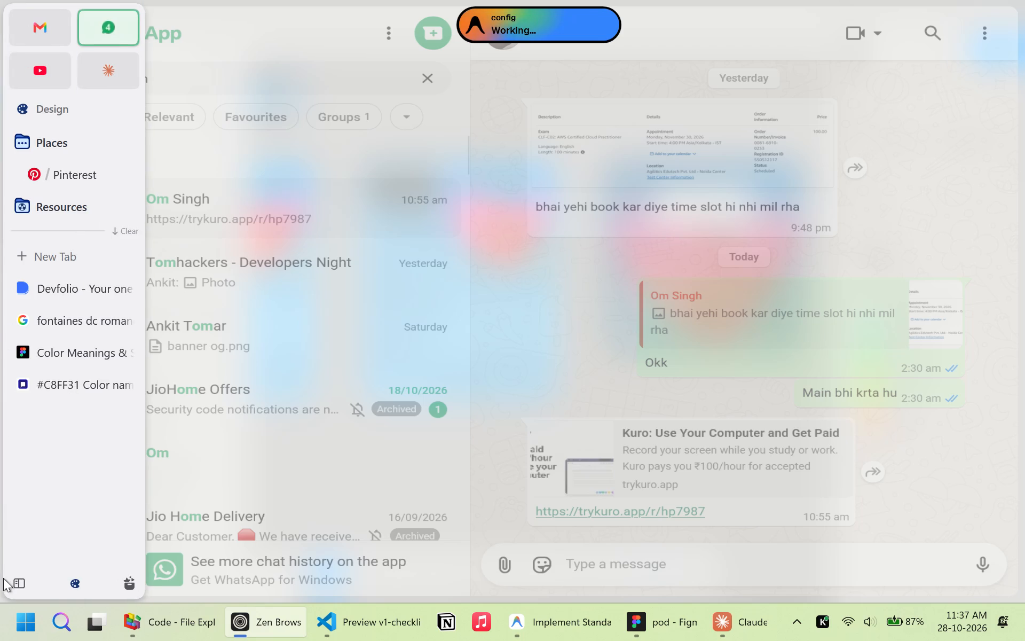
click(14, 585)
scroll(380, 380, down, 7)
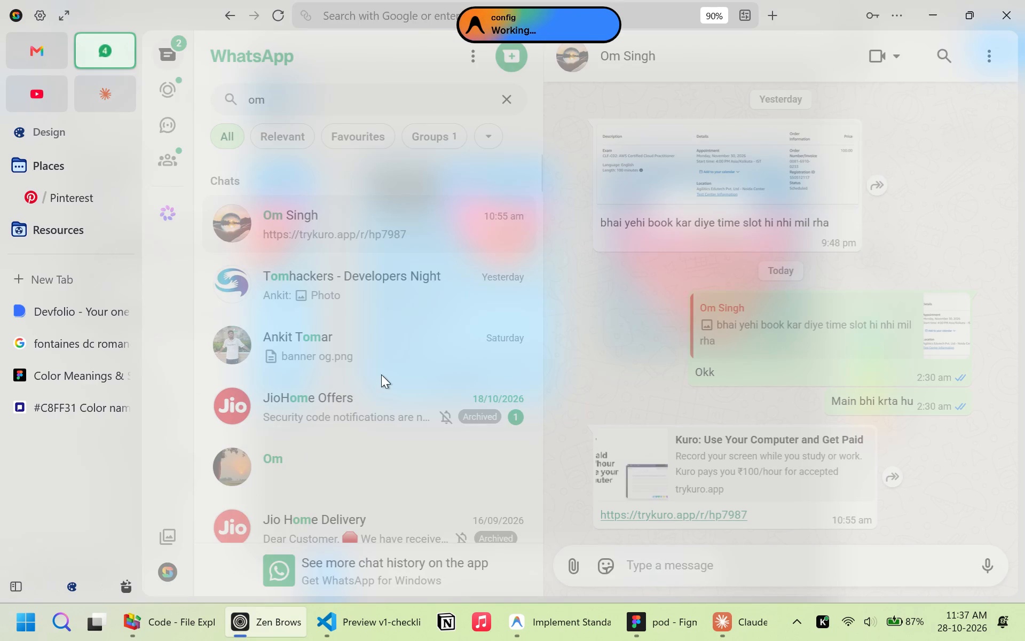
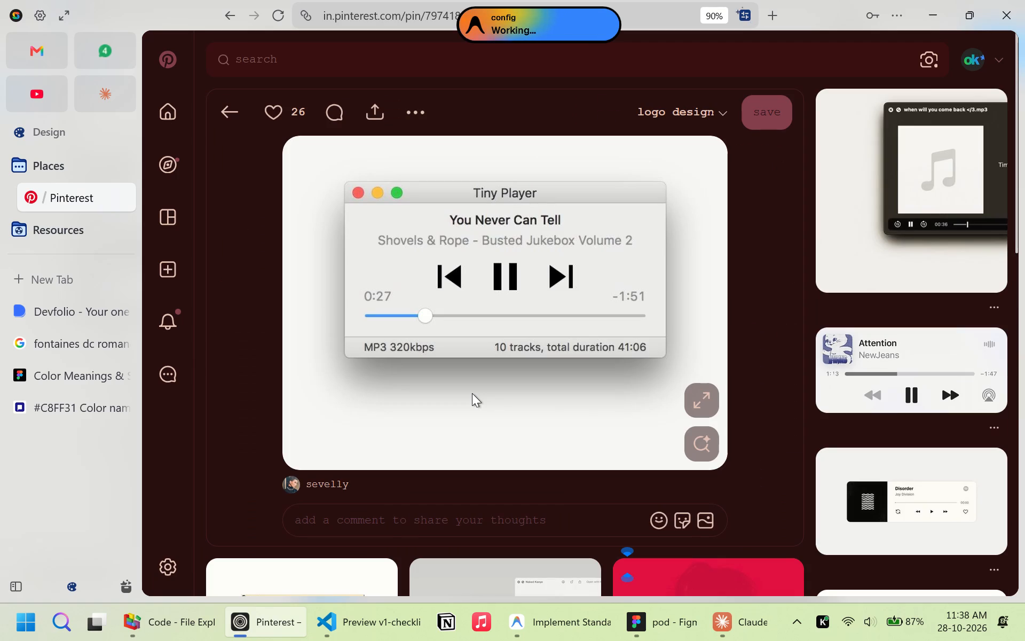
Examine the designs related to the Tiny Player pin for compact player layouts and controls, and return to the pin.
scroll(472, 393, down, 2)
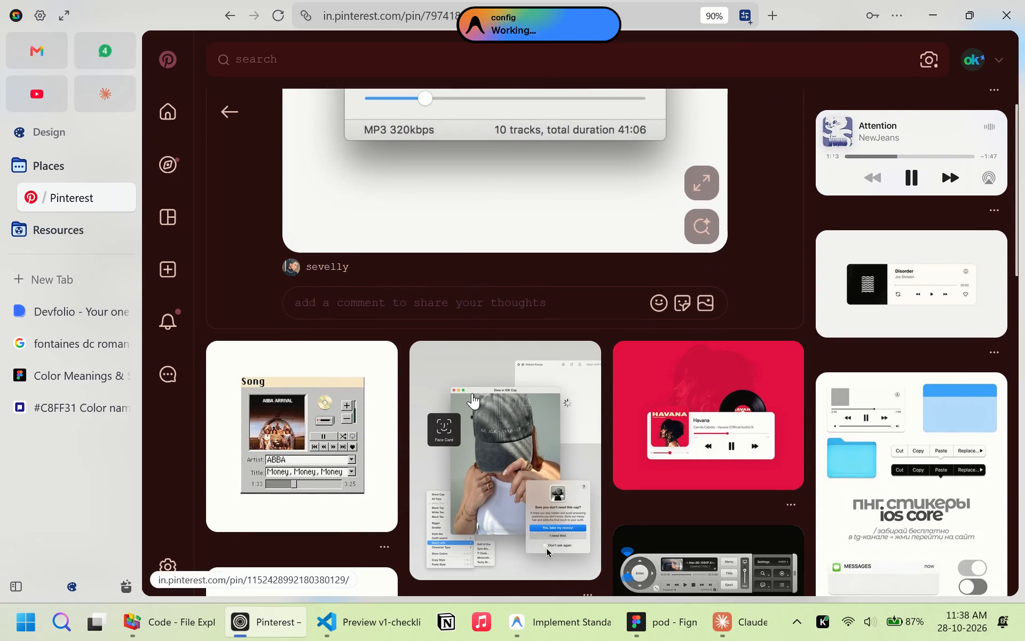
scroll(472, 393, down, 2)
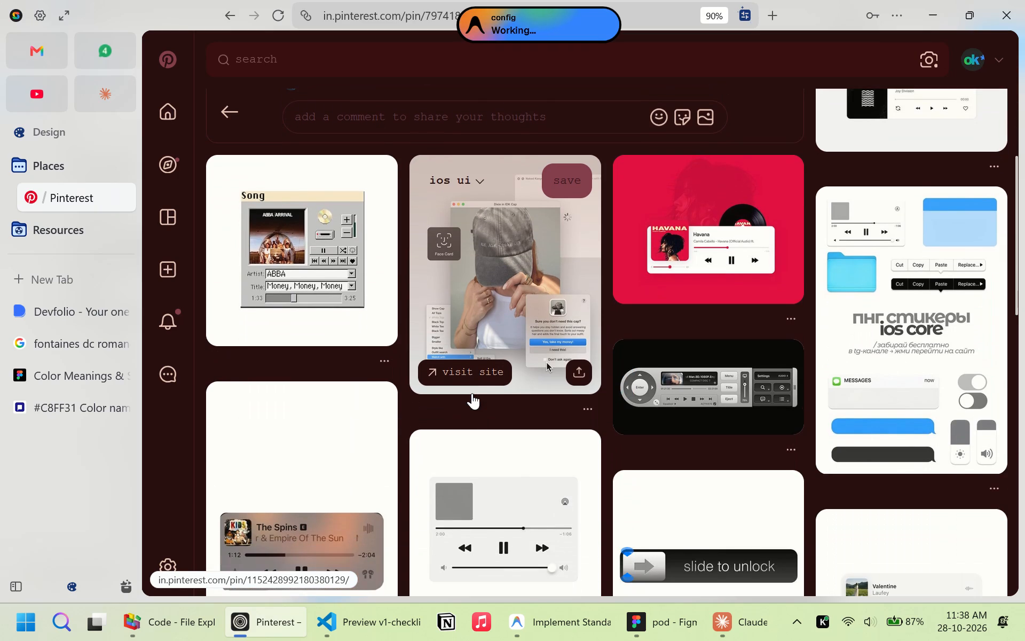
scroll(472, 393, down, 4)
scroll(472, 393, up, 3)
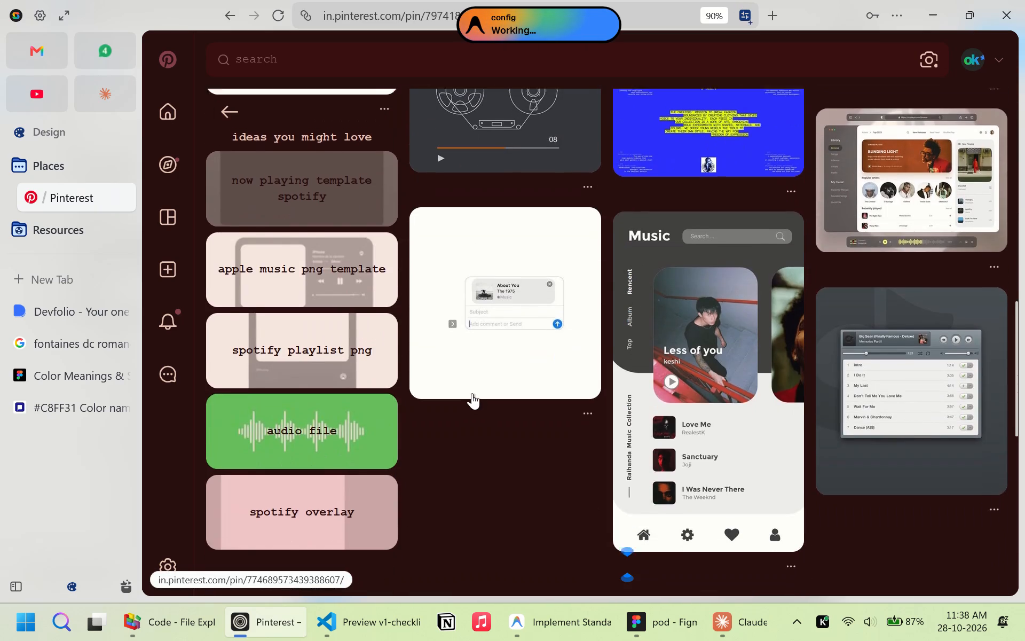
scroll(472, 393, up, 3)
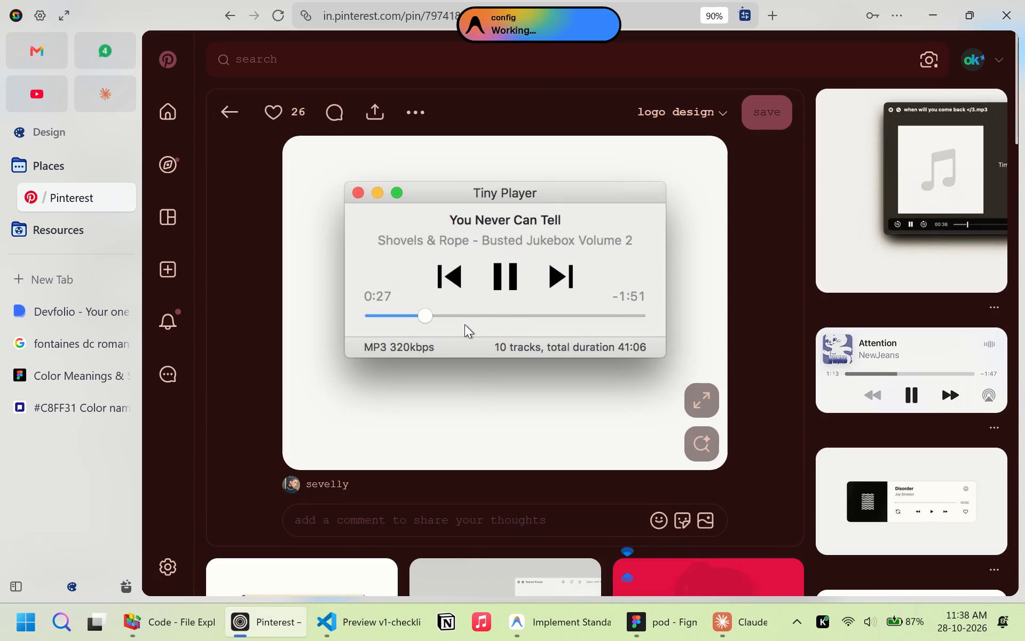
Switch to Figma and move the progress slider and playback controls group below the track details in the darkened cover card.
click(659, 640)
click(651, 491)
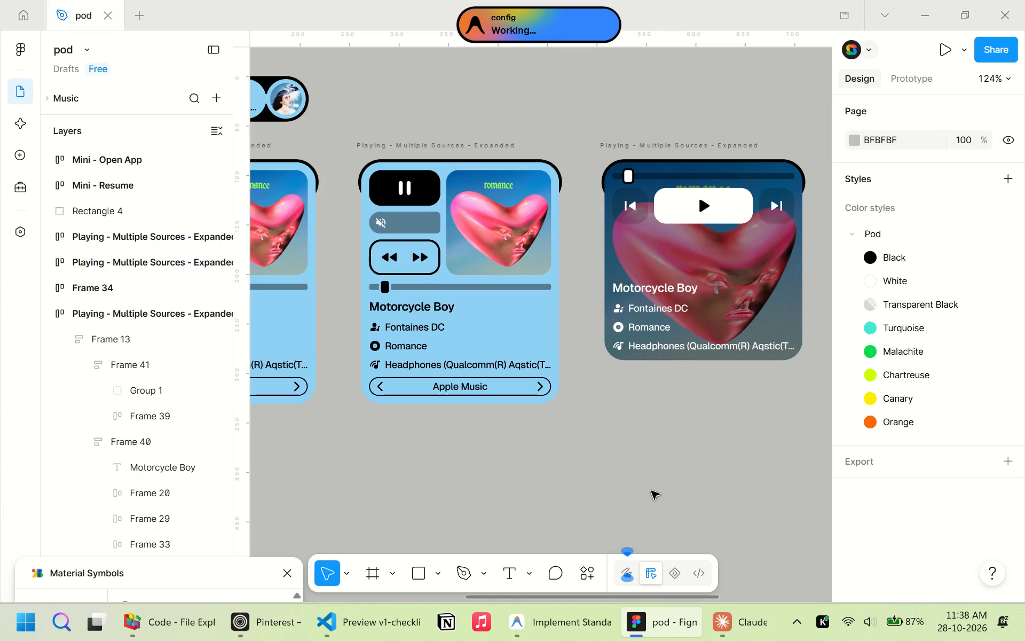
double_click(699, 206)
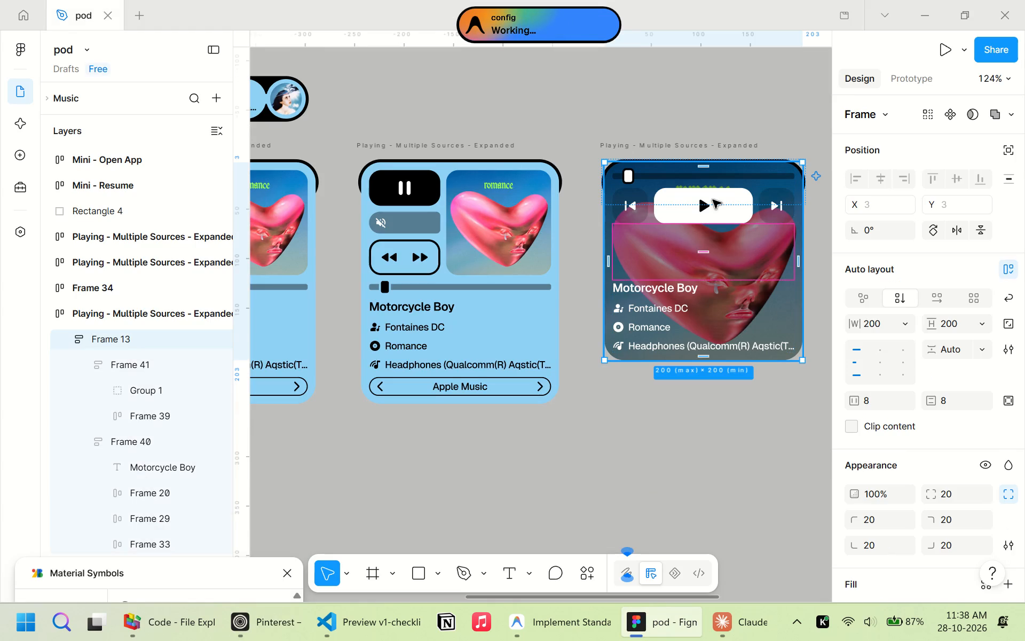
double_click(713, 200)
drag(713, 200, 711, 249)
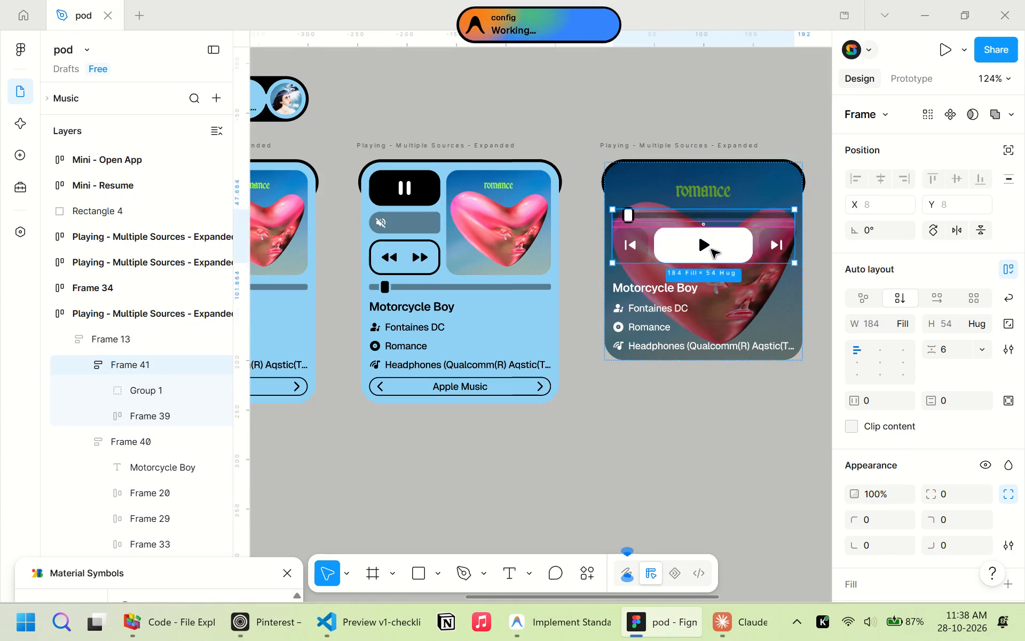
drag(711, 249, 714, 316)
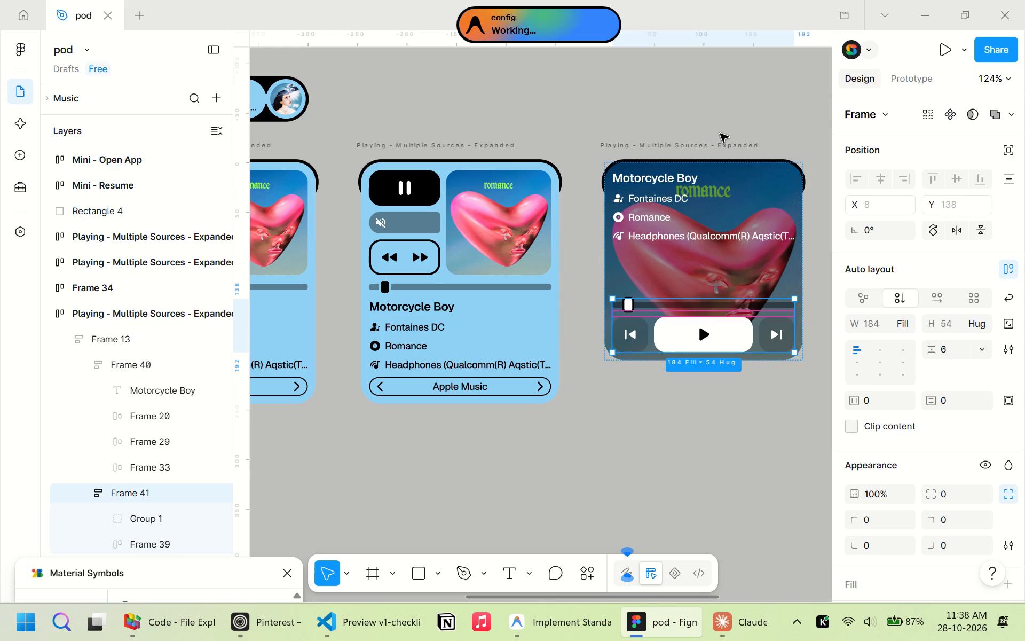
click(720, 134)
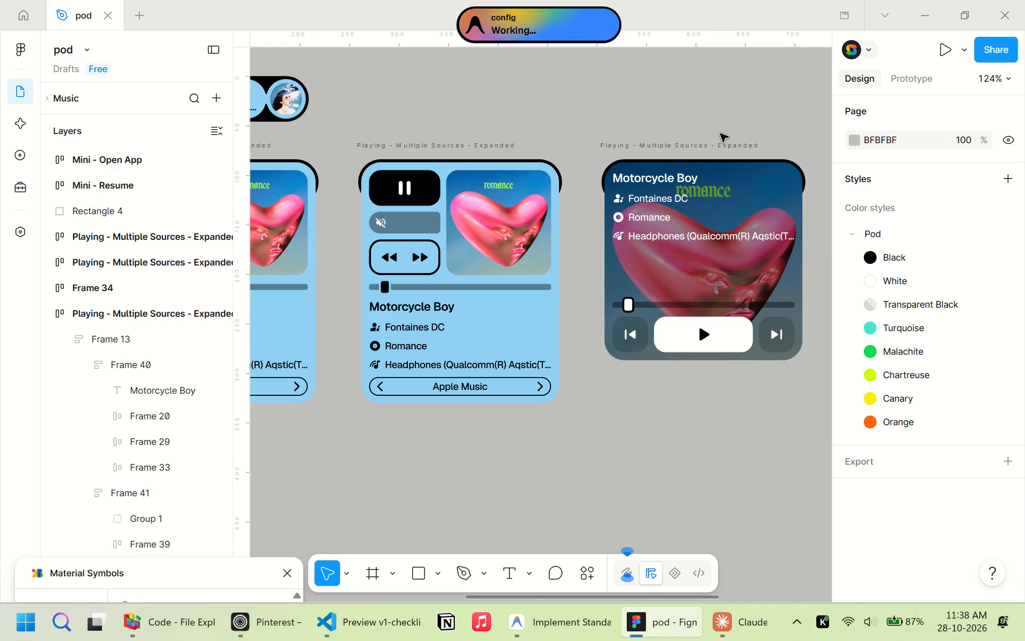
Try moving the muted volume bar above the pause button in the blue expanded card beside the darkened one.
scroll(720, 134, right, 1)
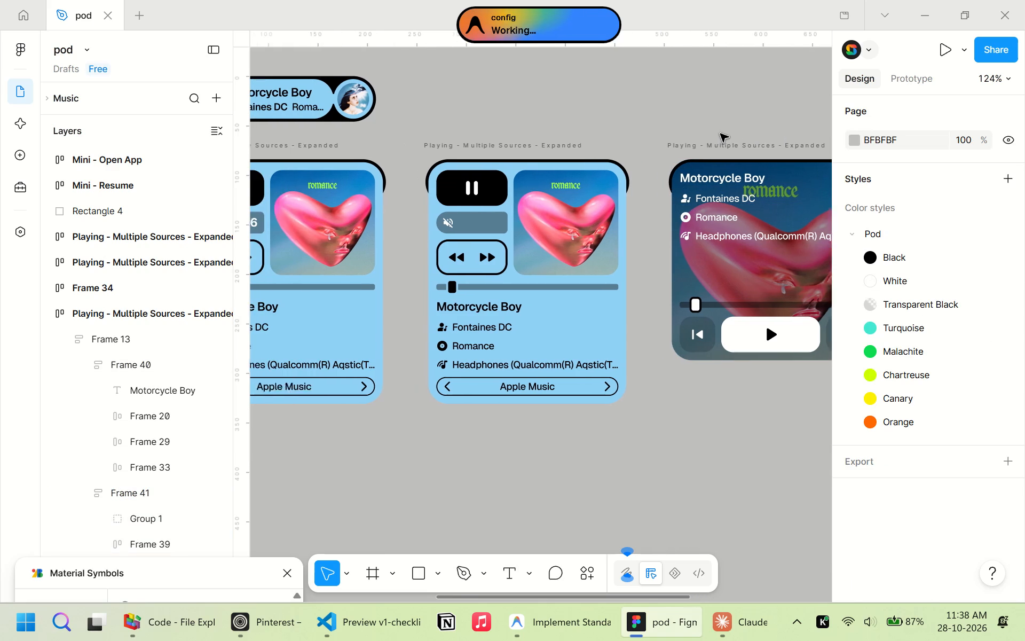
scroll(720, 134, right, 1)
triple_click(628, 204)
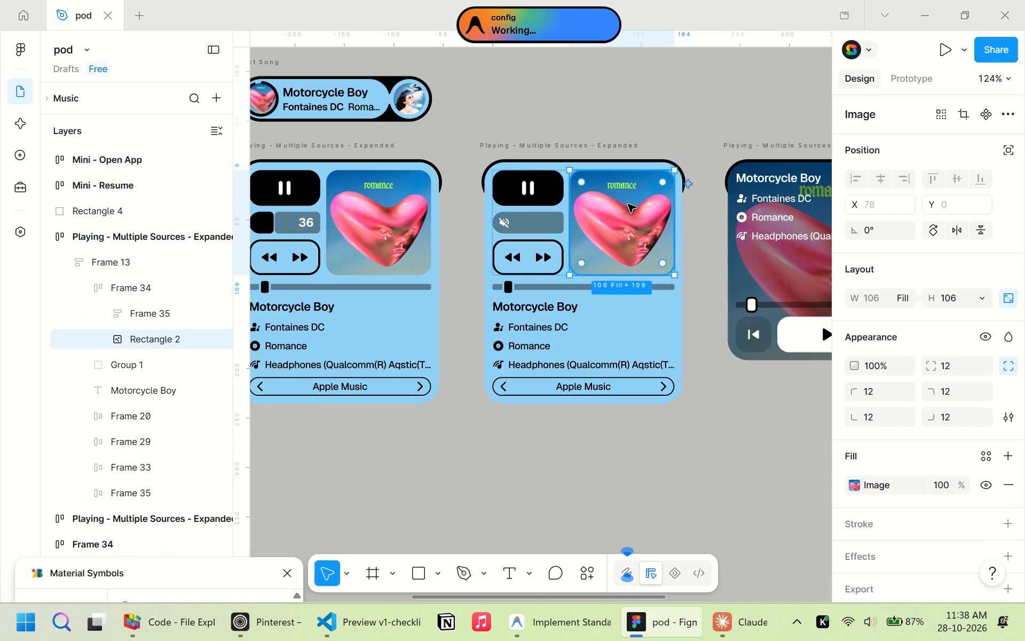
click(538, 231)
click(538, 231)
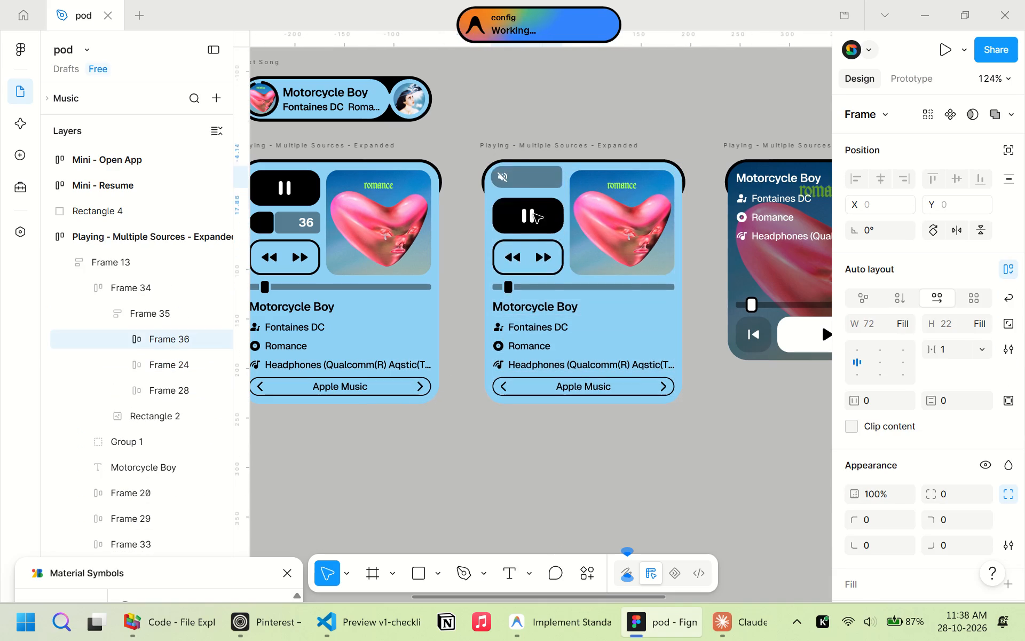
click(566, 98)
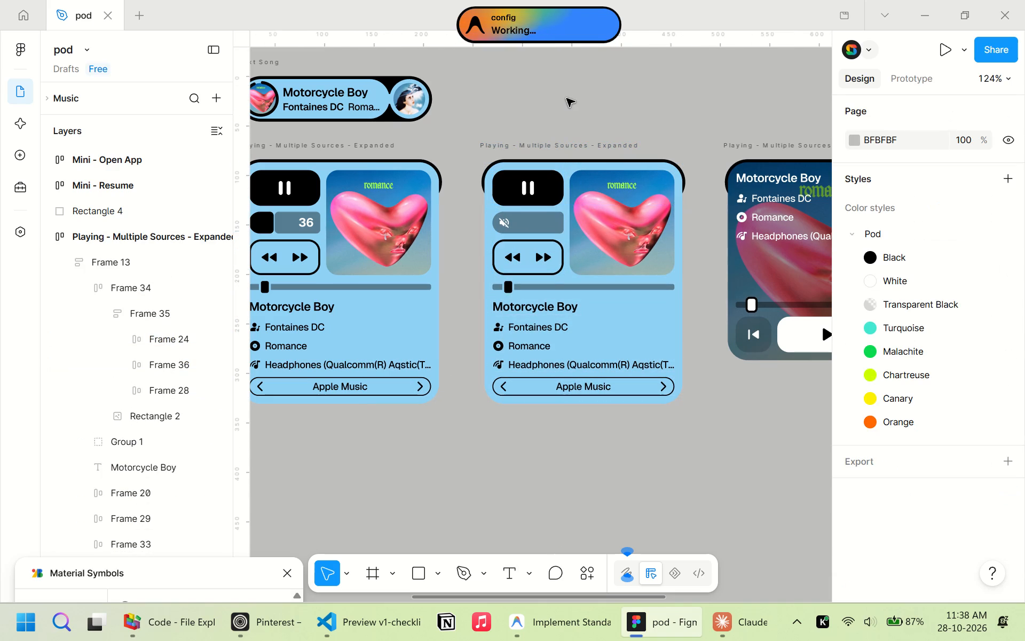
Move the pause, volume and skip controls column out of the blue expanded card onto the empty canvas below it.
double_click(563, 197)
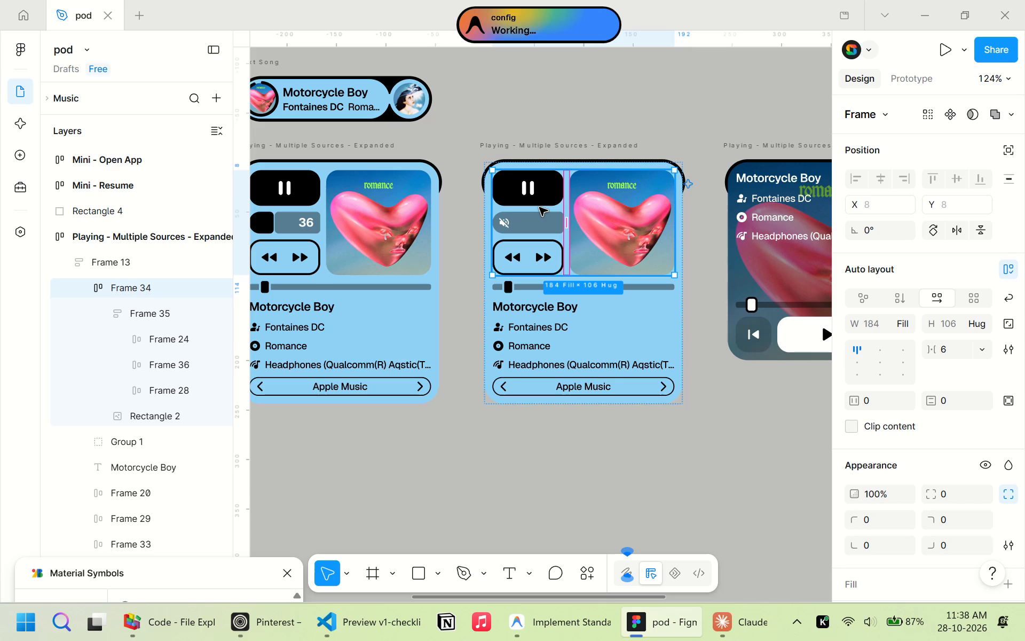
double_click(539, 207)
drag(539, 207, 493, 422)
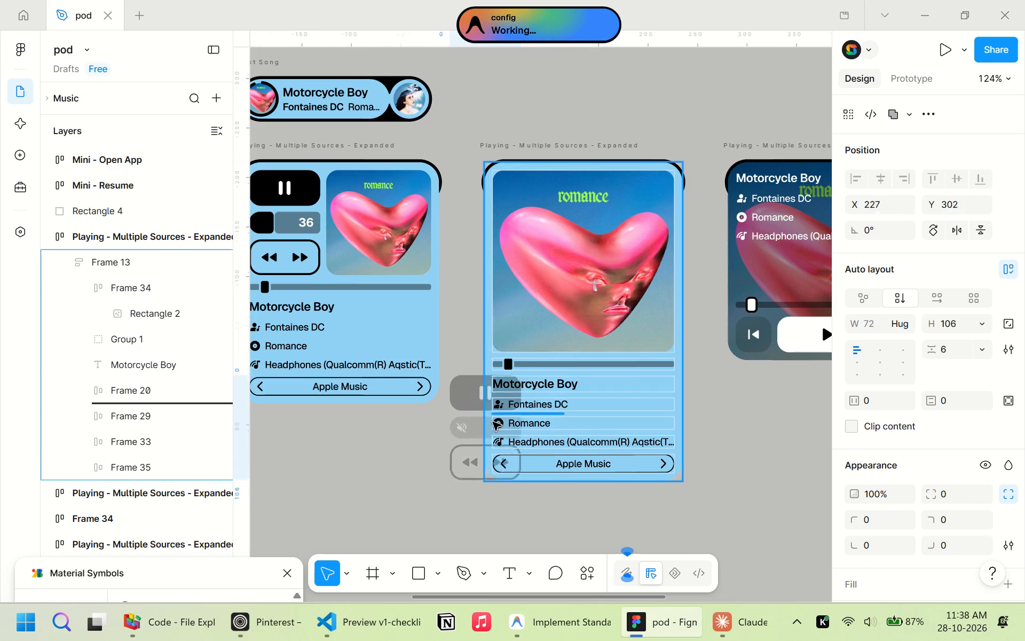
drag(493, 422, 443, 460)
click(747, 452)
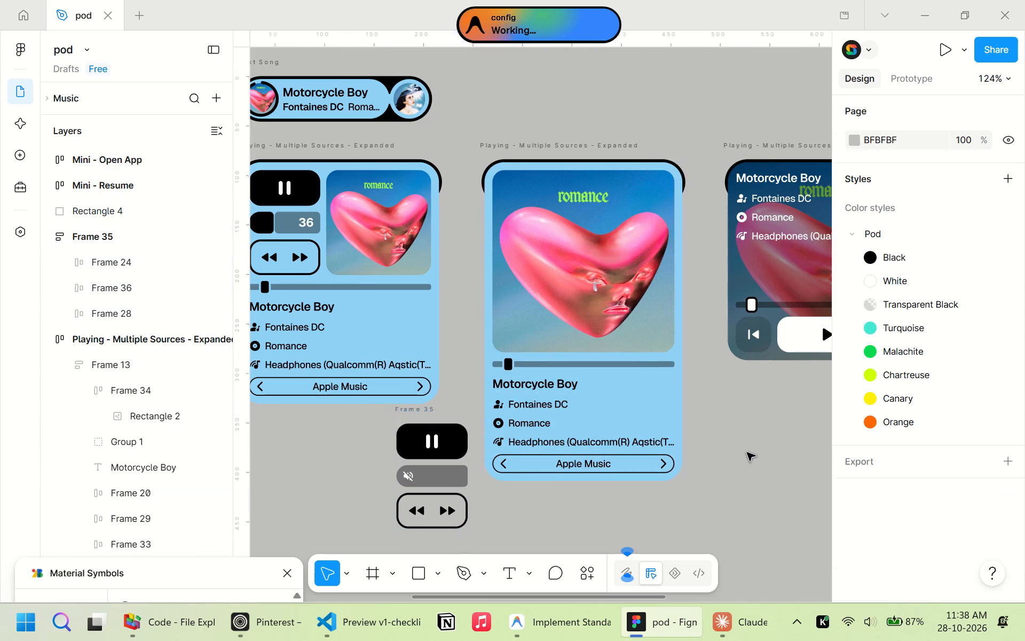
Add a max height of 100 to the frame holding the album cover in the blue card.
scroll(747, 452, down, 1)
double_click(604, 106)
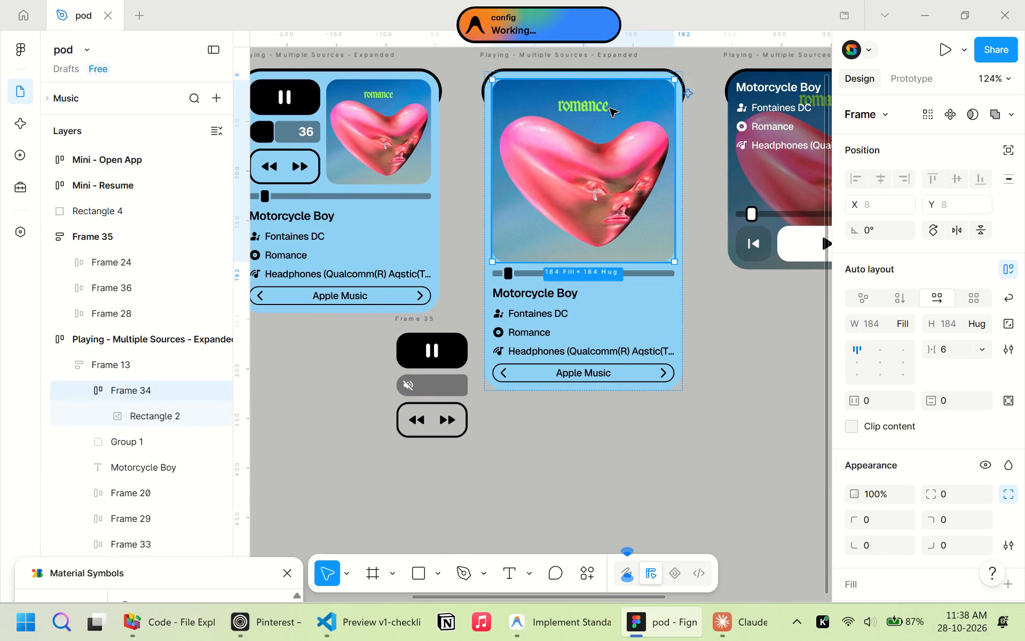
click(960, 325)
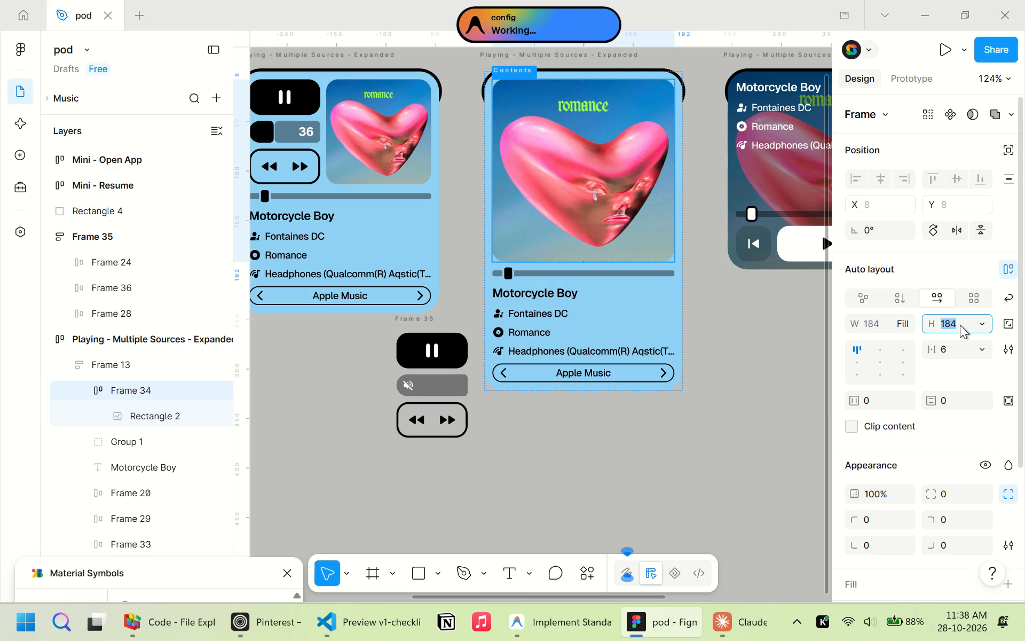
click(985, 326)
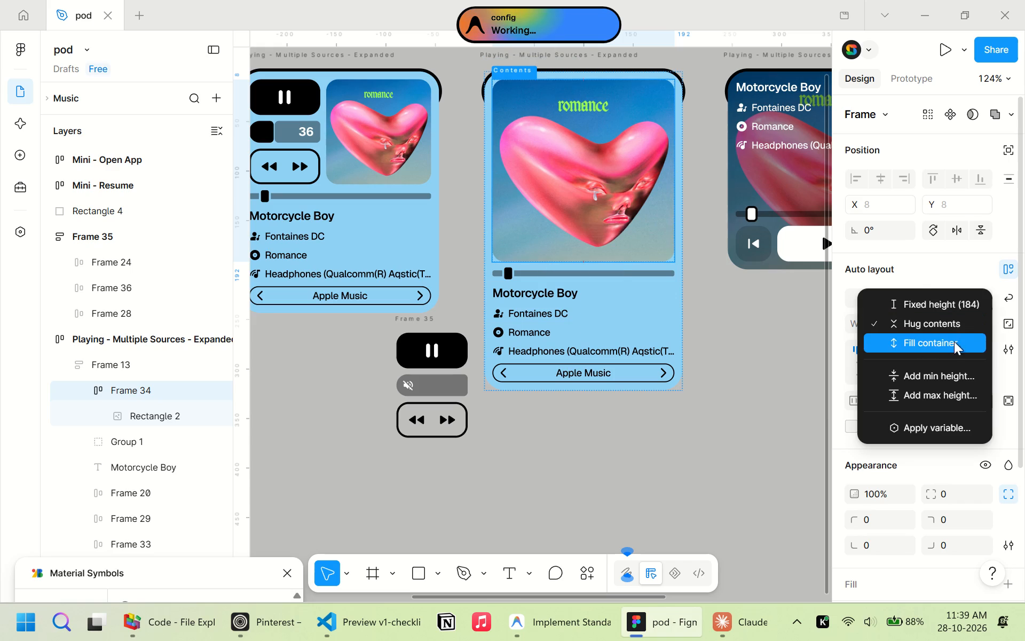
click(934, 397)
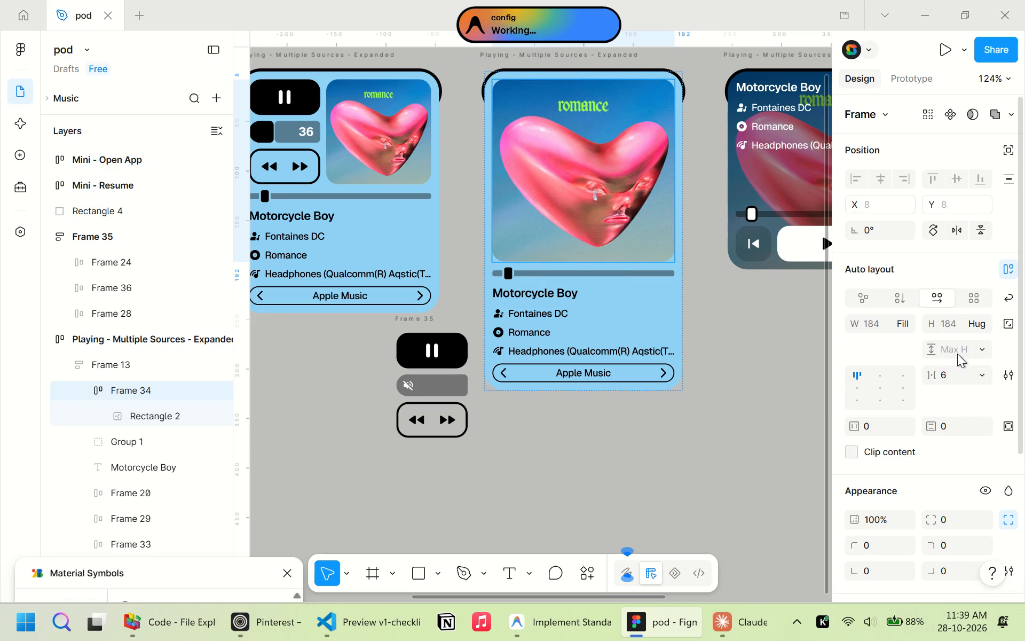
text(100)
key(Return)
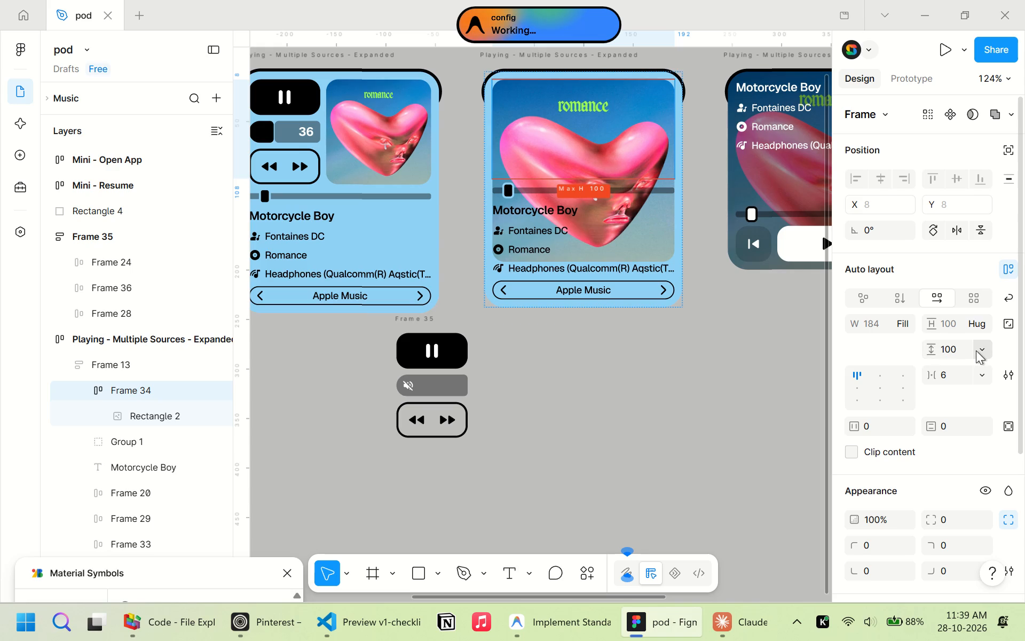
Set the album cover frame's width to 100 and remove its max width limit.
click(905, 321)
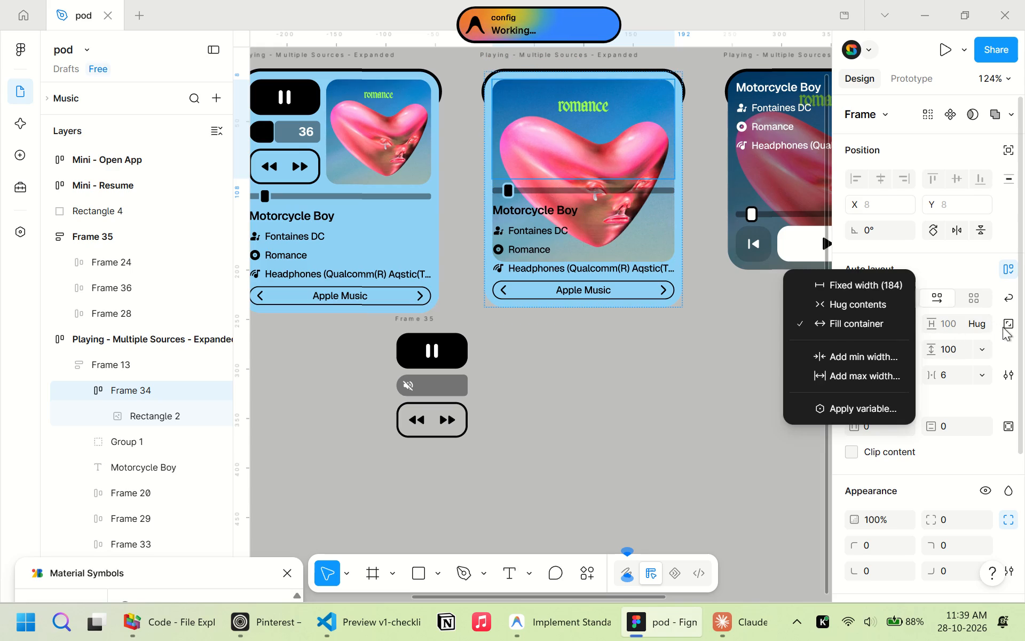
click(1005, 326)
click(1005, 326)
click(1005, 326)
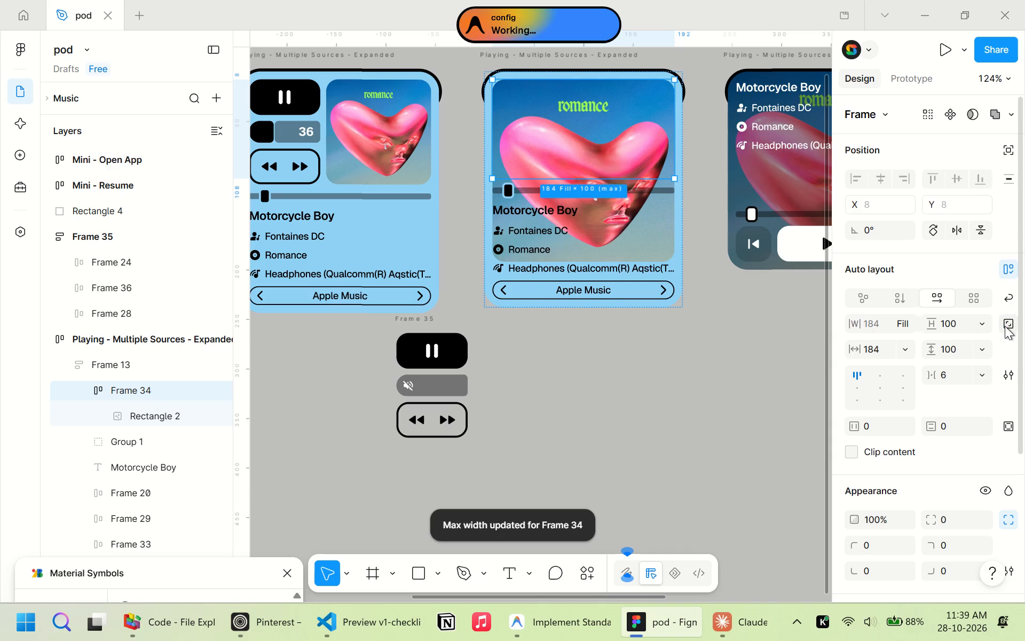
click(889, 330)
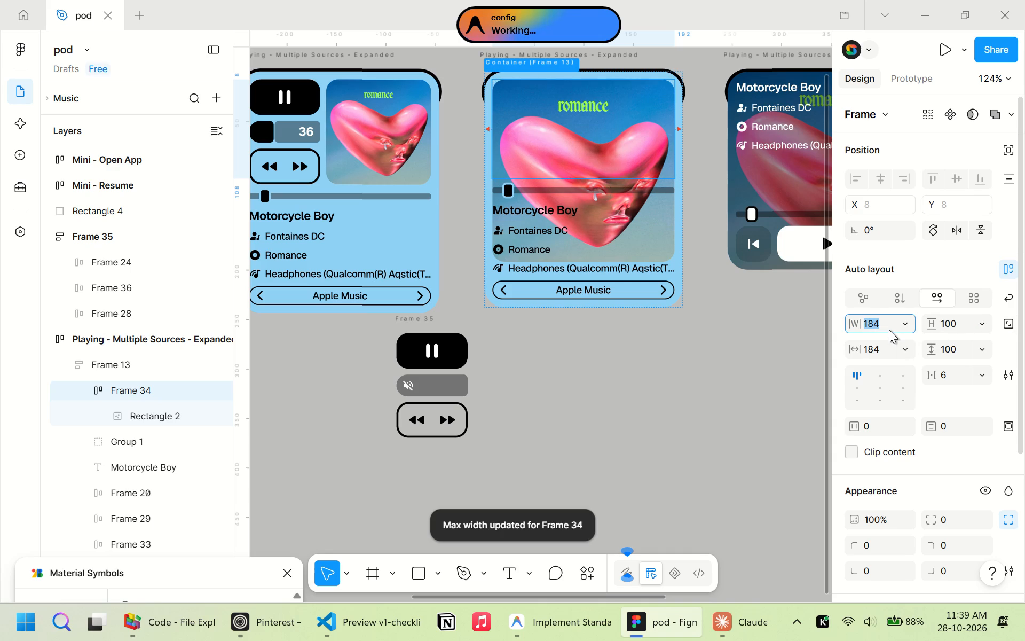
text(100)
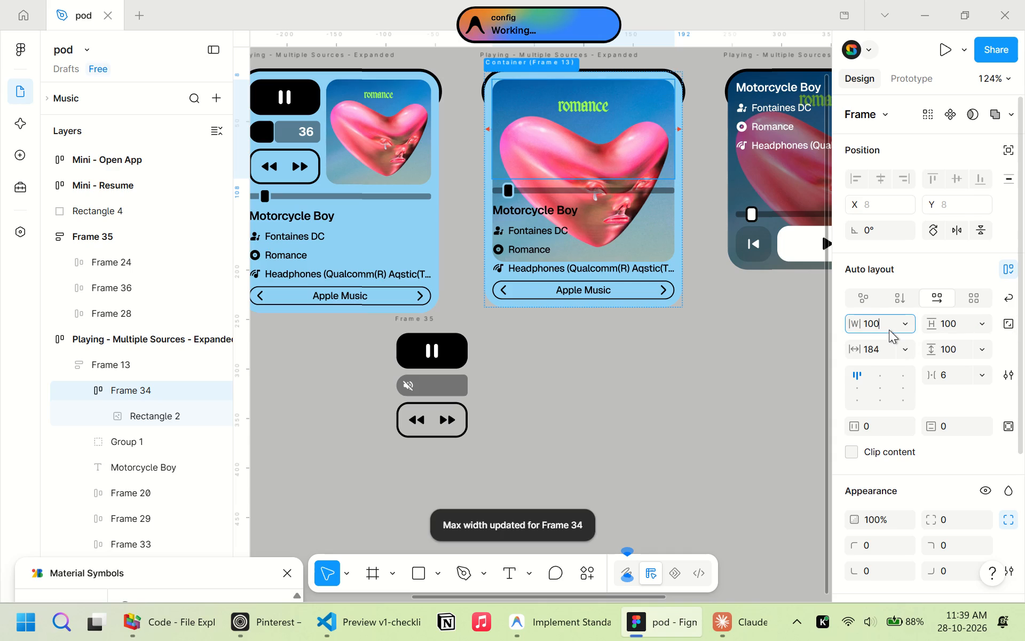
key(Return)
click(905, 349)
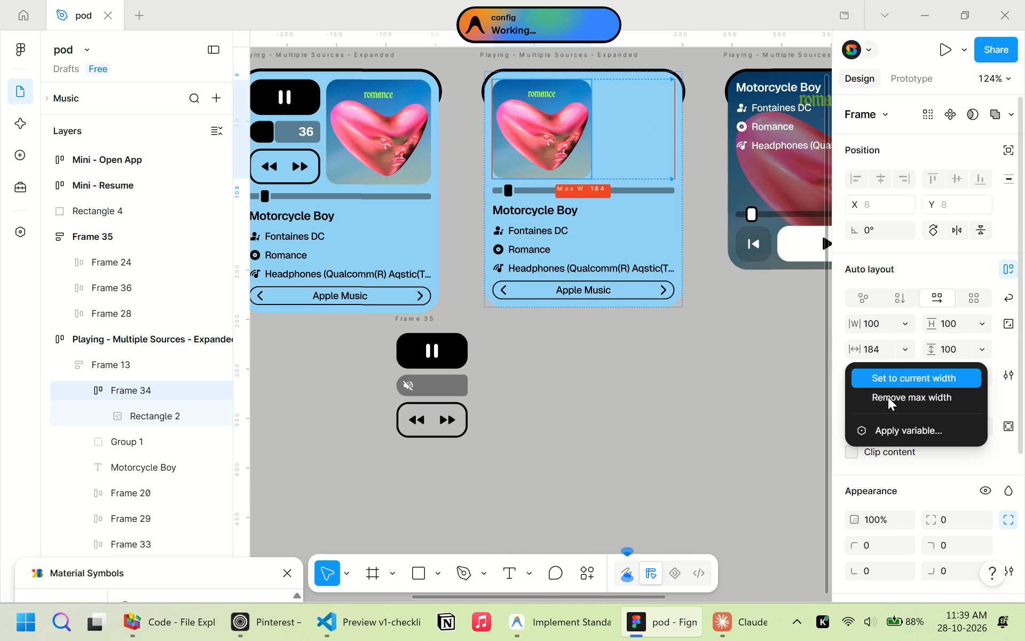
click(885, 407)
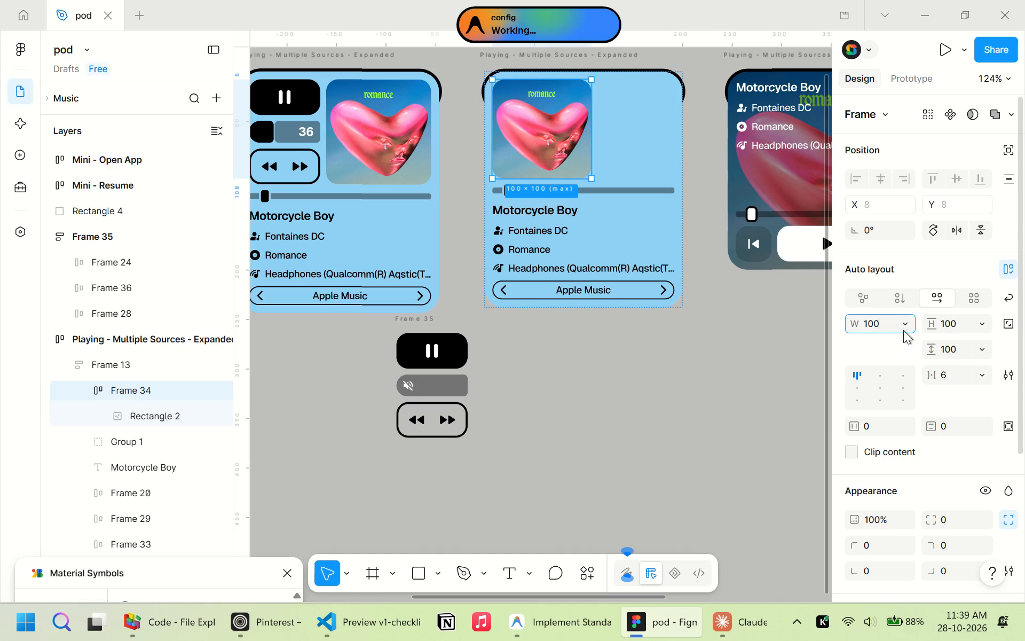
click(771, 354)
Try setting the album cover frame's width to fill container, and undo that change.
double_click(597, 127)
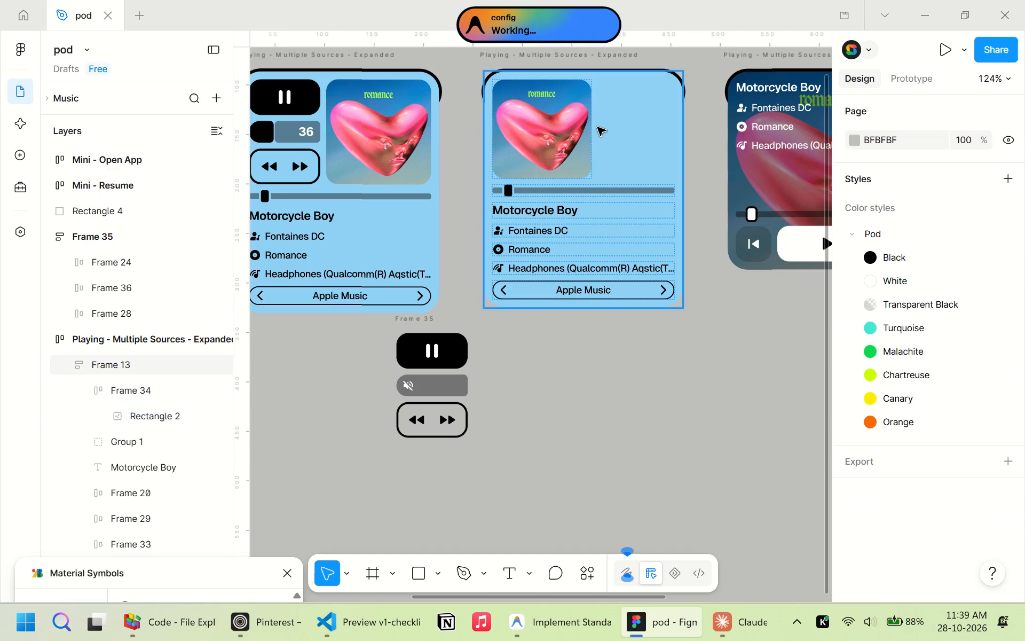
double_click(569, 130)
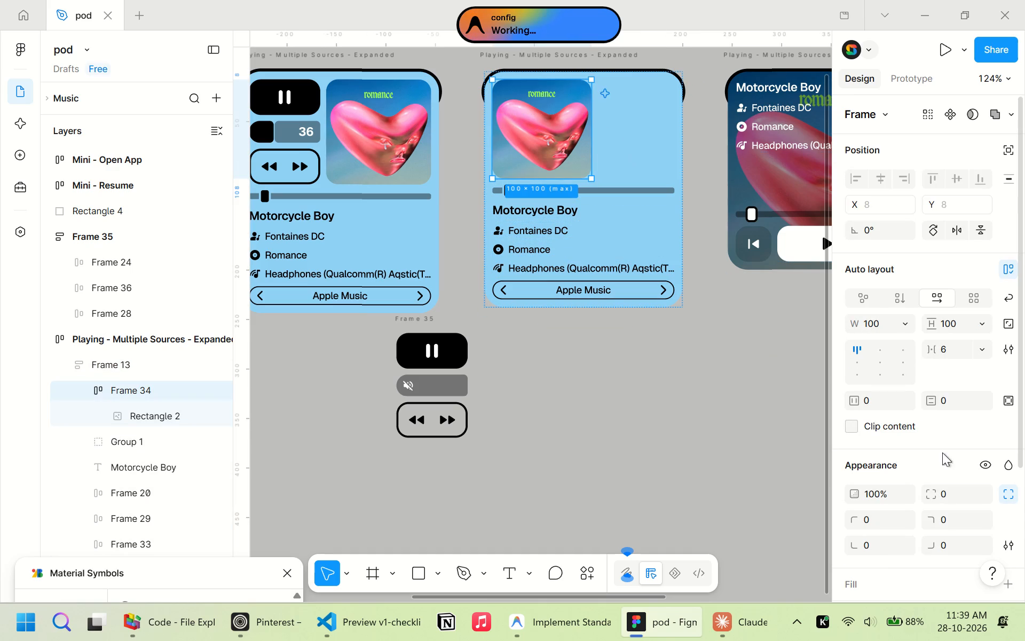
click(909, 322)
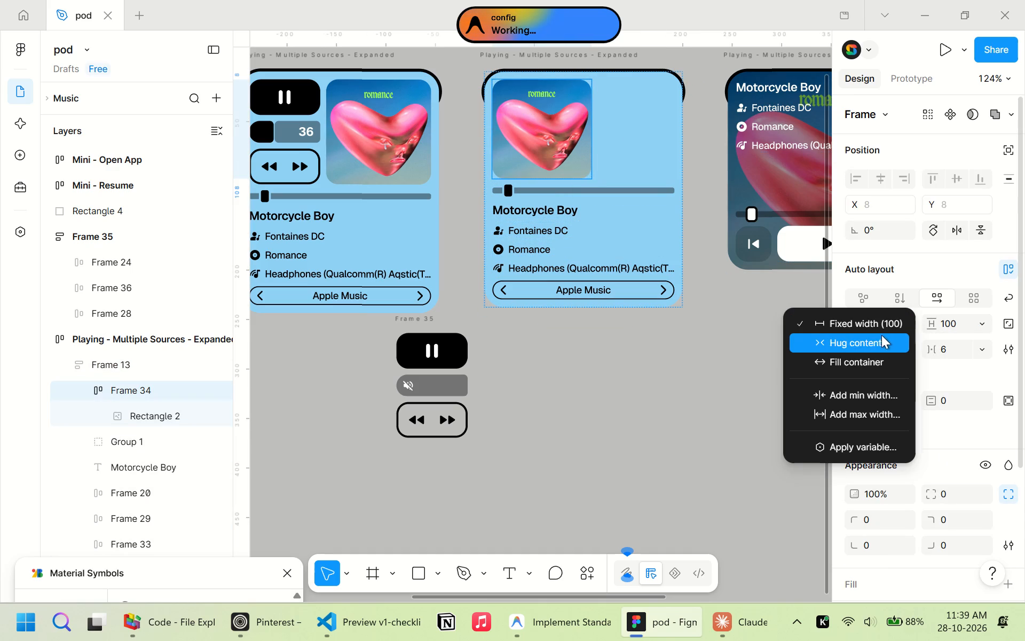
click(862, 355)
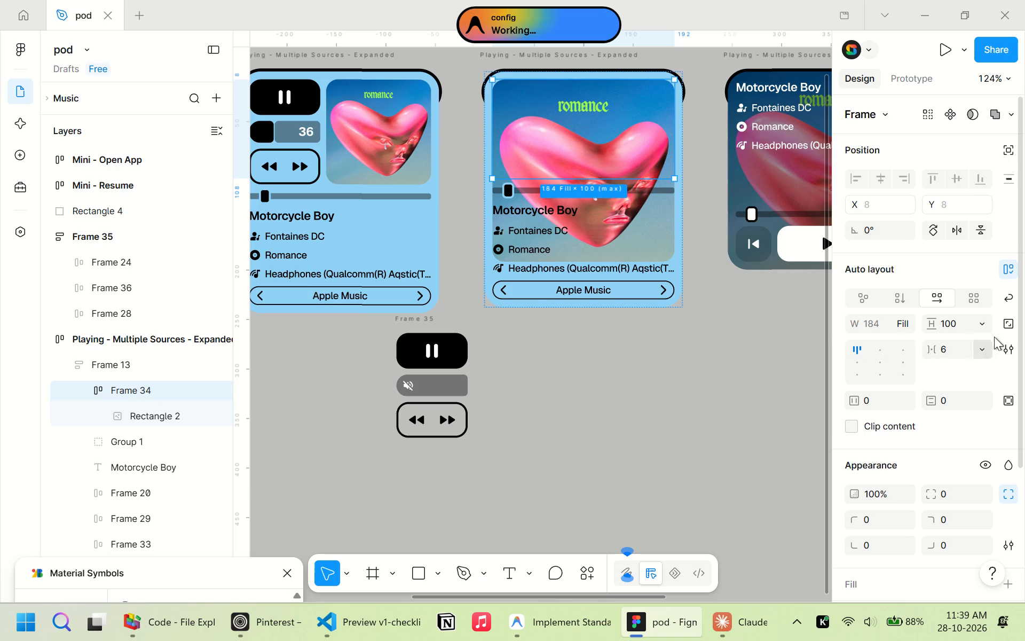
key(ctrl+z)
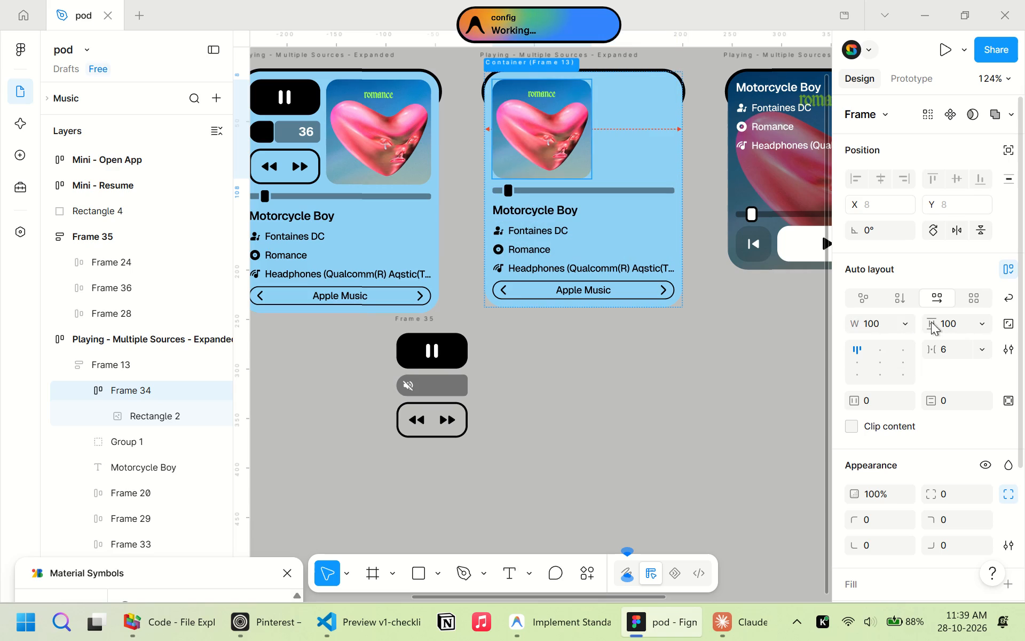
Make the album cover frame fill the card's width with its aspect ratio locked and its max width limit removed.
click(1000, 328)
click(907, 323)
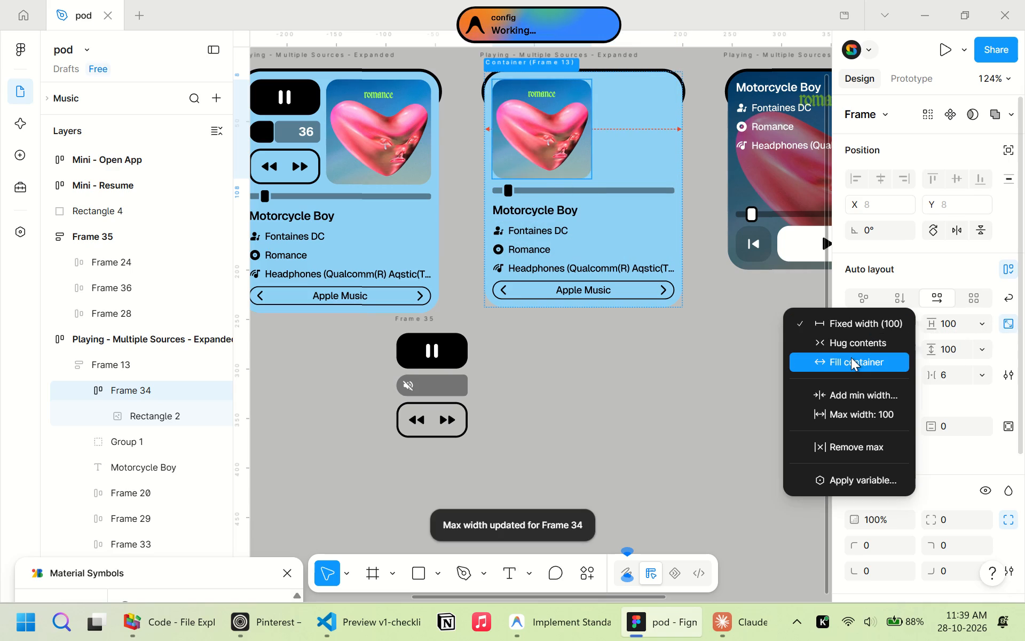
click(851, 357)
click(907, 354)
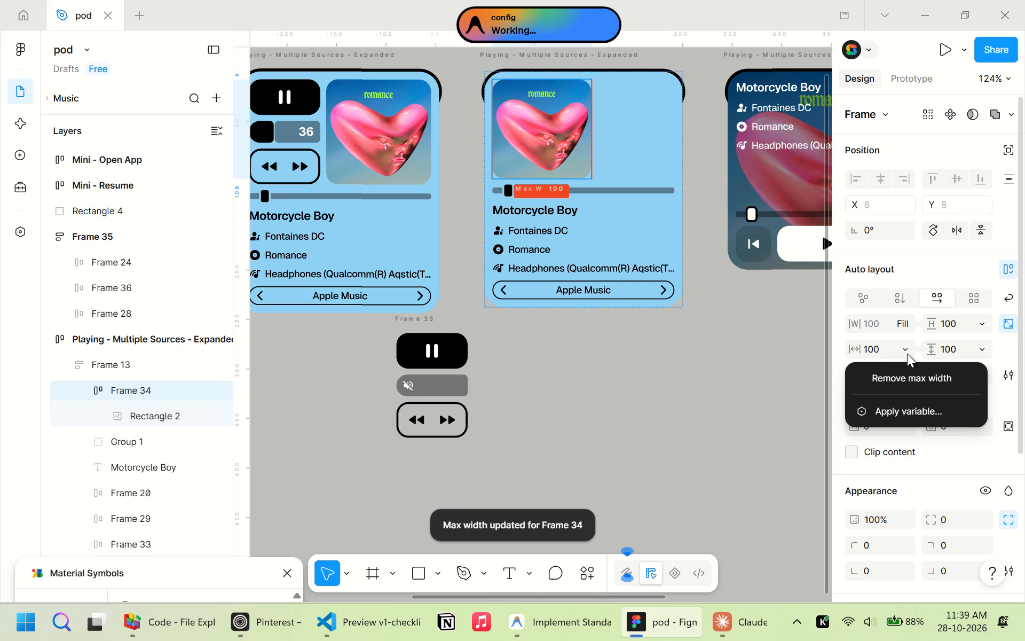
click(906, 376)
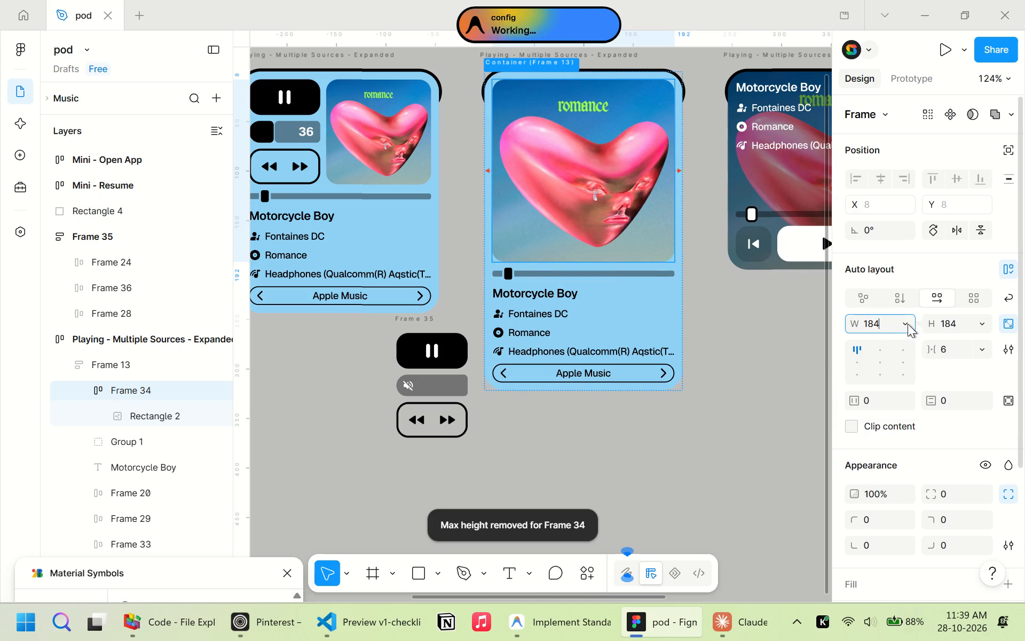
Add a max height of 100 to the frame holding the album cover in the blue card.
click(788, 382)
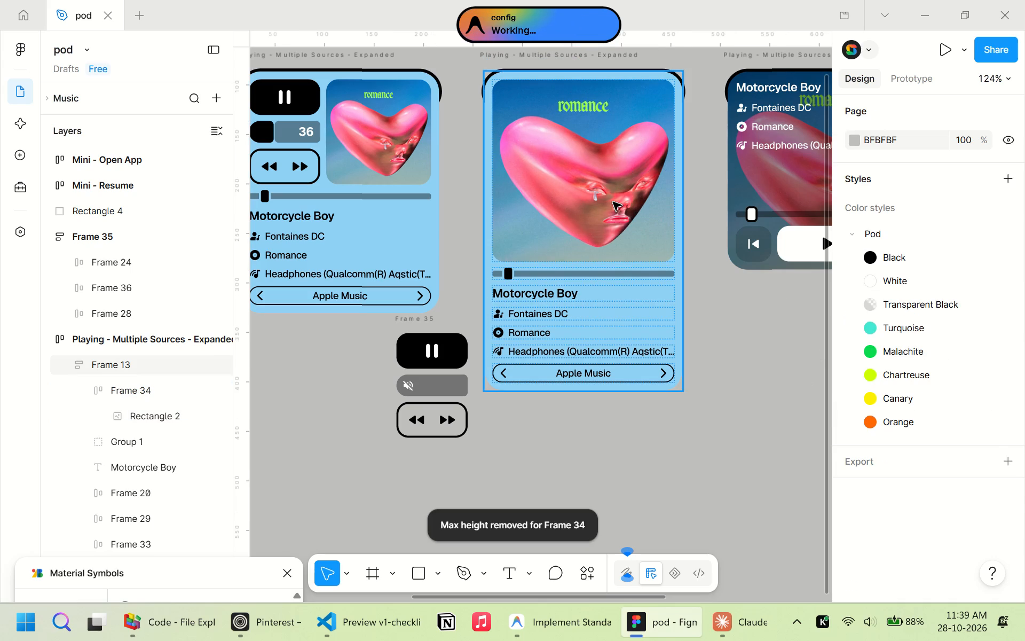
click(613, 202)
double_click(614, 198)
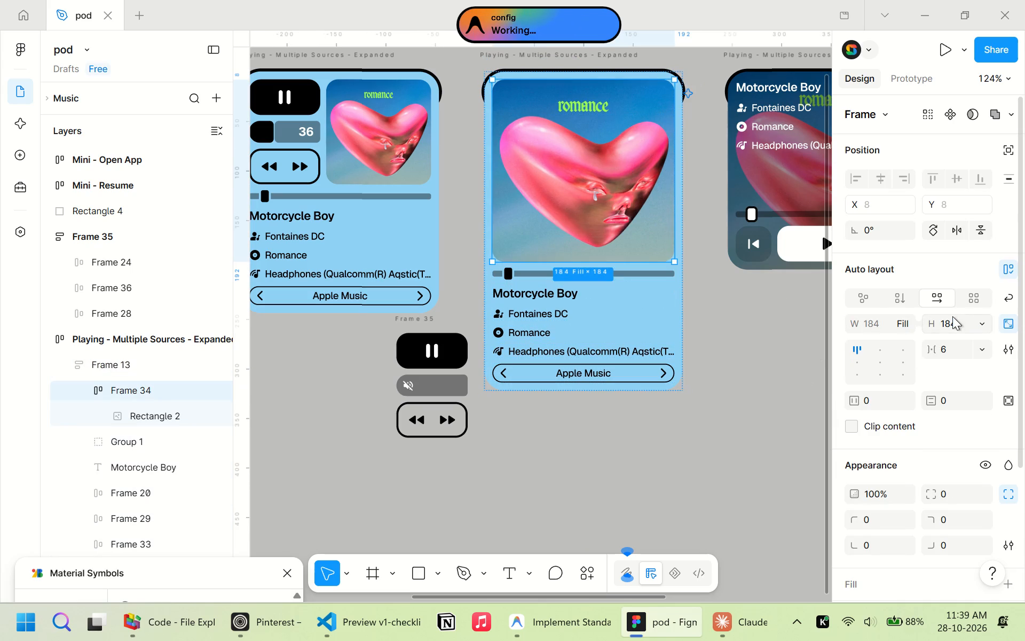
click(979, 323)
click(917, 407)
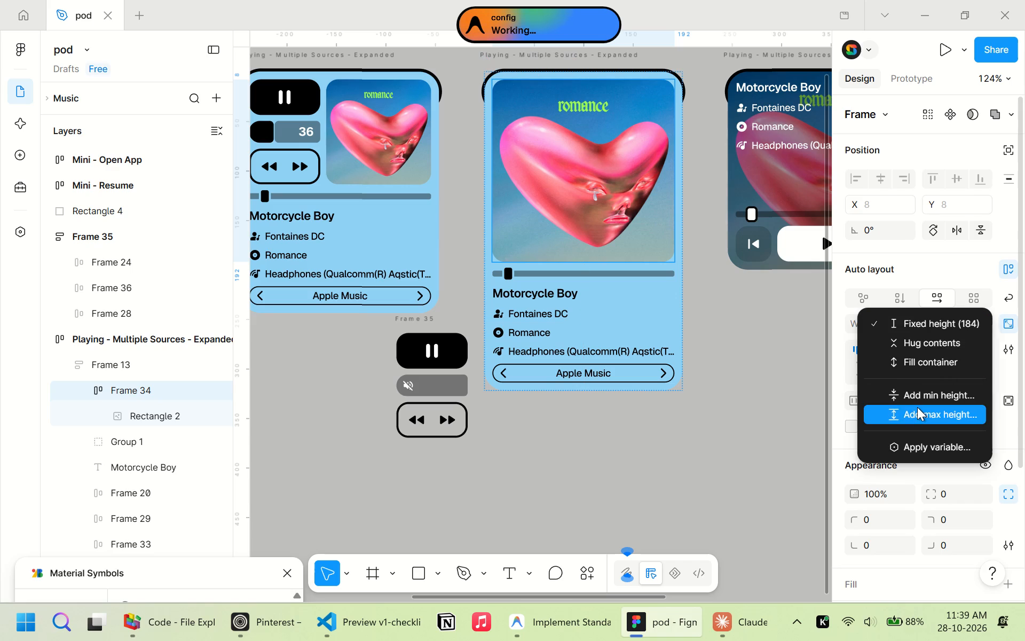
text(100)
key(Return)
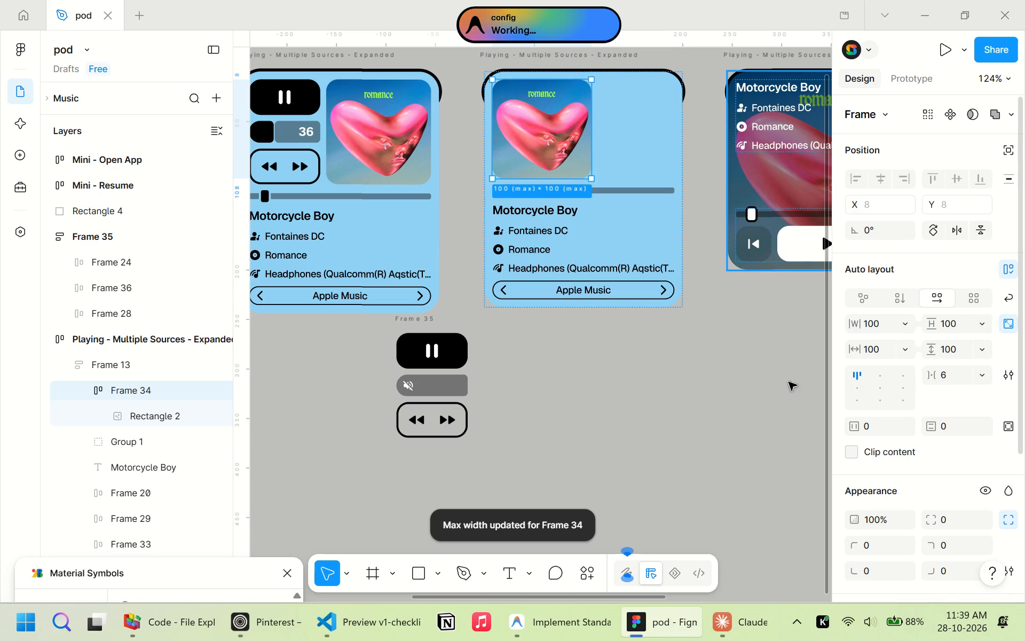
click(742, 373)
Unlock the album cover frame's aspect ratio and set its width to fill container.
double_click(575, 145)
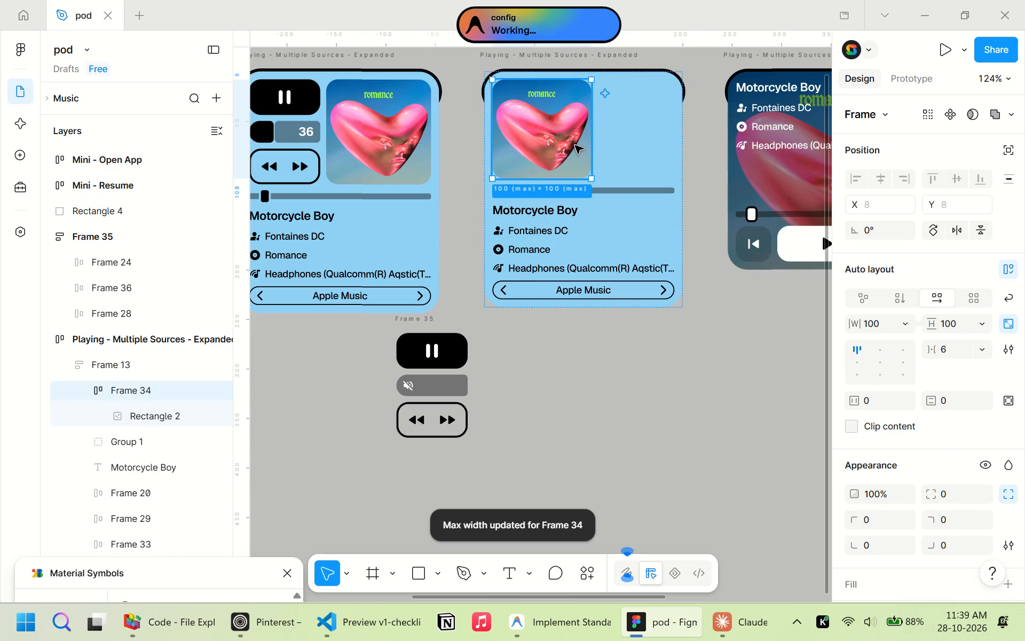
click(1008, 321)
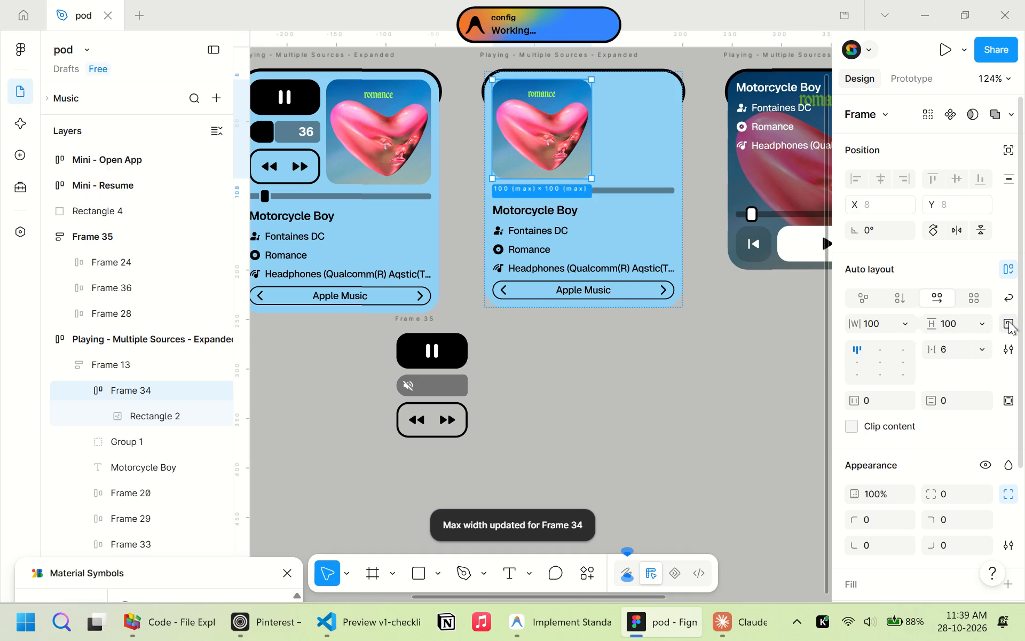
click(906, 325)
click(856, 358)
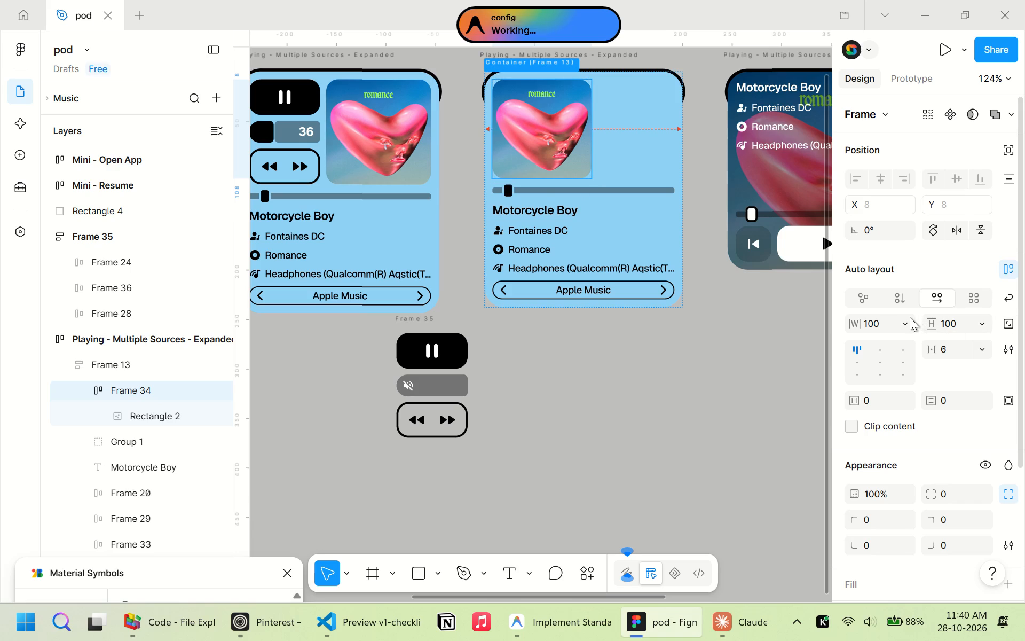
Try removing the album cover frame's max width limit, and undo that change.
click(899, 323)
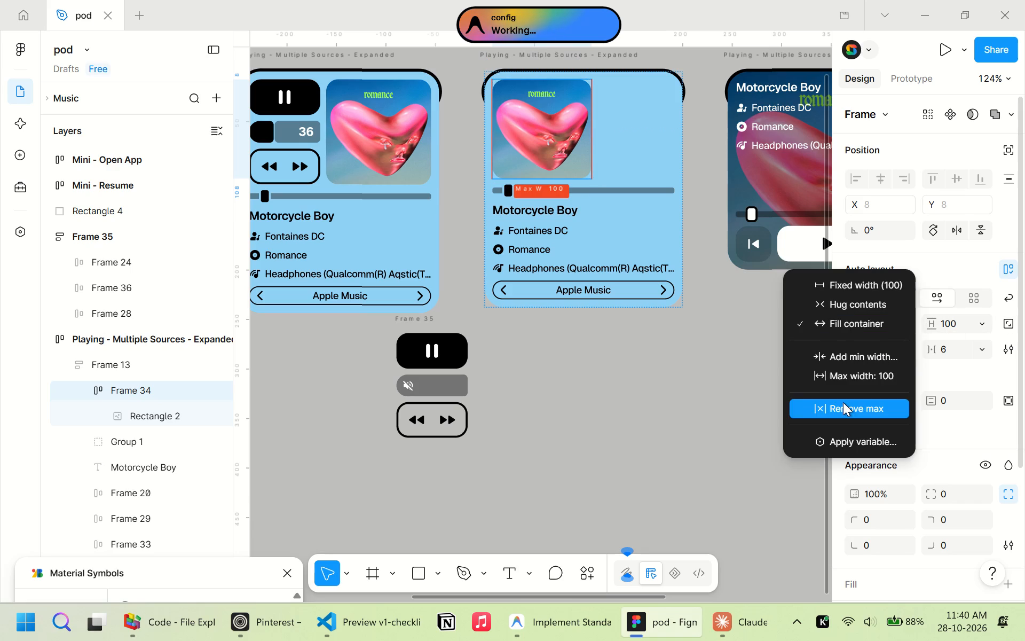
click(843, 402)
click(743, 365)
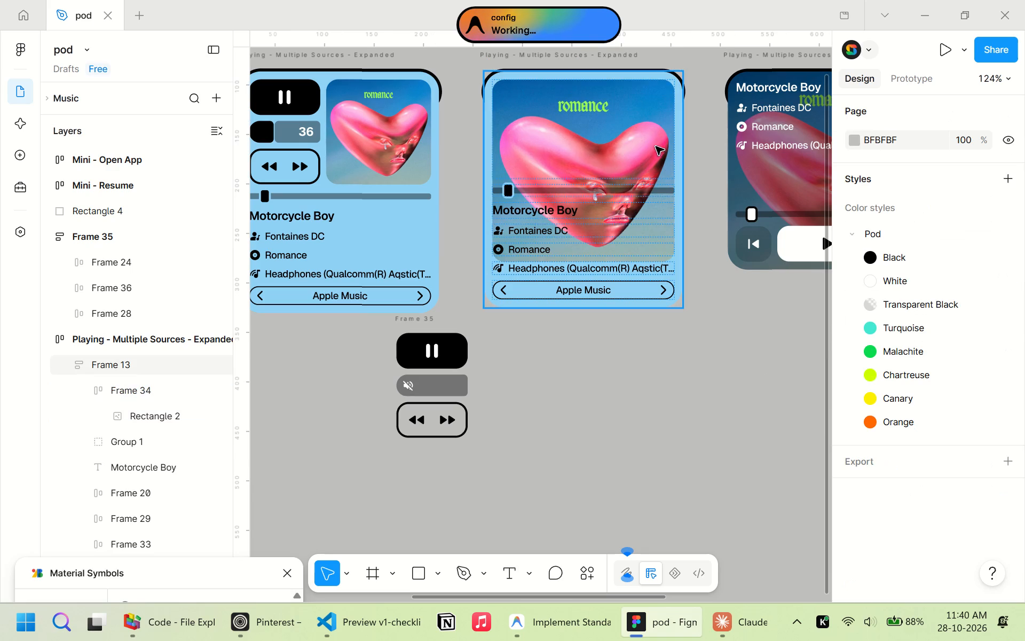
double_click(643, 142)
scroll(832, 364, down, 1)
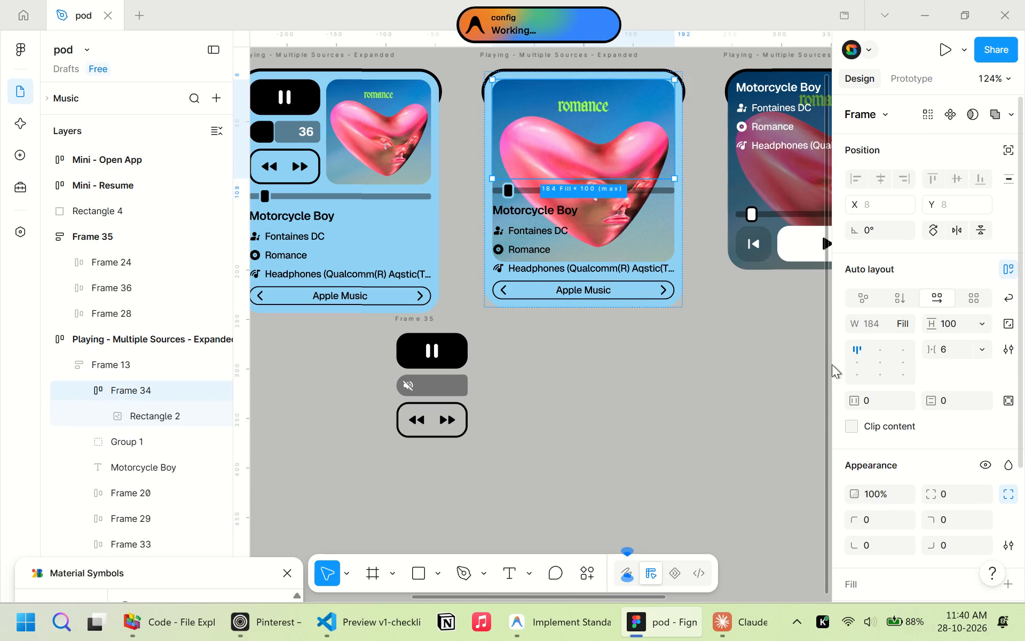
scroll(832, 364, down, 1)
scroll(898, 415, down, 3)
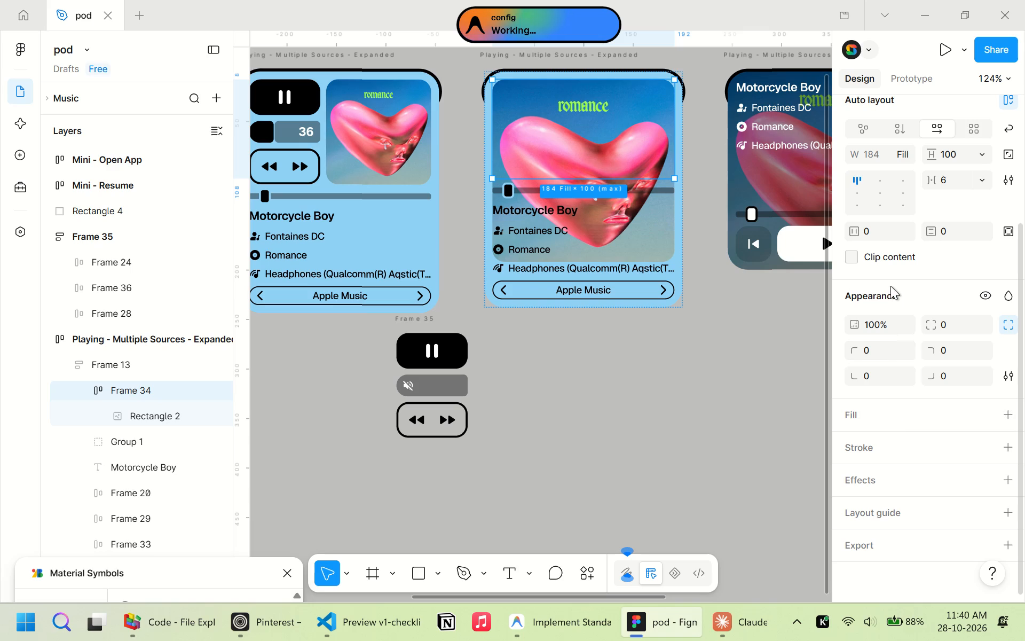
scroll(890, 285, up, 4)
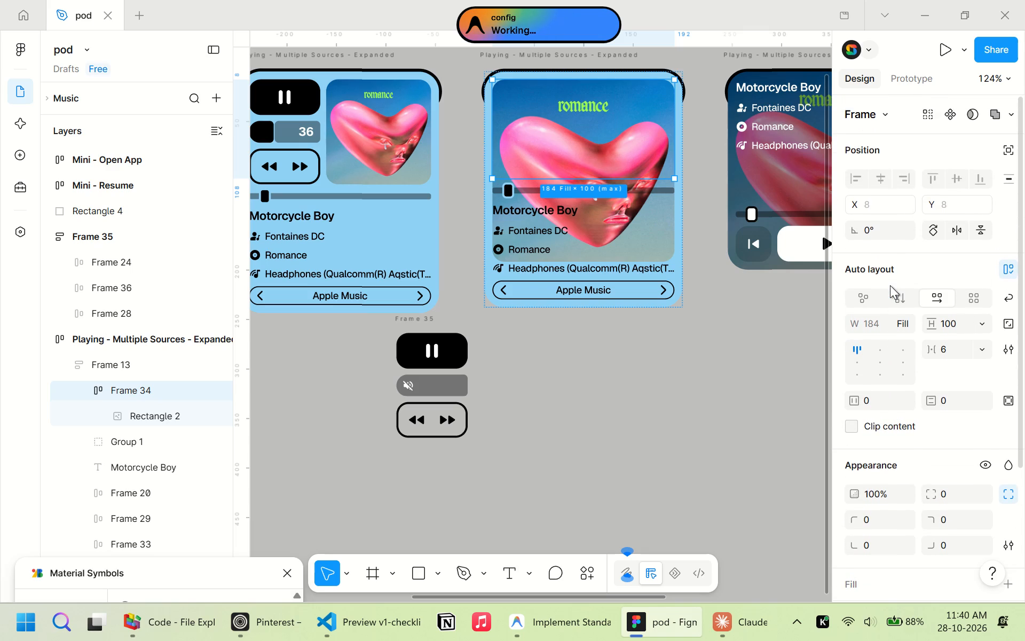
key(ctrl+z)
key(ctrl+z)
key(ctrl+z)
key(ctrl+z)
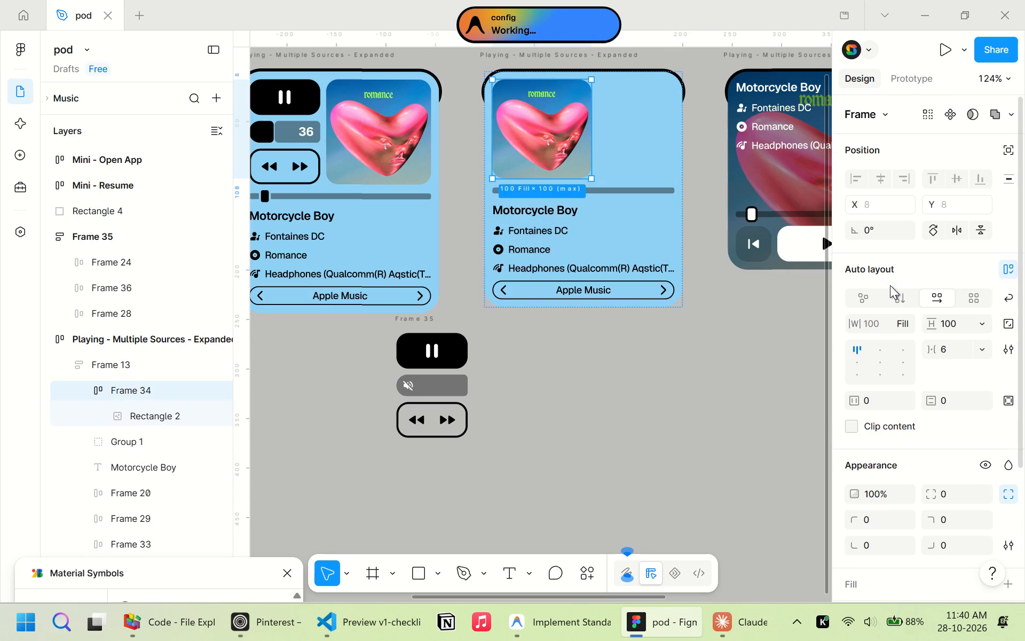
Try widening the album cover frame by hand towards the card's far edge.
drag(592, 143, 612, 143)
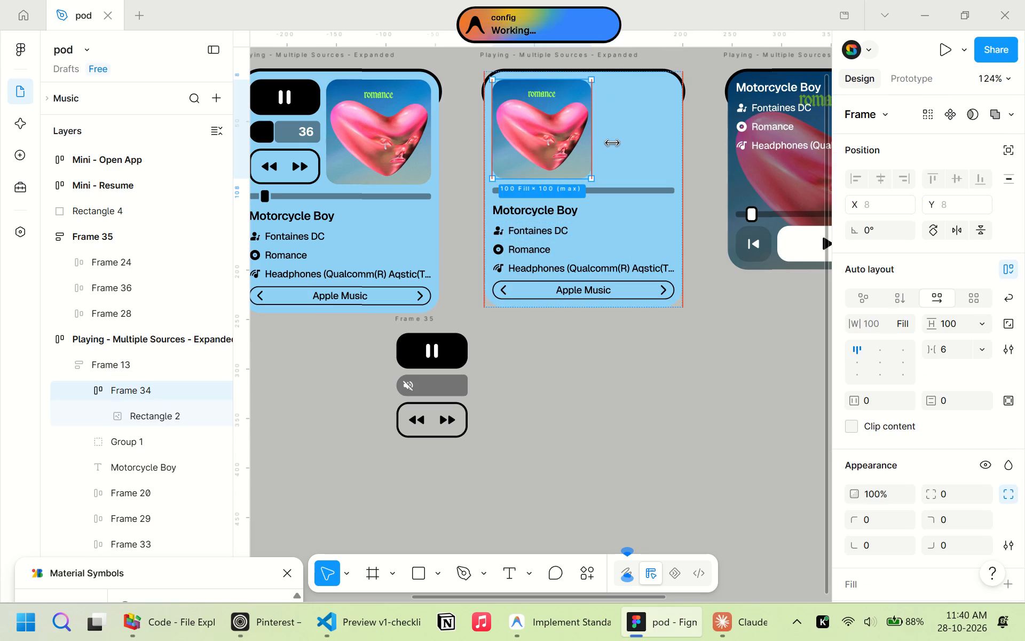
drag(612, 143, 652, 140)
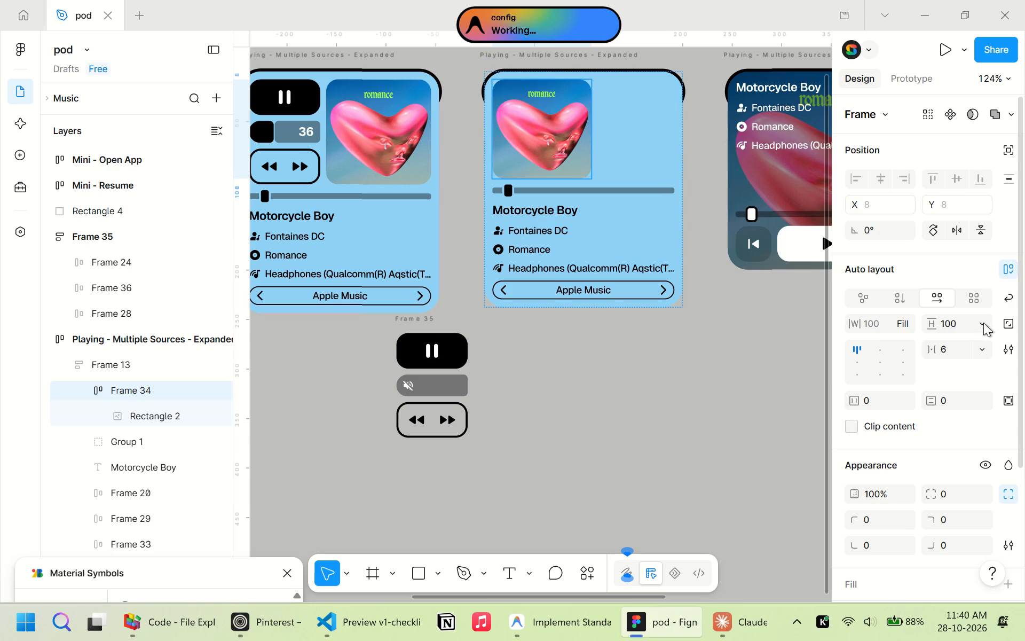
Remove the max height and max width limits from the album cover frame.
click(983, 323)
click(920, 444)
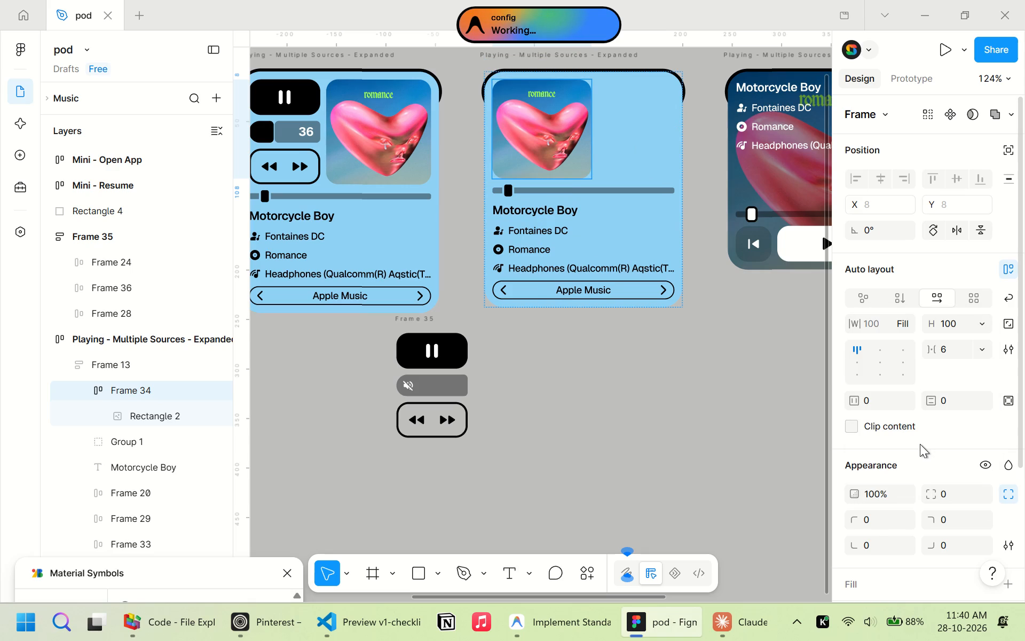
click(904, 319)
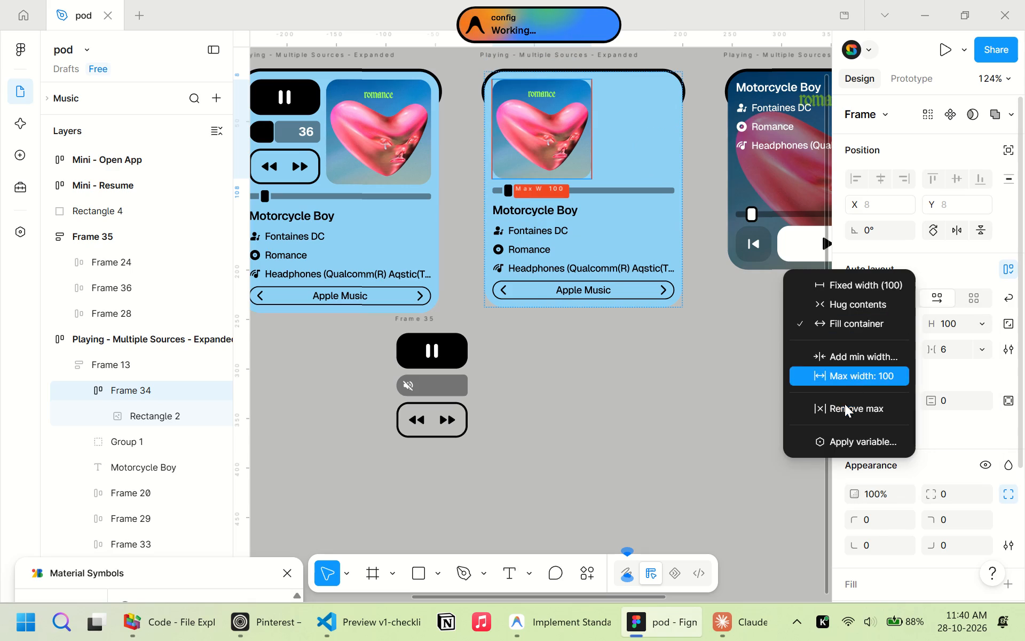
click(845, 404)
click(646, 144)
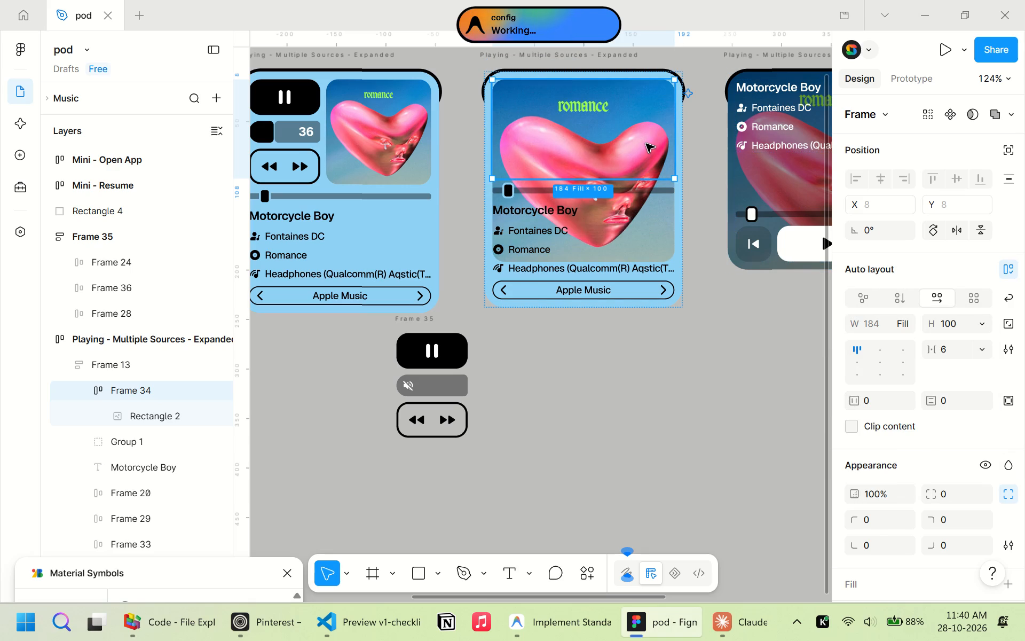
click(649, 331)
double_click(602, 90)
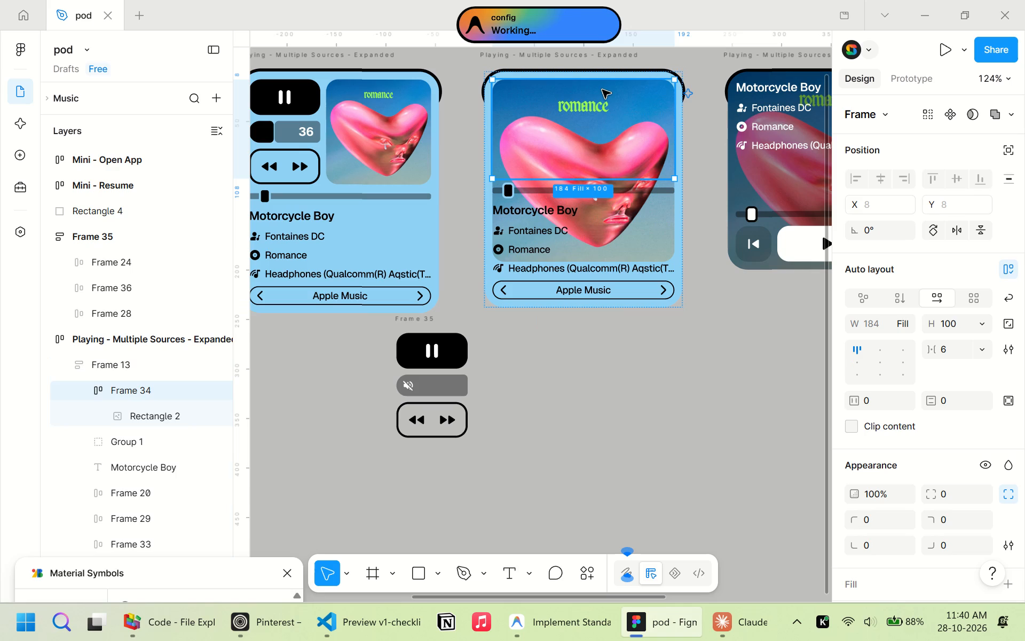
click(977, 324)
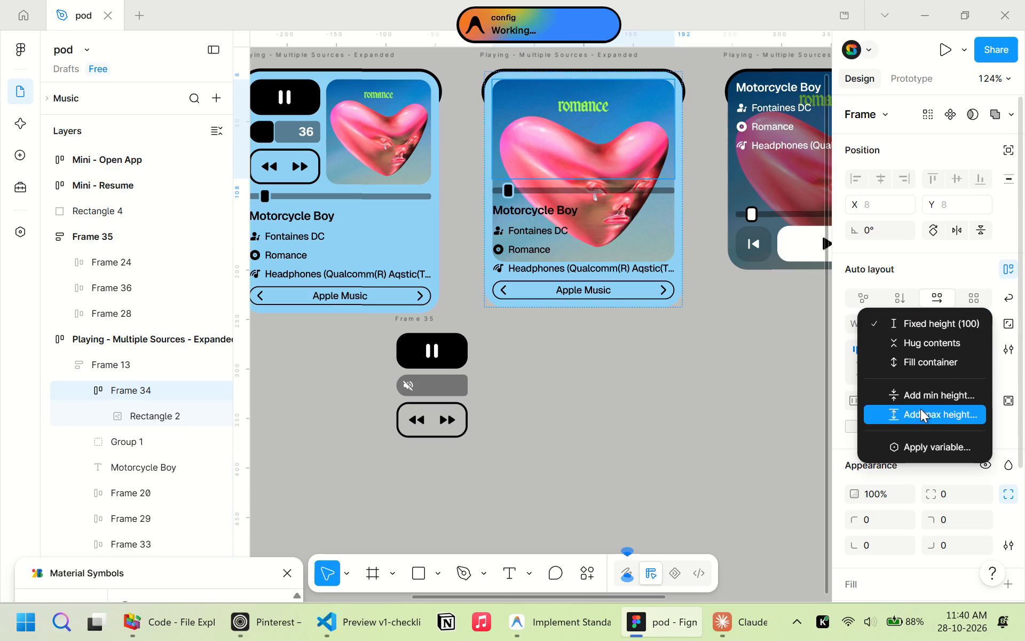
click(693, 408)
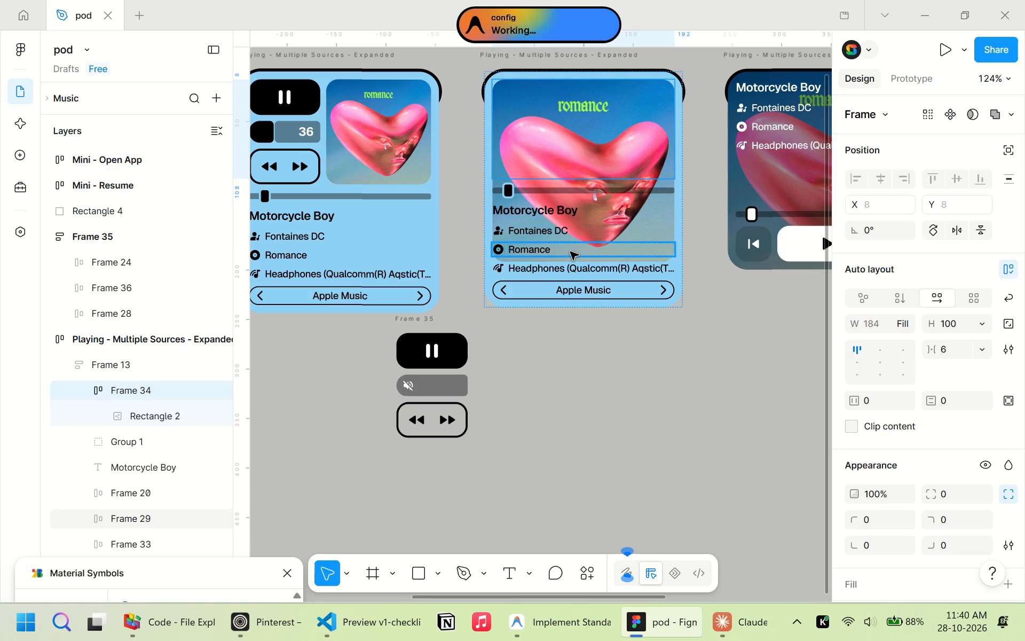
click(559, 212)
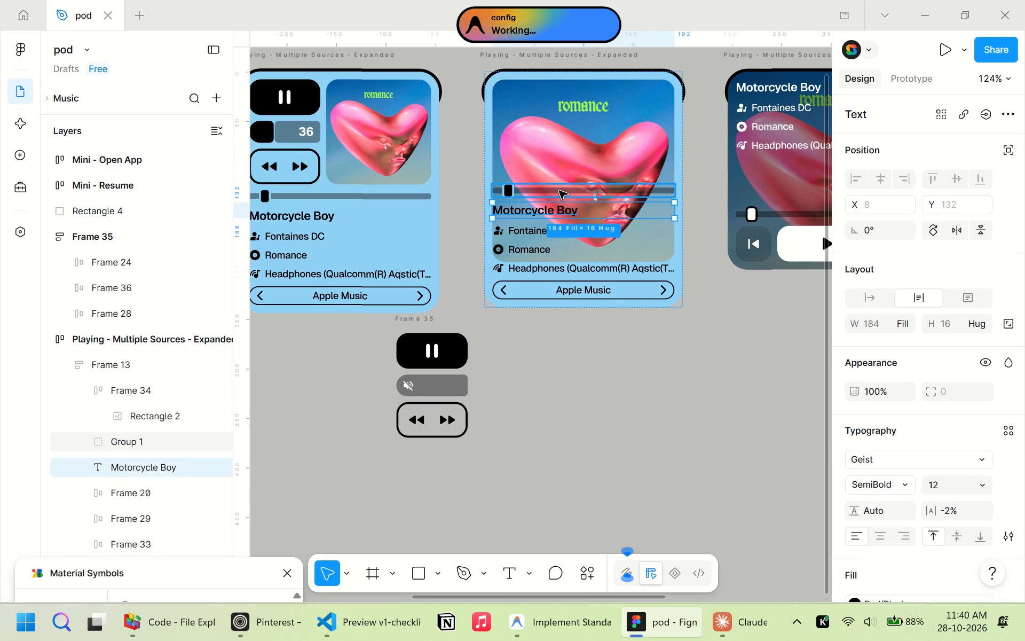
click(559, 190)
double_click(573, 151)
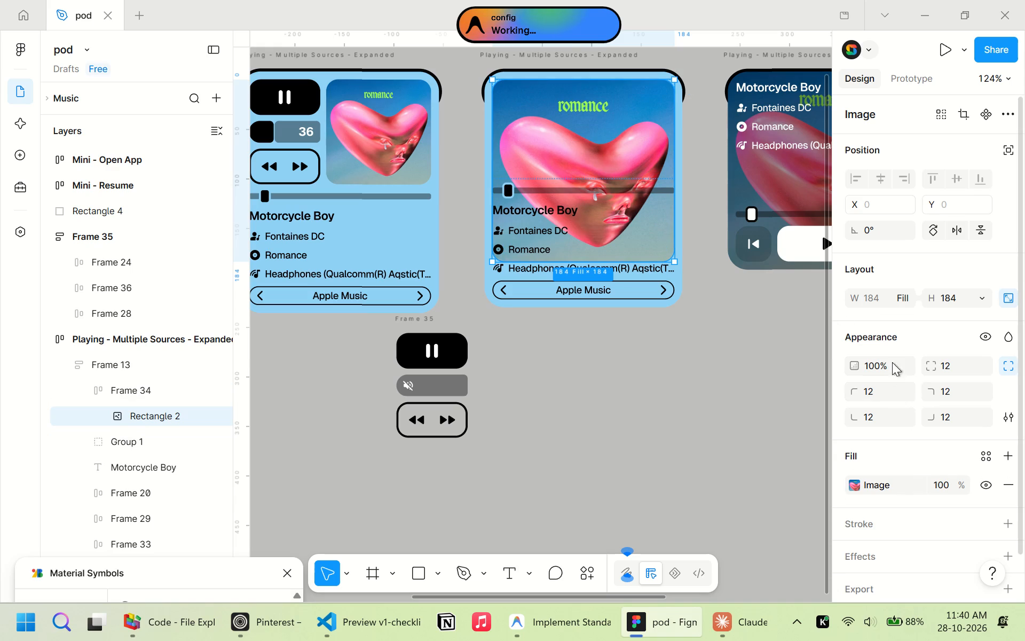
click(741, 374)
Set the vertical gap between items in the blue card's inner auto layout frame to Auto.
click(584, 147)
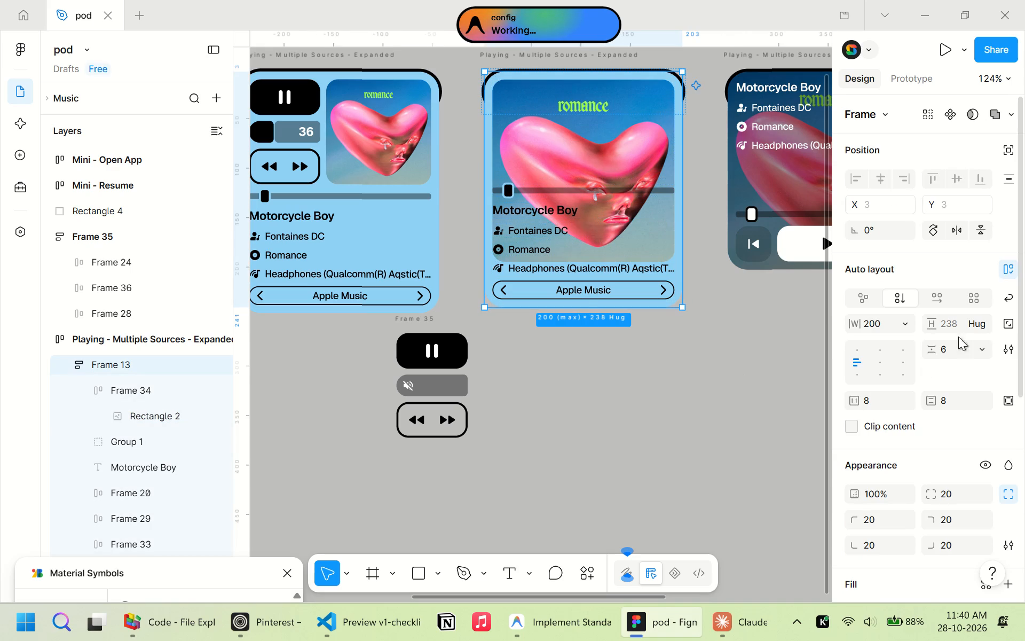
click(985, 348)
click(937, 365)
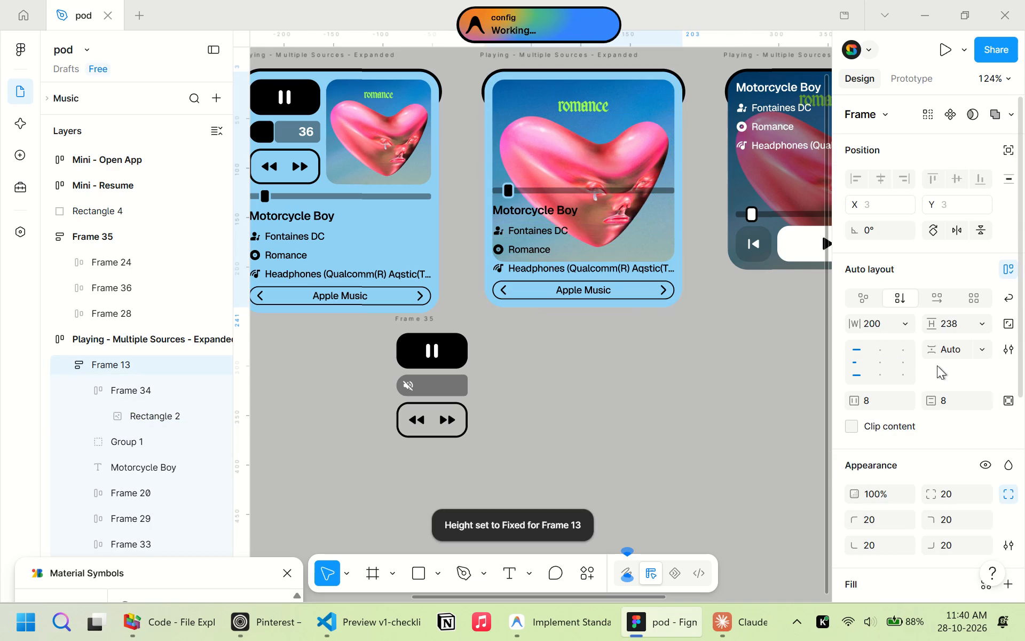
click(723, 354)
Move the album cover frame out of the blue card onto the empty canvas below it.
double_click(617, 159)
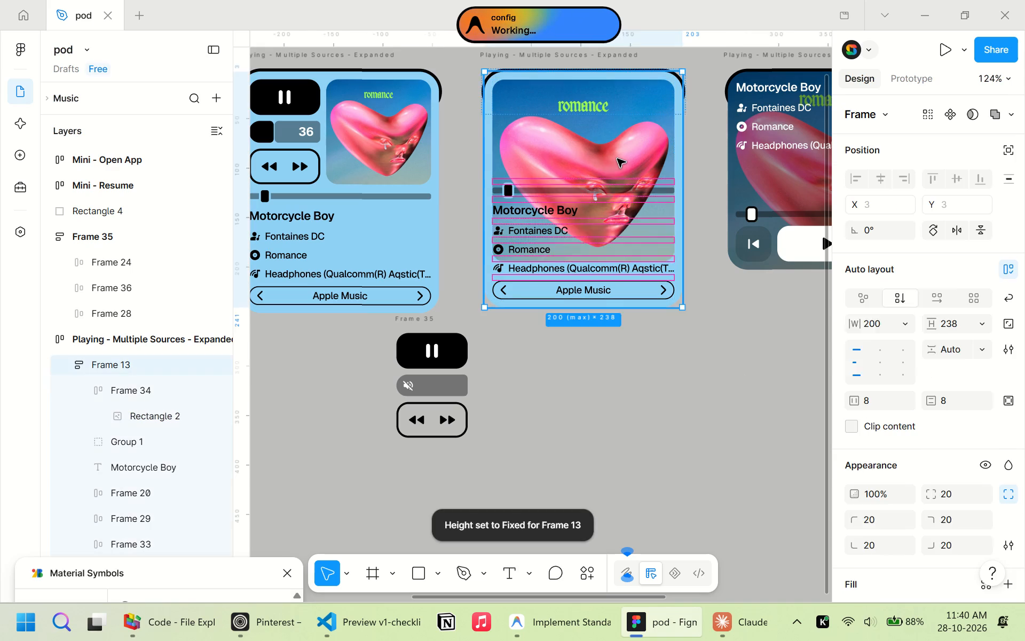
drag(617, 159, 632, 340)
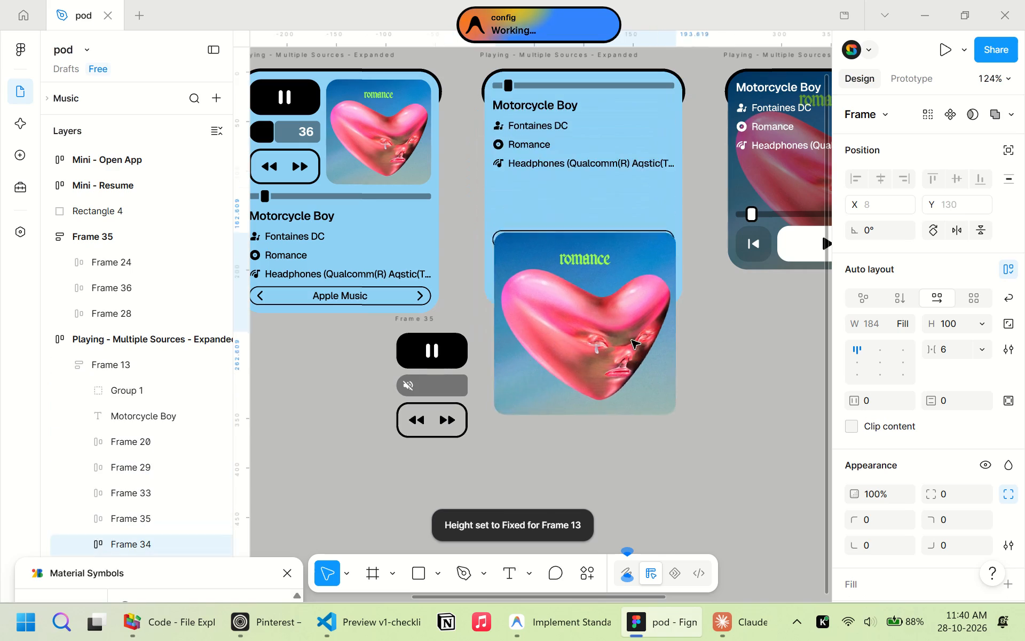
drag(632, 340, 670, 418)
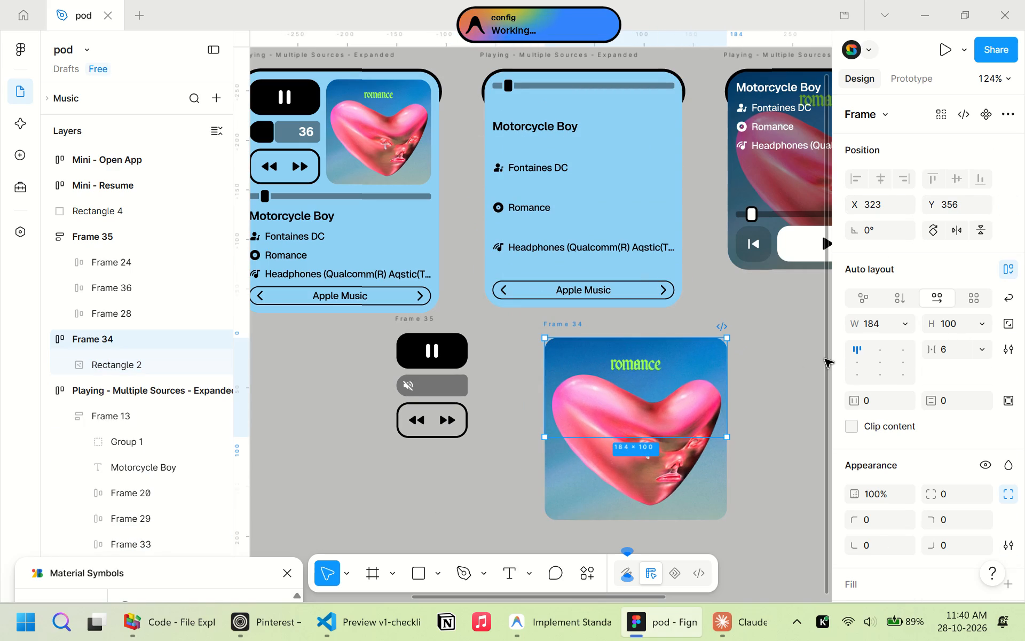
Take the album cover image, Rectangle 2, out of Frame 34 so it is a top-level layer.
click(146, 359)
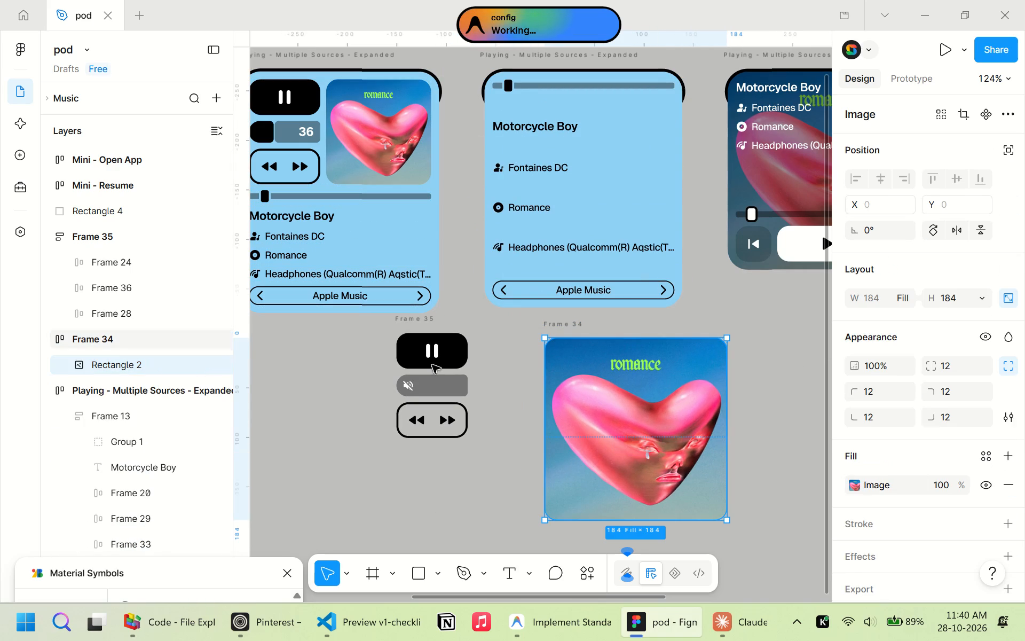
drag(156, 368, 556, 150)
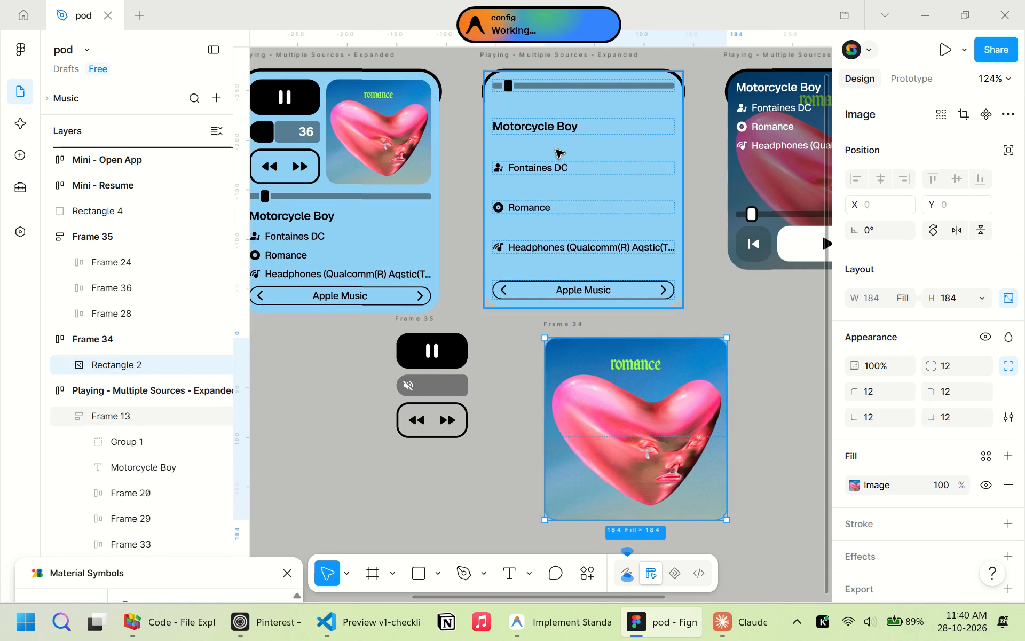
drag(556, 150, 106, 368)
drag(106, 368, 350, 330)
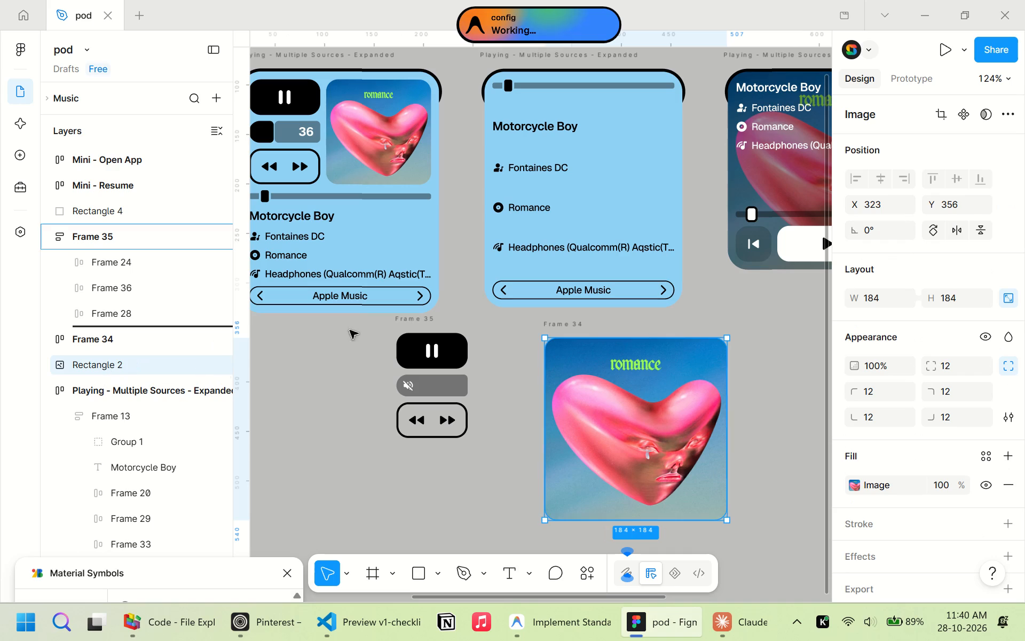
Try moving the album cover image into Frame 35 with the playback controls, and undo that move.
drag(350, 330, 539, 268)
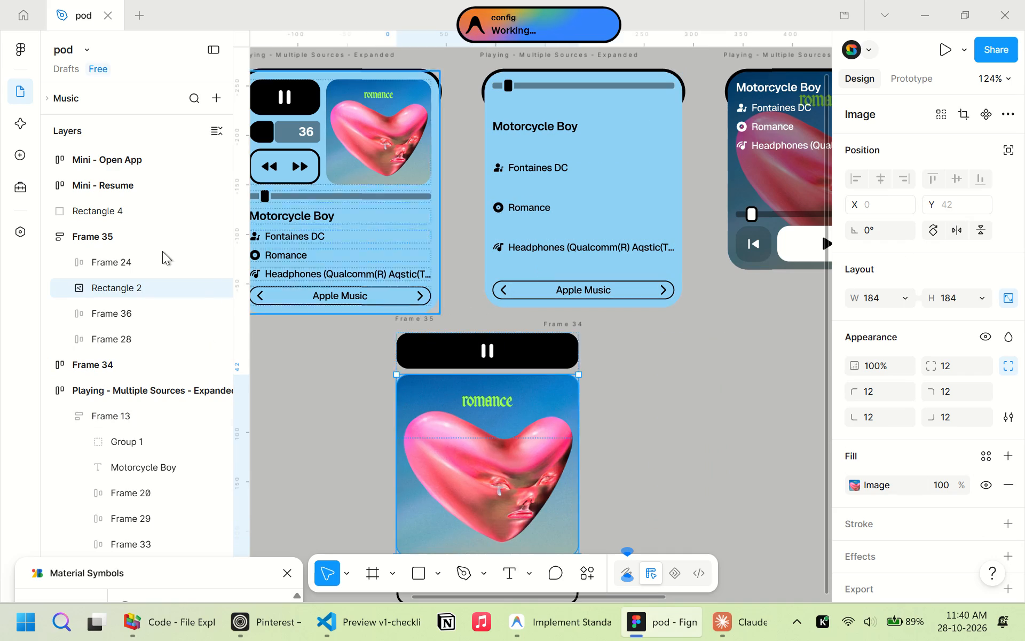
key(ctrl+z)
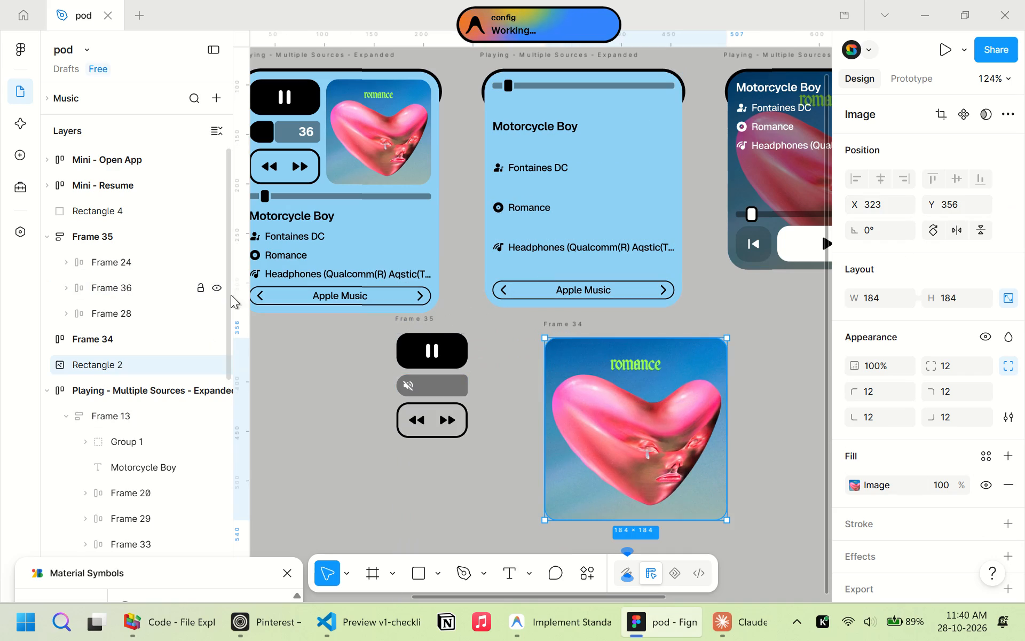
Move the emptied Frame 34 away from the album cover image and delete it.
click(625, 404)
drag(625, 404, 562, 453)
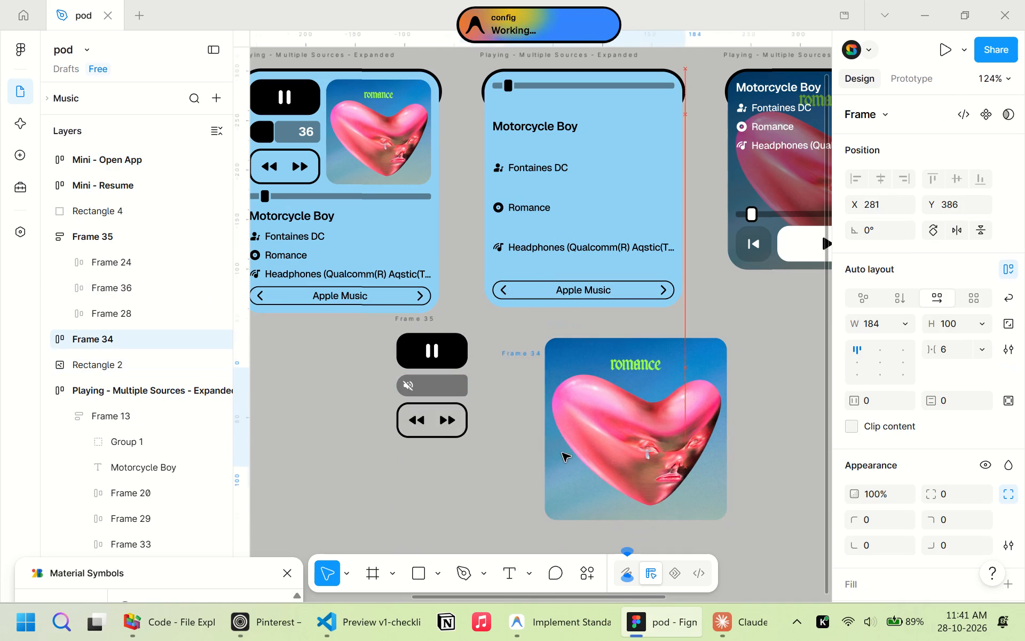
drag(562, 453, 485, 505)
key(Delete)
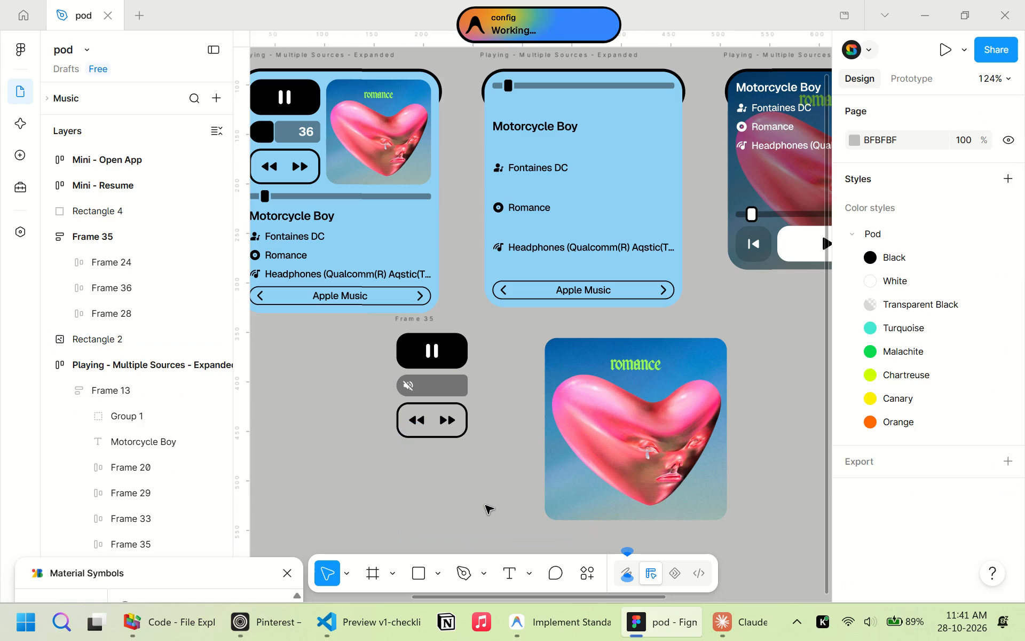
Move the album cover image, Rectangle 2, into the middle blue card's Frame 13, above the progress bar.
click(618, 445)
drag(618, 445, 597, 210)
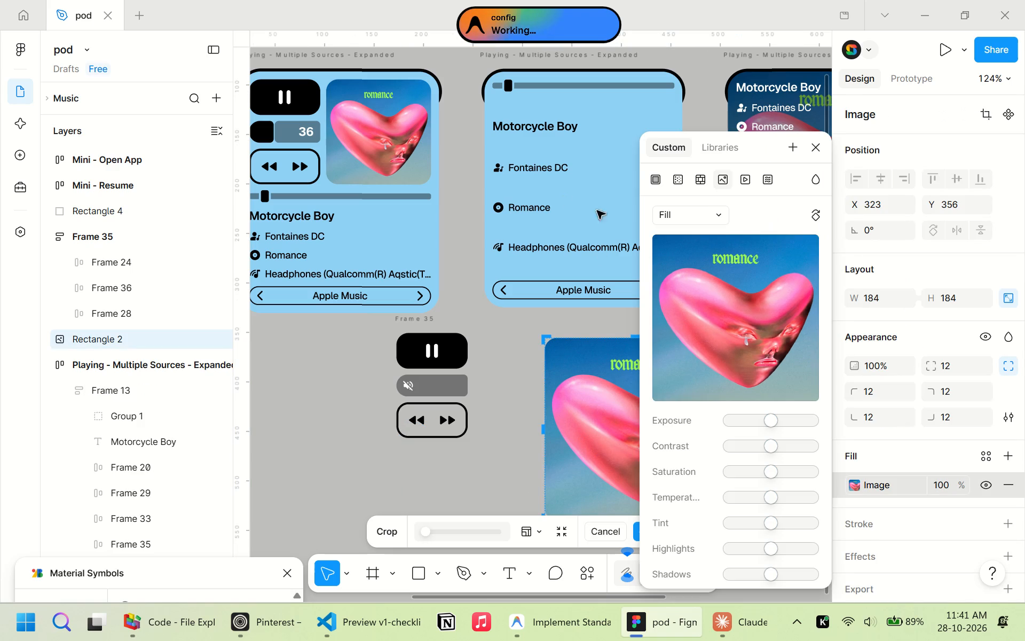
drag(597, 210, 813, 168)
click(816, 149)
drag(581, 424, 567, 384)
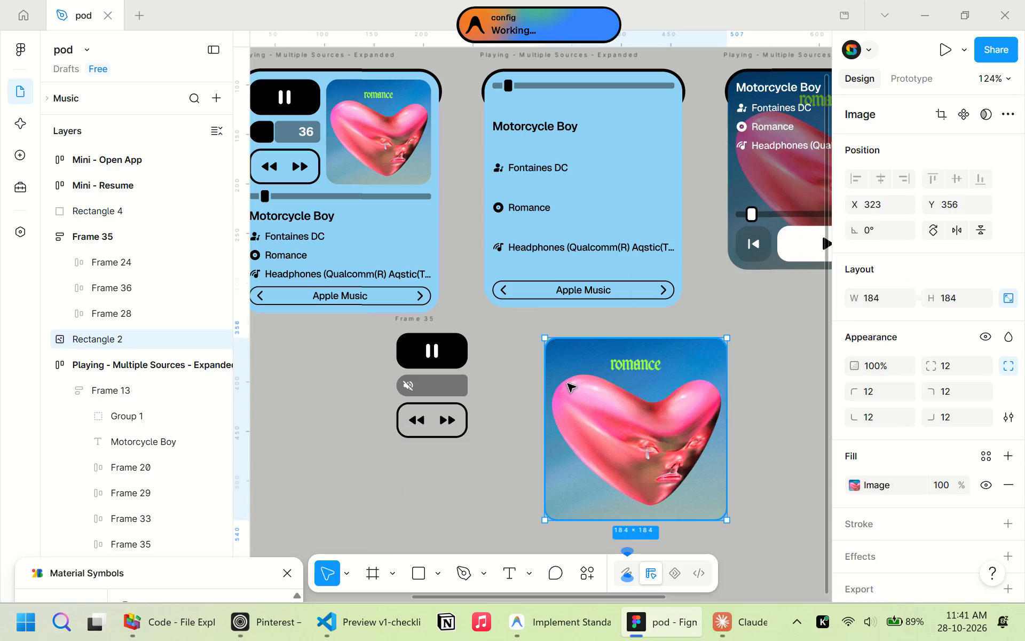
drag(567, 384, 542, 111)
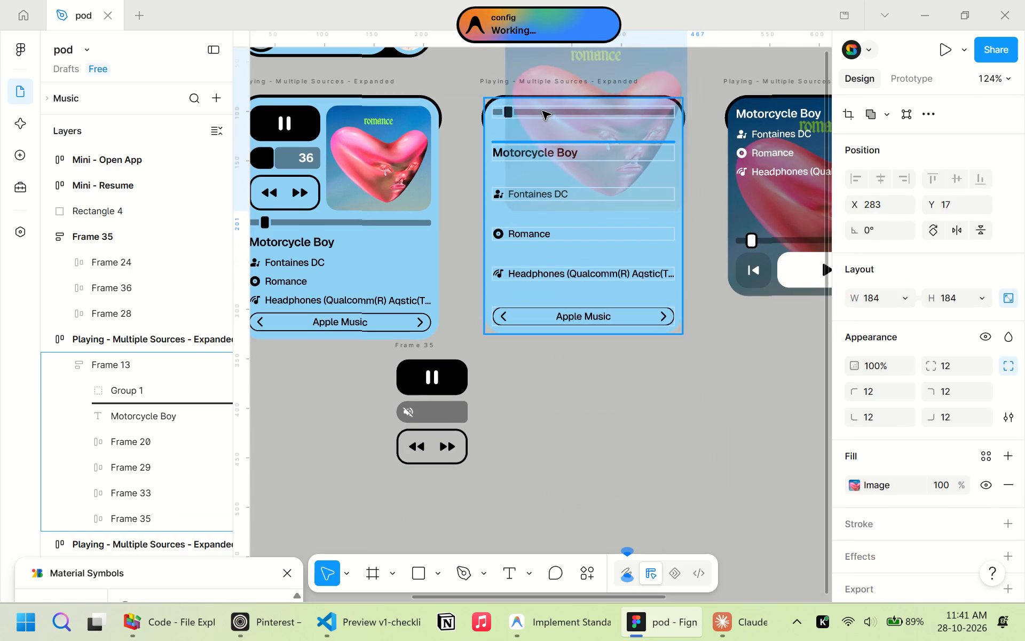
drag(542, 111, 542, 109)
click(703, 376)
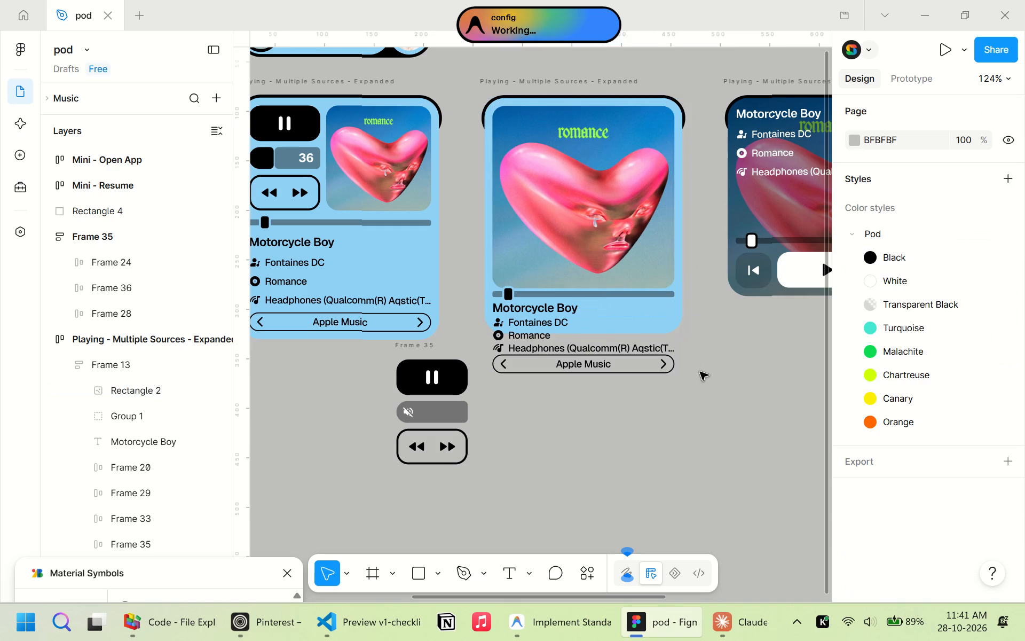
Set the middle blue card's Frame 13 height to Hug contents.
click(593, 253)
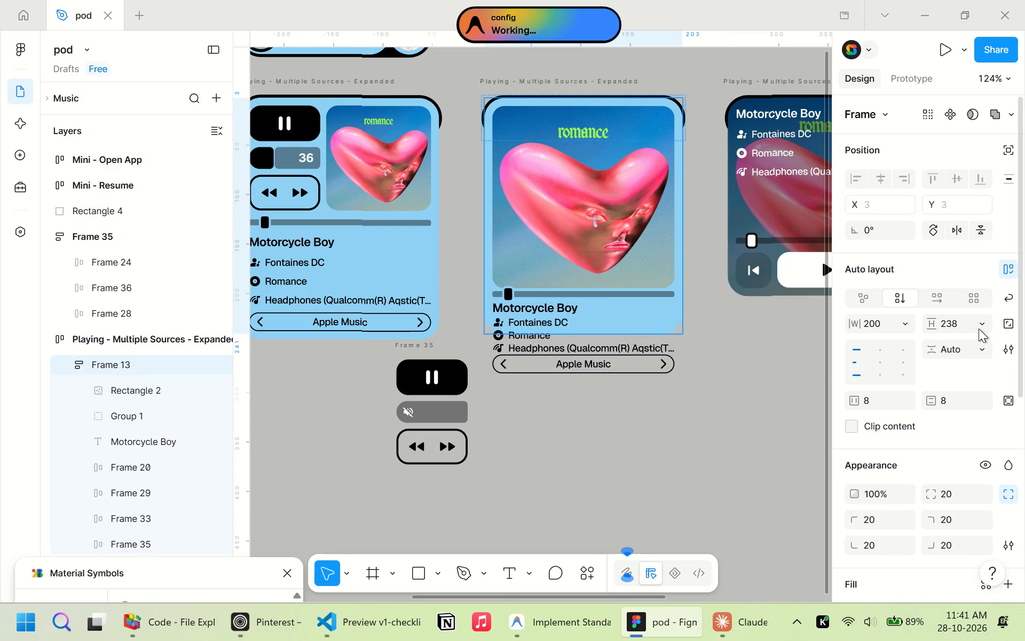
click(979, 329)
click(929, 358)
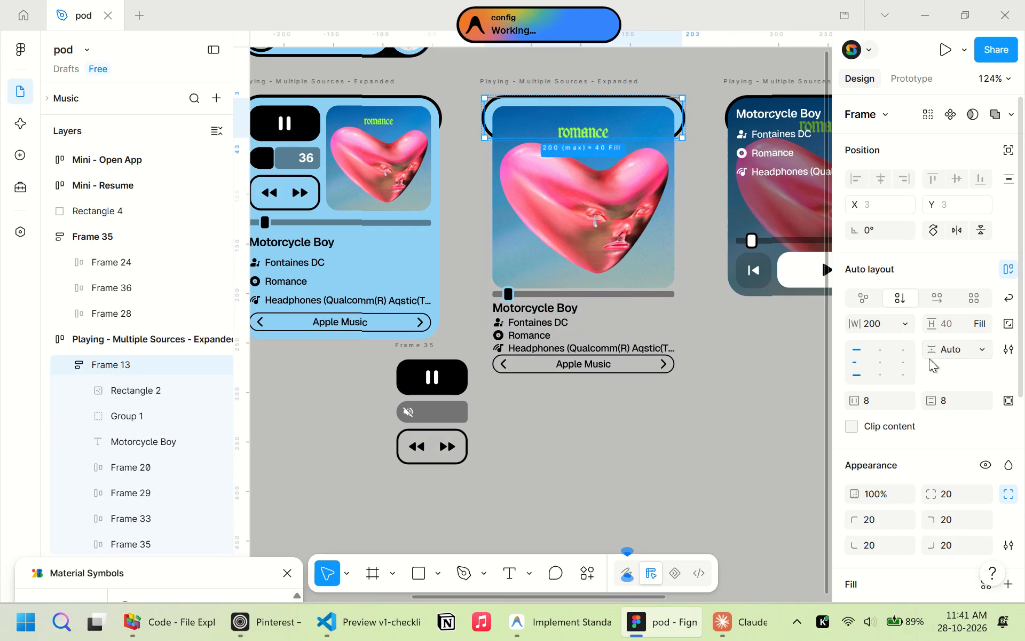
click(977, 328)
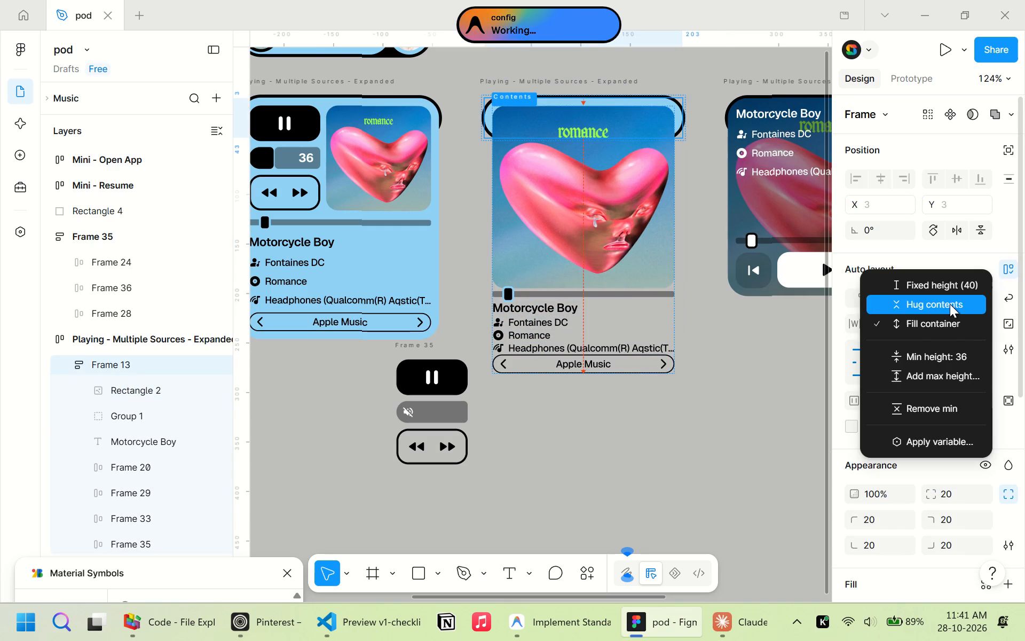
click(949, 303)
click(735, 398)
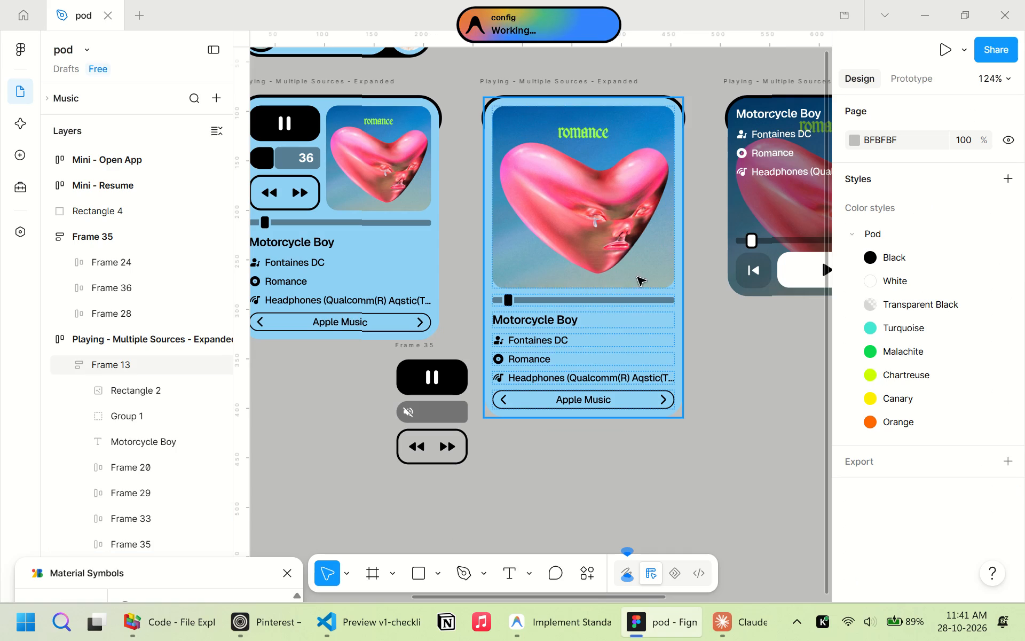
Reorder the album cover image to the end of Frame 13, below the Apple Music source selector.
double_click(605, 248)
drag(598, 215, 595, 302)
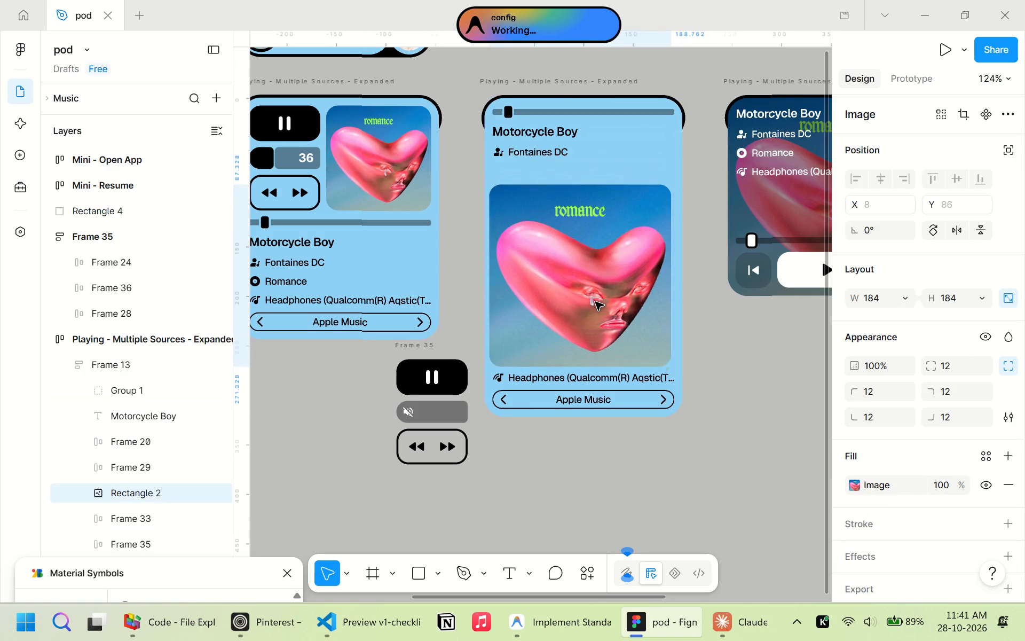
drag(595, 302, 599, 341)
click(728, 370)
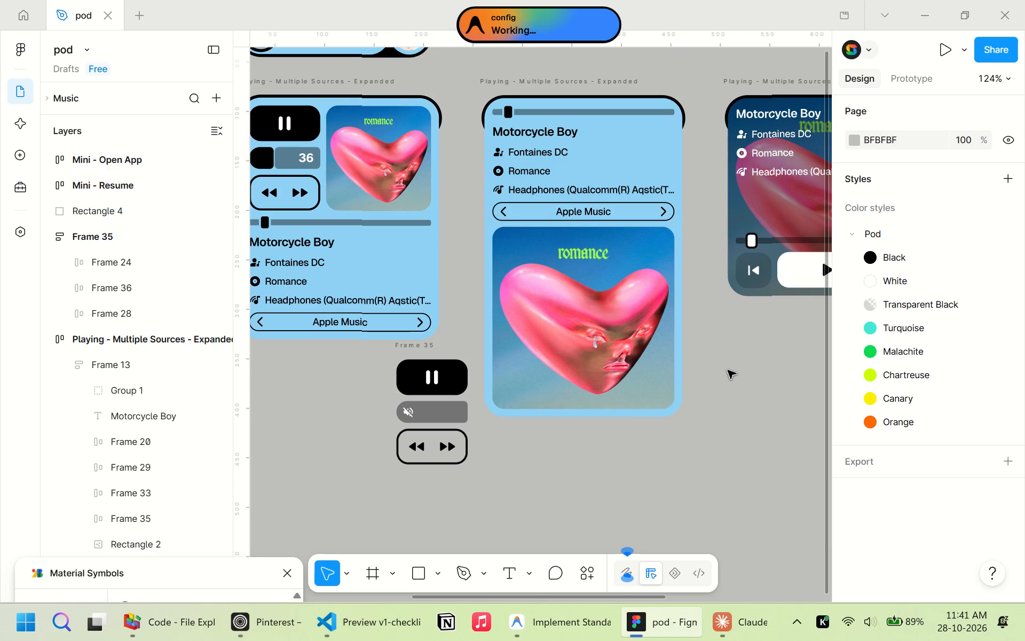
Copy the playback controls row, Frame 39, from the dark album-cover card into the middle blue card.
scroll(728, 370, left, 1)
double_click(687, 269)
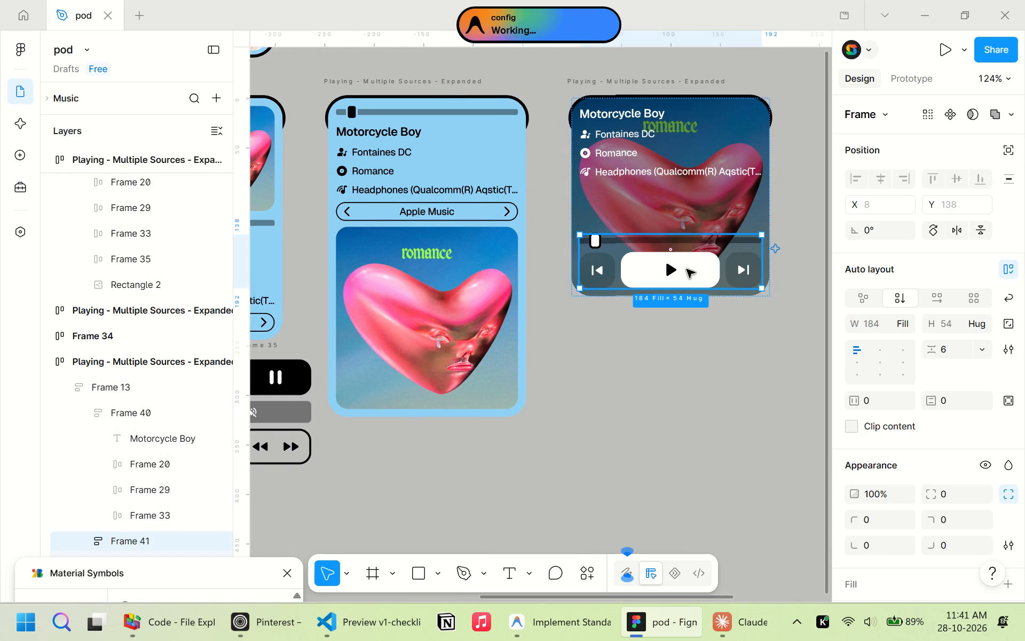
double_click(687, 269)
key(ctrl+c)
scroll(687, 269, right, 1)
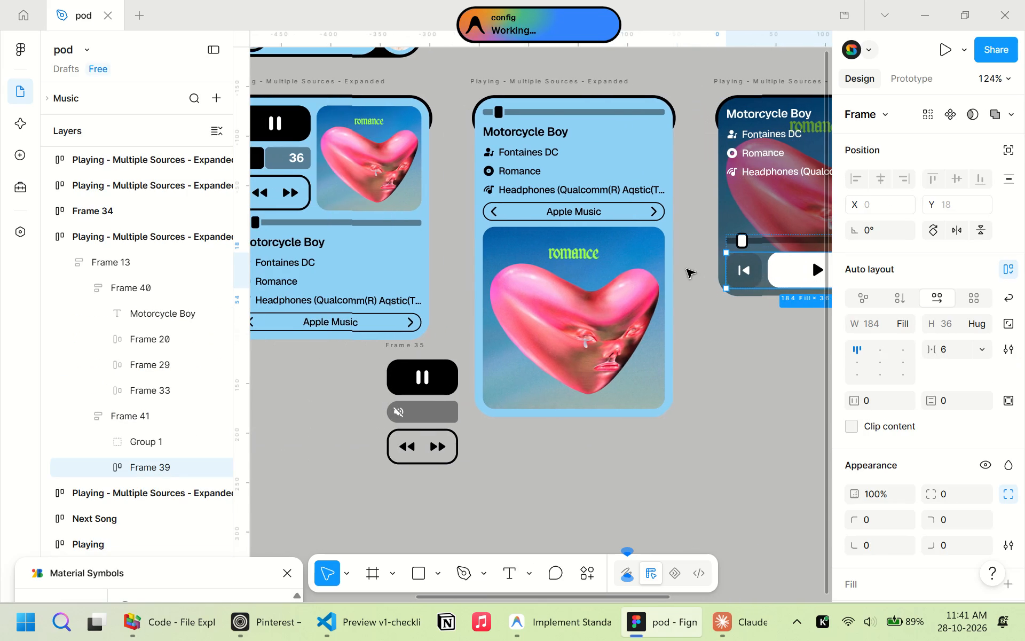
click(543, 122)
key(ctrl+v)
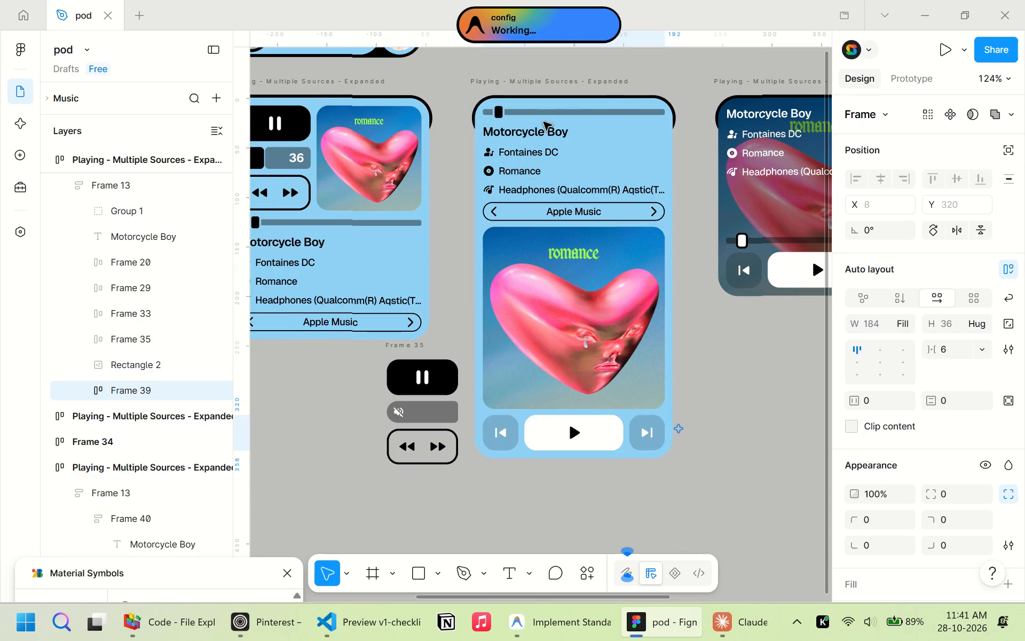
click(715, 423)
Move the copied playback controls row to the start of the blue card, above the progress bar.
double_click(595, 434)
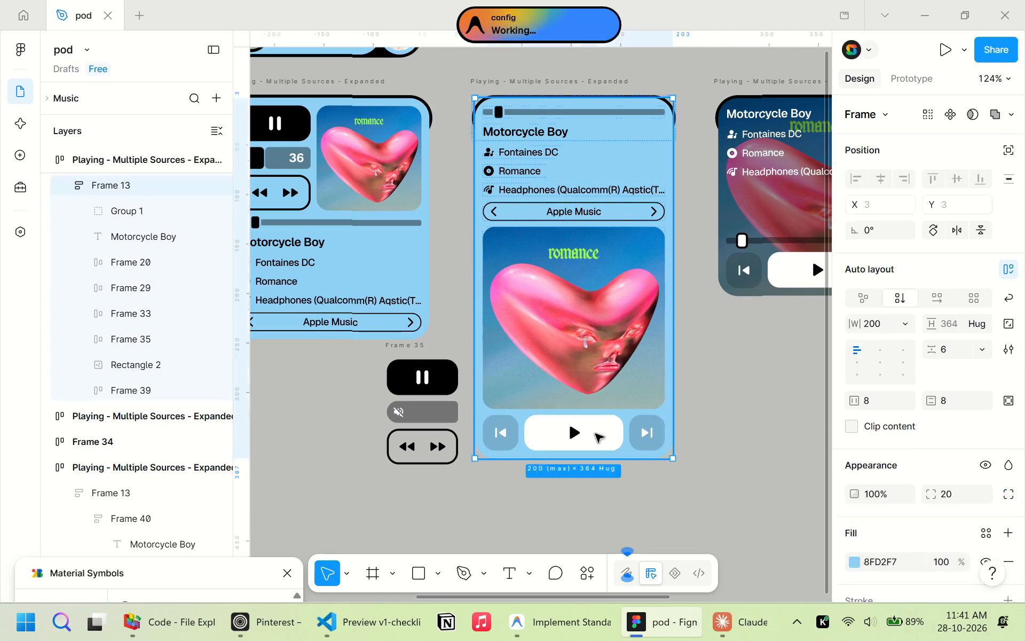
drag(595, 434, 592, 130)
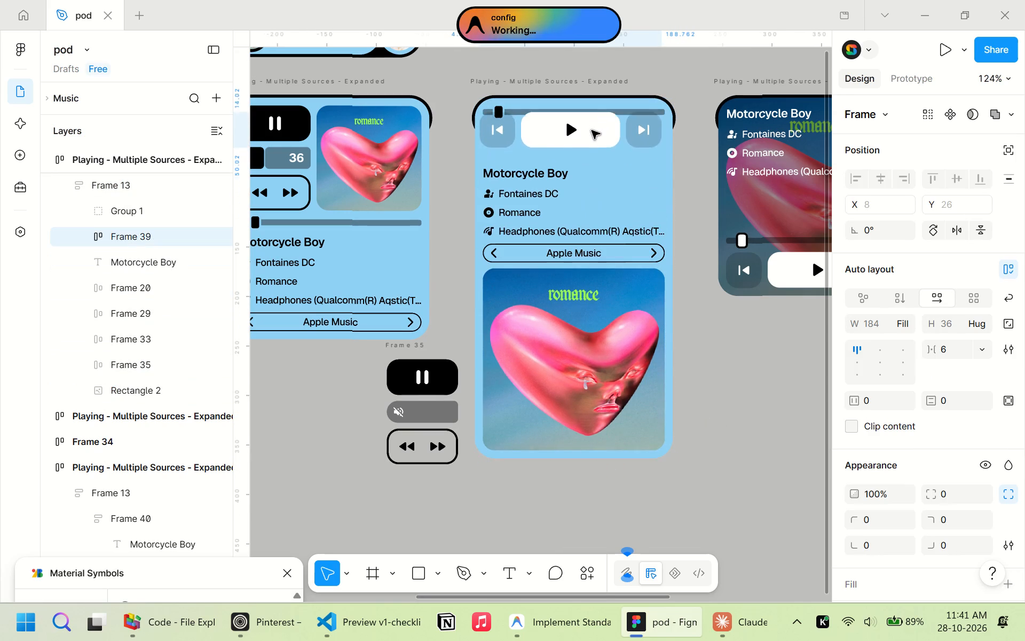
drag(592, 130, 593, 122)
click(714, 351)
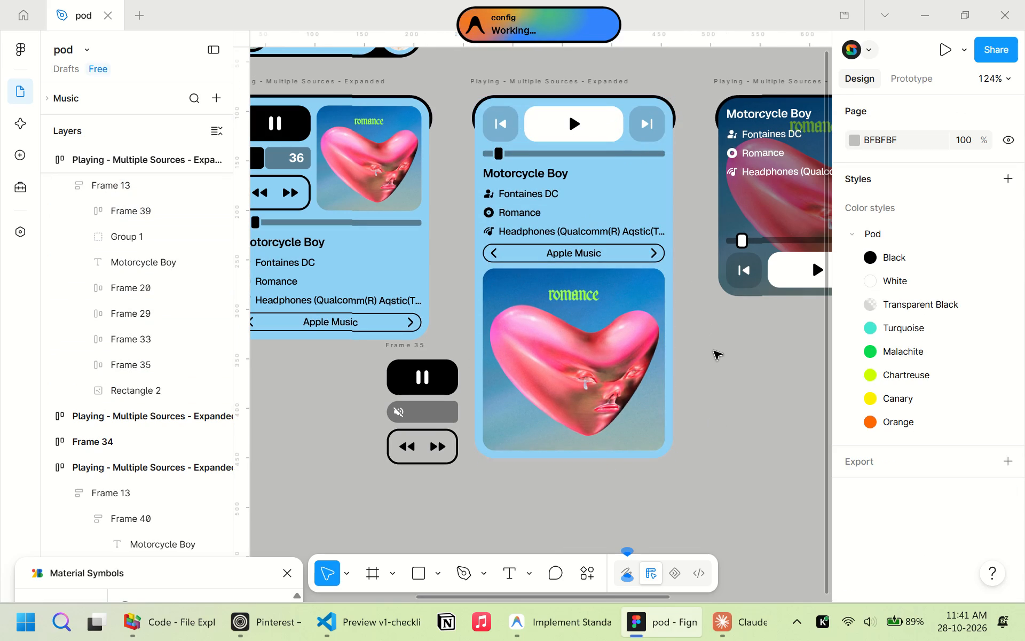
Recolor the blue card's play button with the Pod styles: White for the arrow icon and Black for the background.
double_click(628, 130)
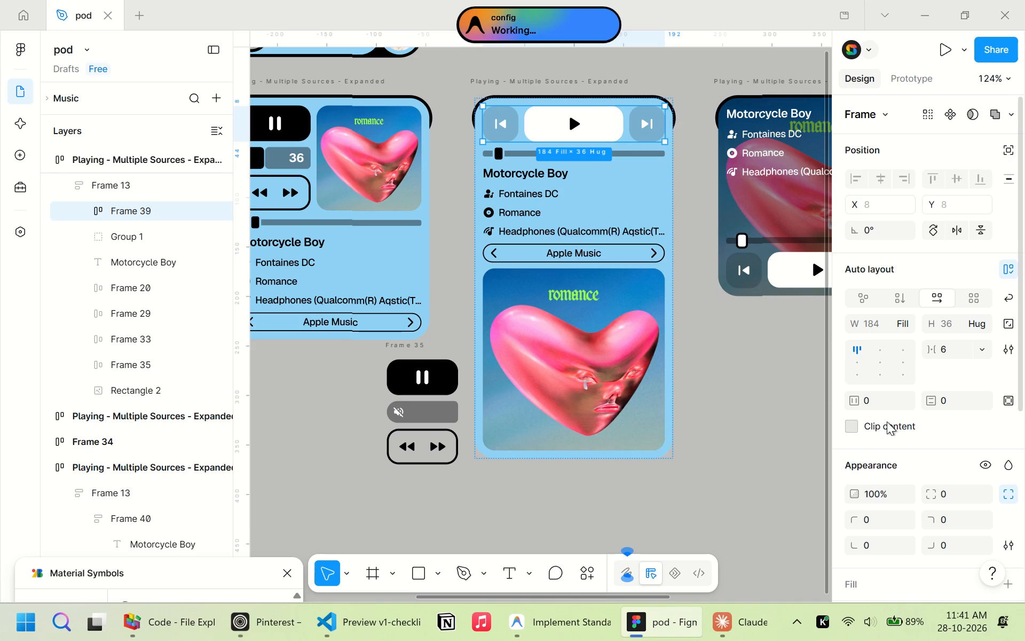
double_click(592, 130)
scroll(931, 415, down, 4)
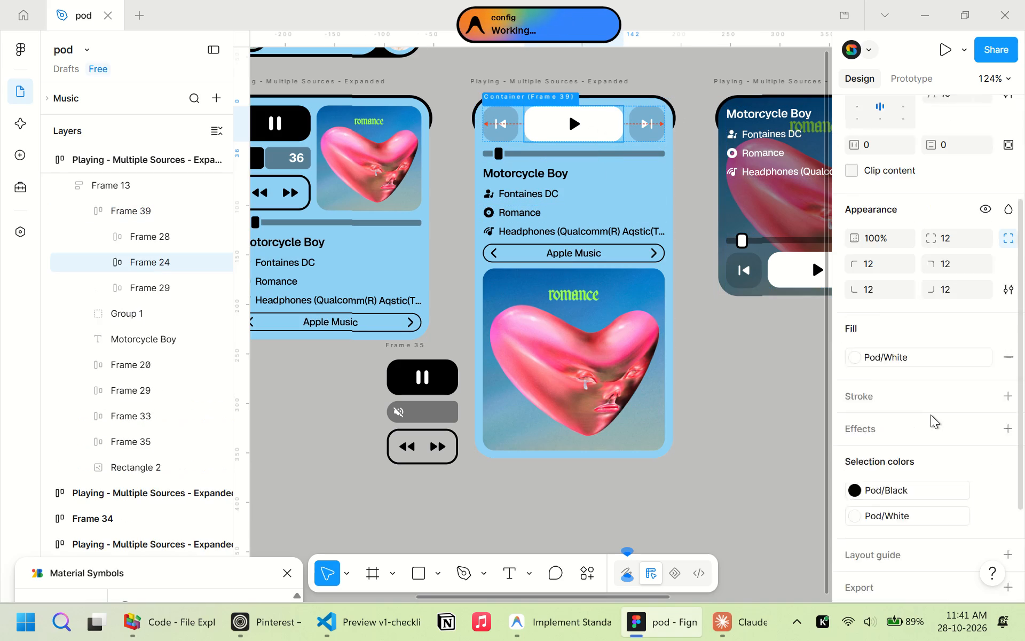
click(911, 471)
click(751, 524)
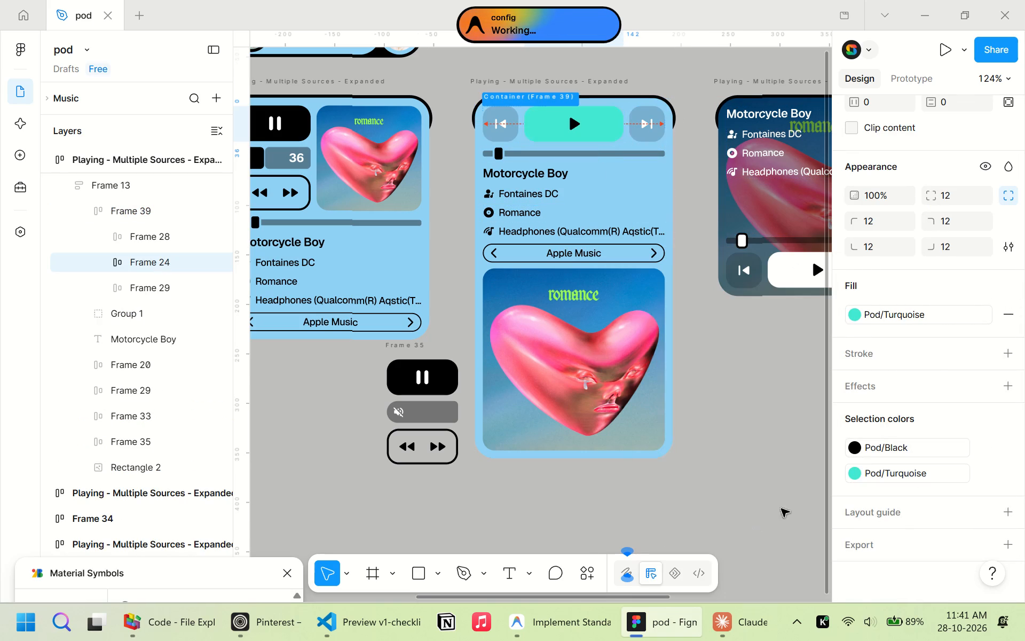
click(904, 446)
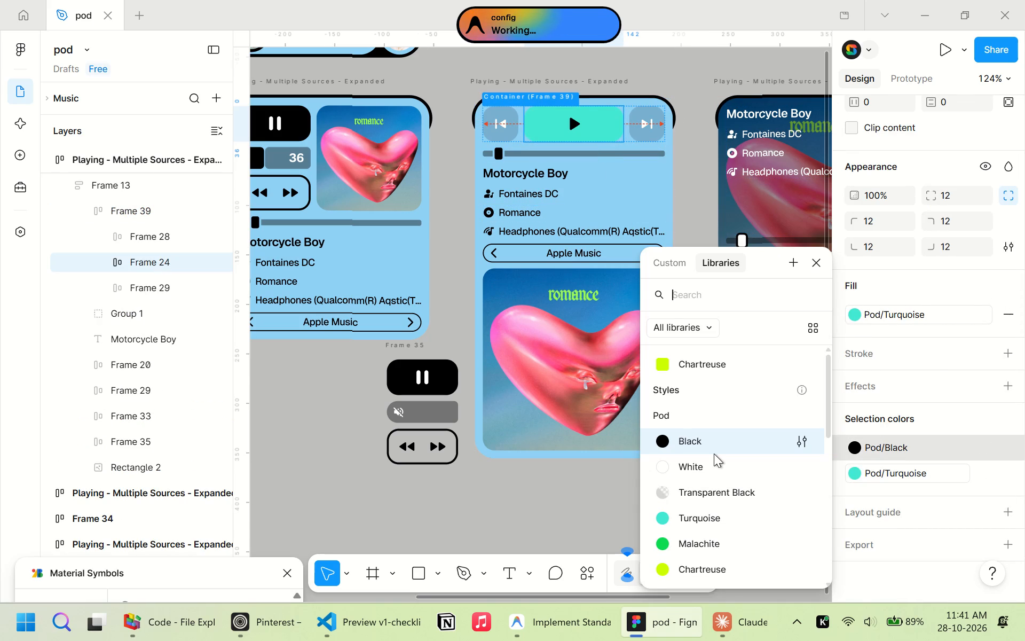
click(714, 462)
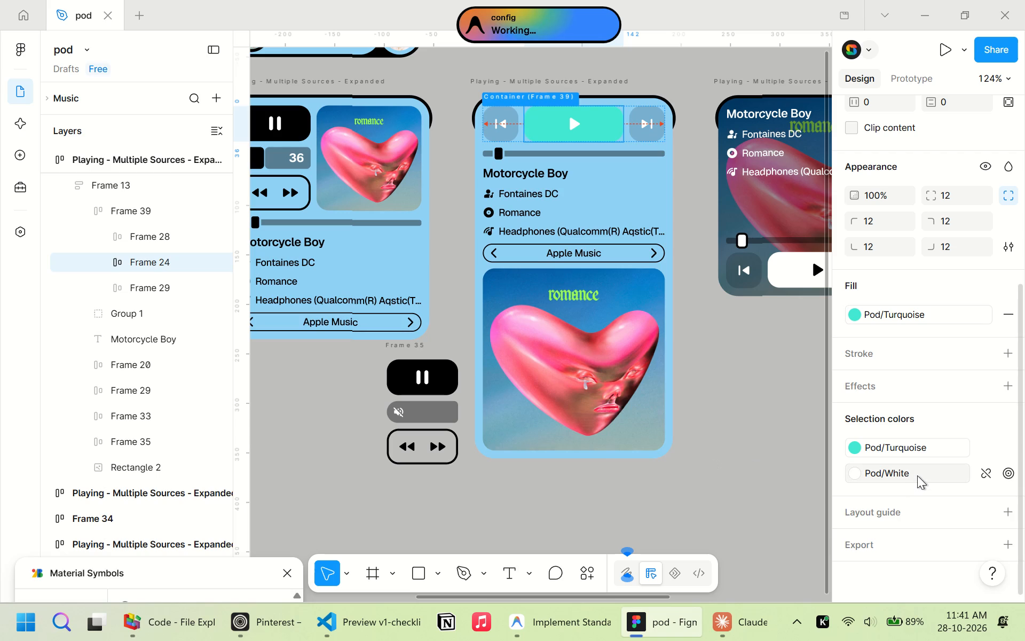
click(917, 450)
click(720, 407)
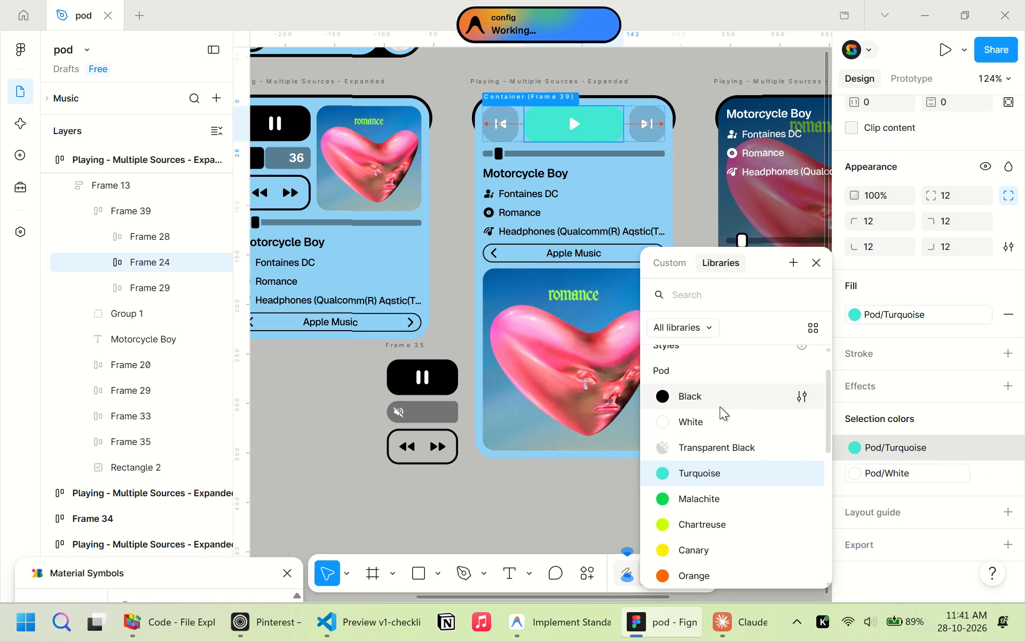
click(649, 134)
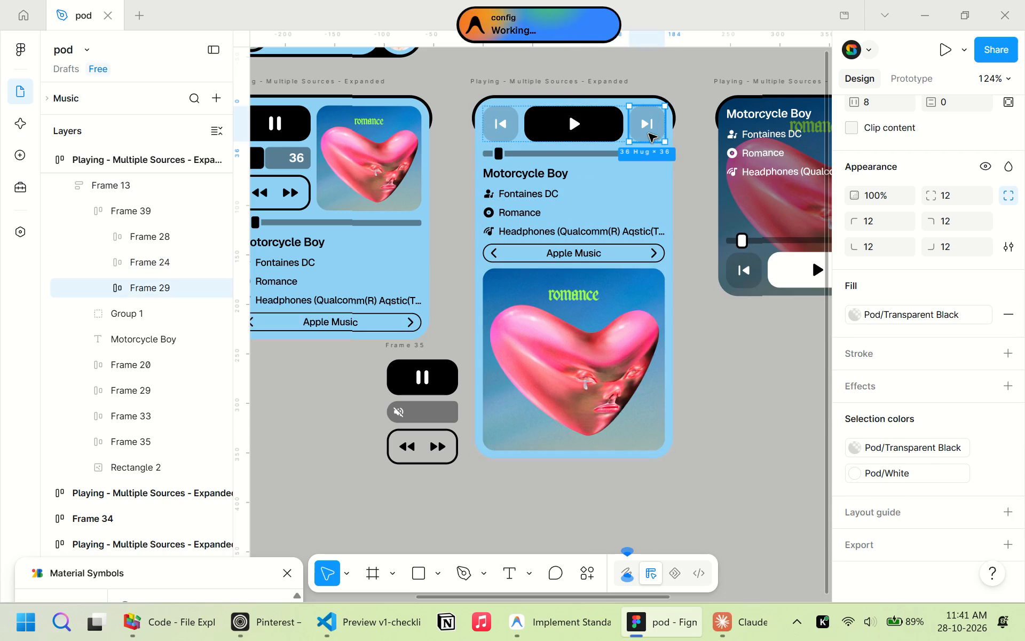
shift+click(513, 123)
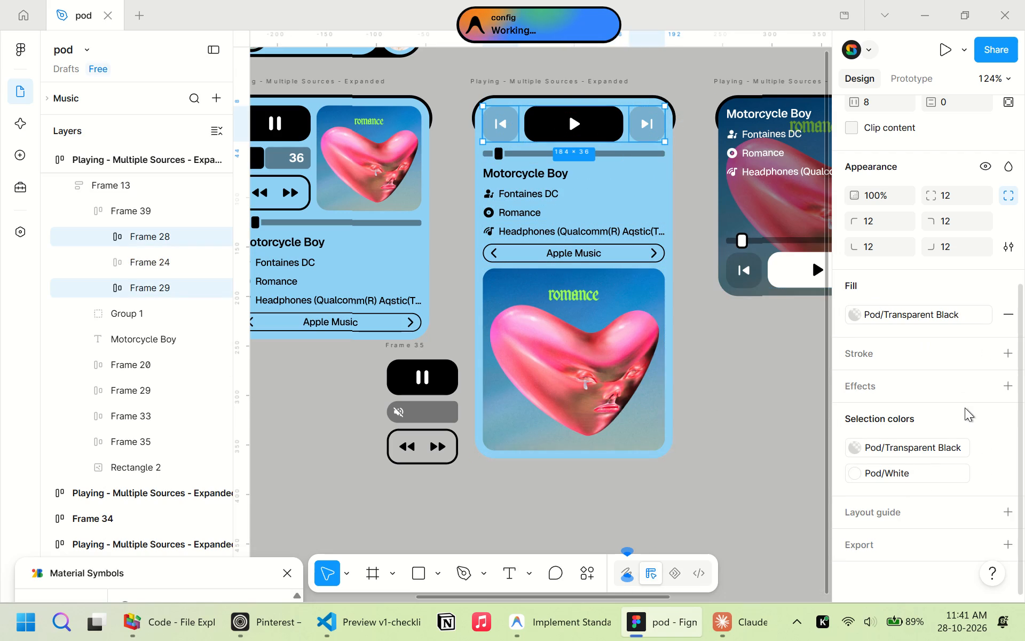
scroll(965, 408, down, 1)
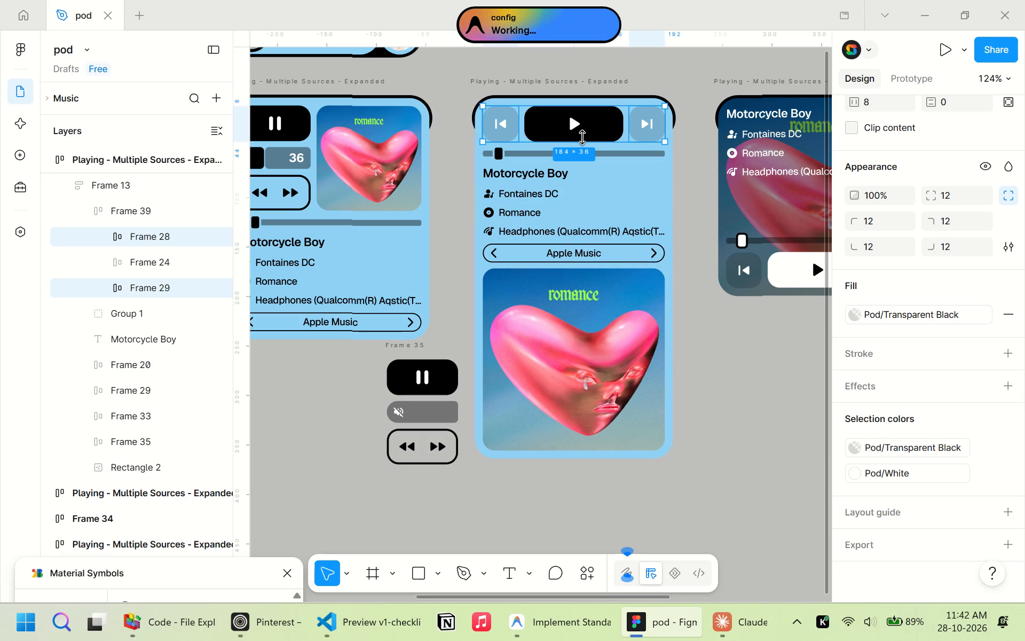
Set the corner radius of the blue card's play button, Frame 24, to 18.
shift+click(595, 131)
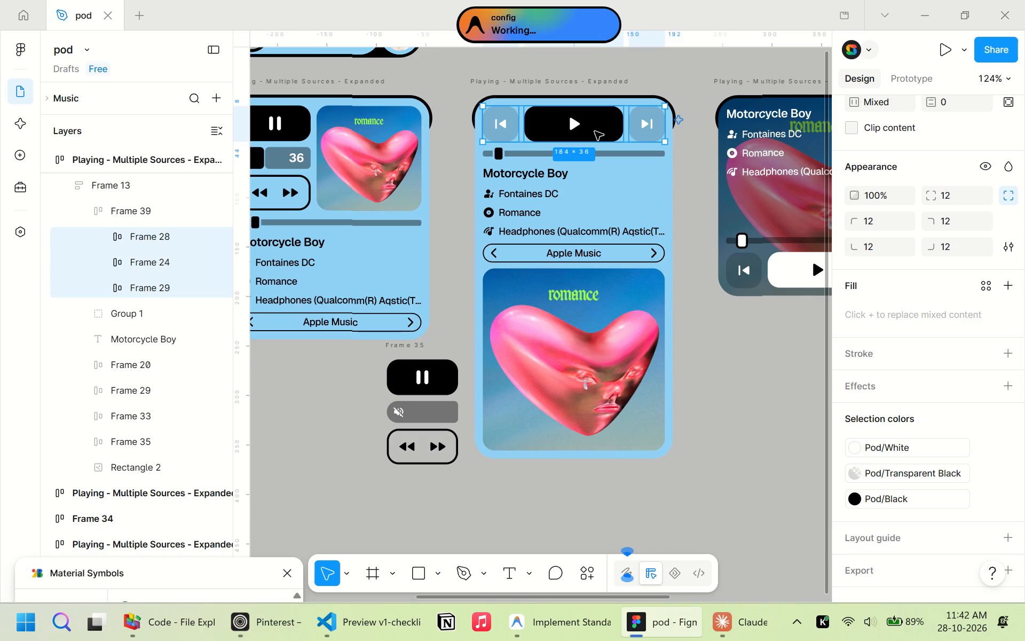
double_click(595, 131)
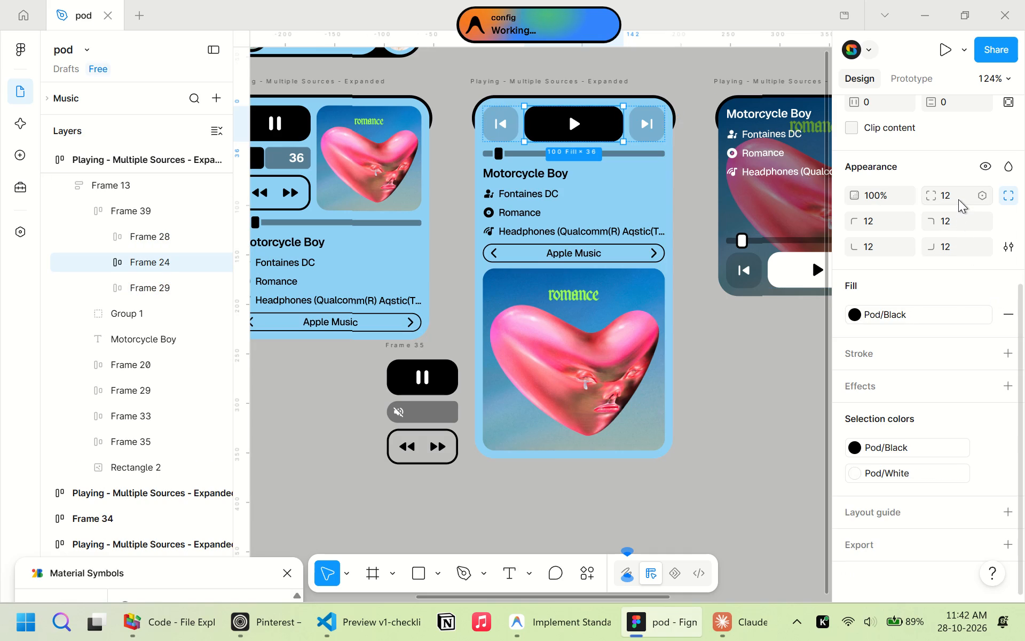
click(958, 199)
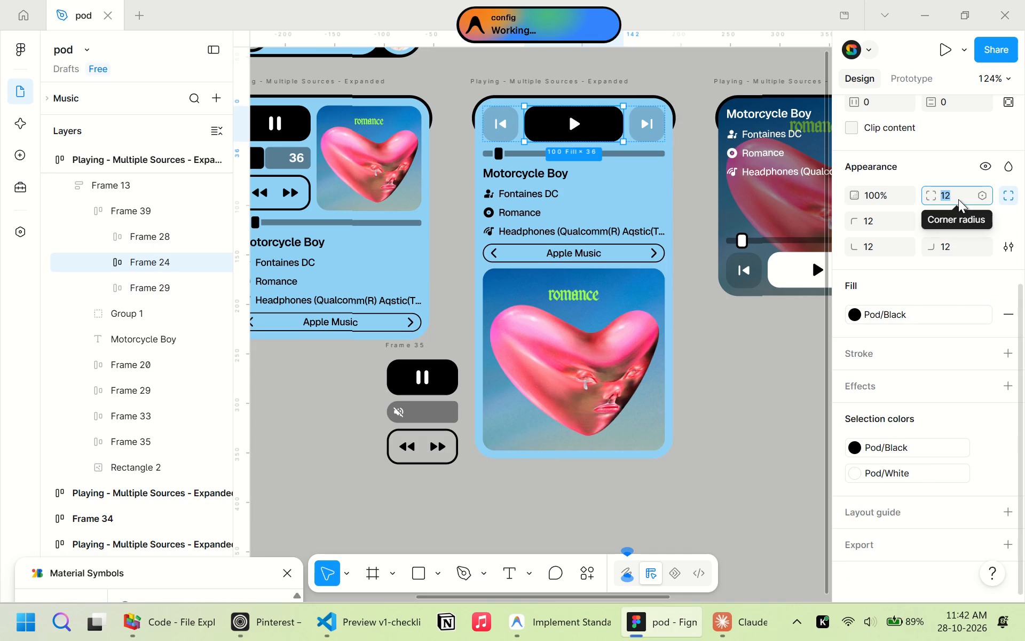
text(18)
key(Return)
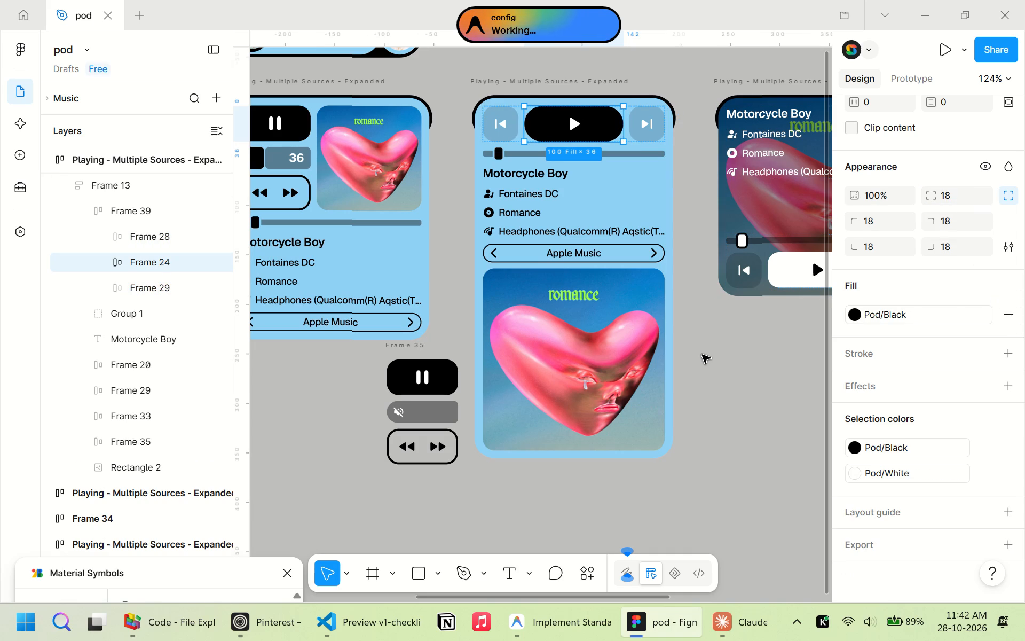
click(701, 368)
Move the play button to the start of the controls row, before the previous-track and next-track buttons.
scroll(701, 368, up, 1)
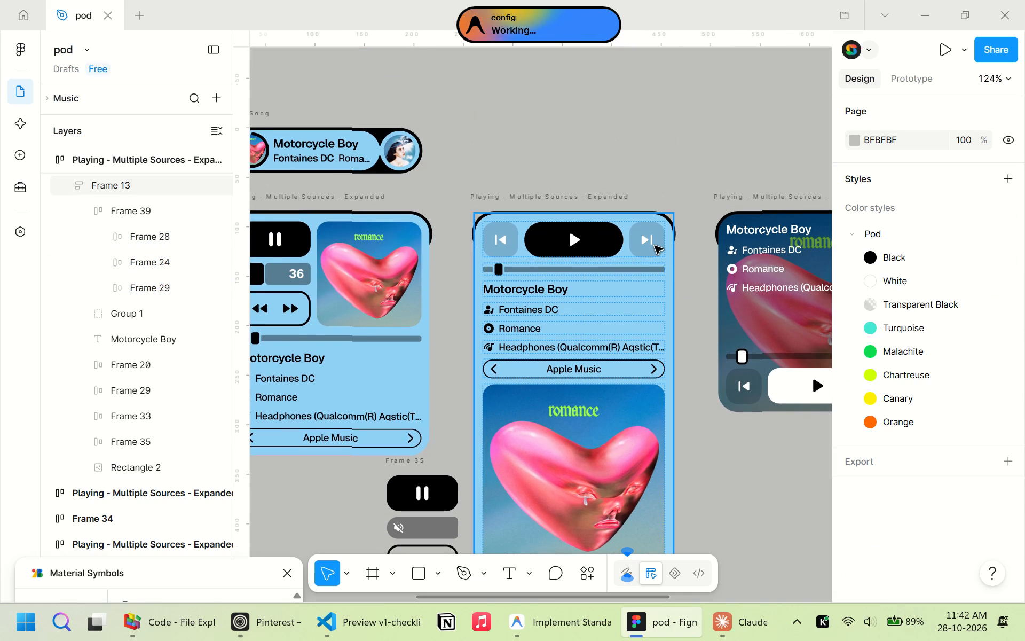
triple_click(655, 246)
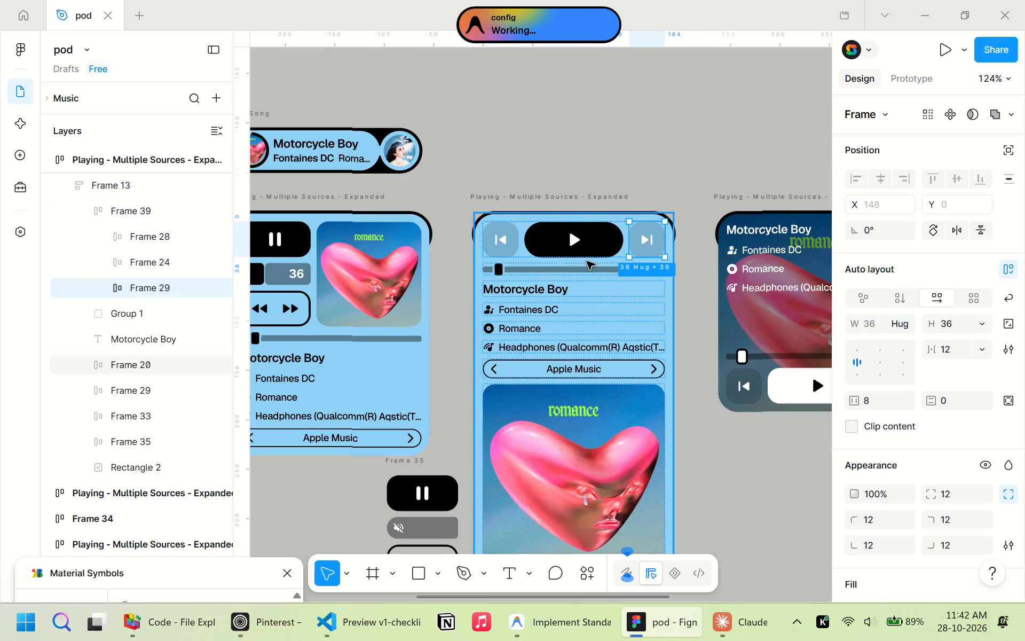
double_click(572, 243)
click(588, 165)
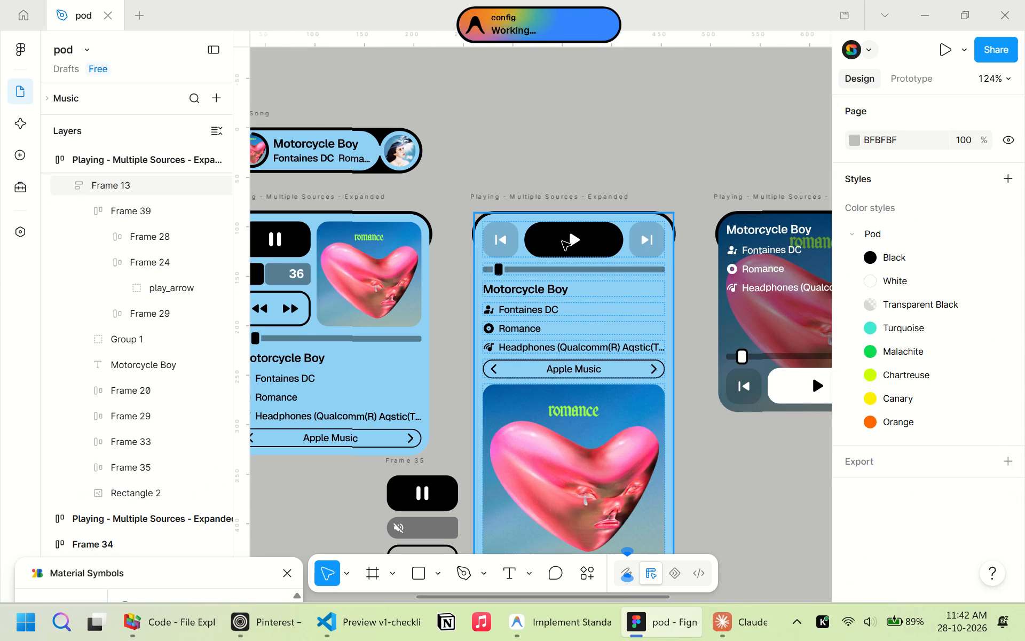
double_click(562, 241)
double_click(562, 241)
drag(562, 241, 543, 240)
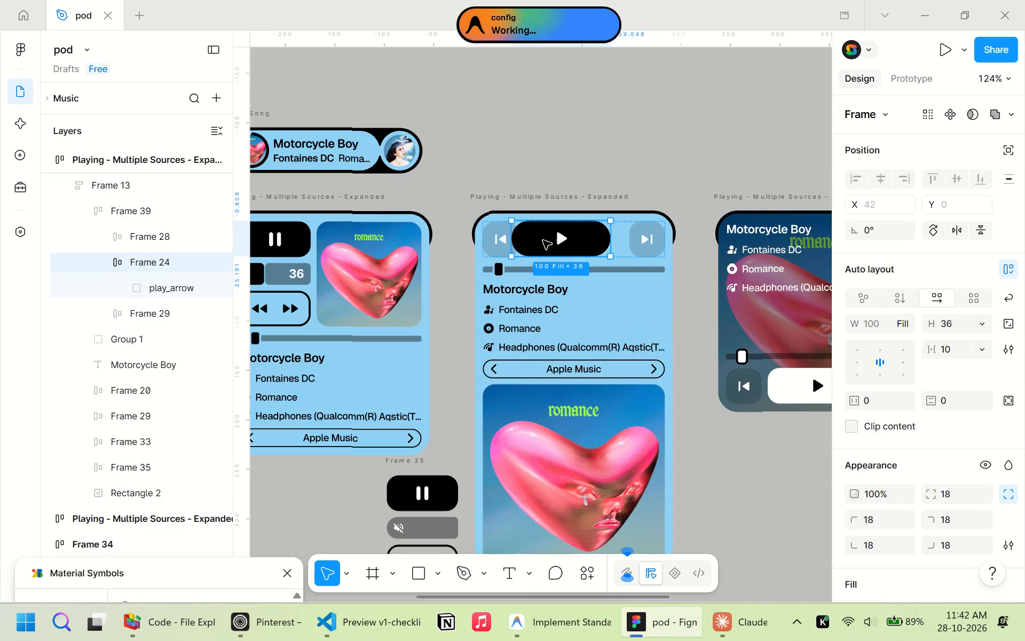
drag(543, 240, 527, 240)
click(594, 164)
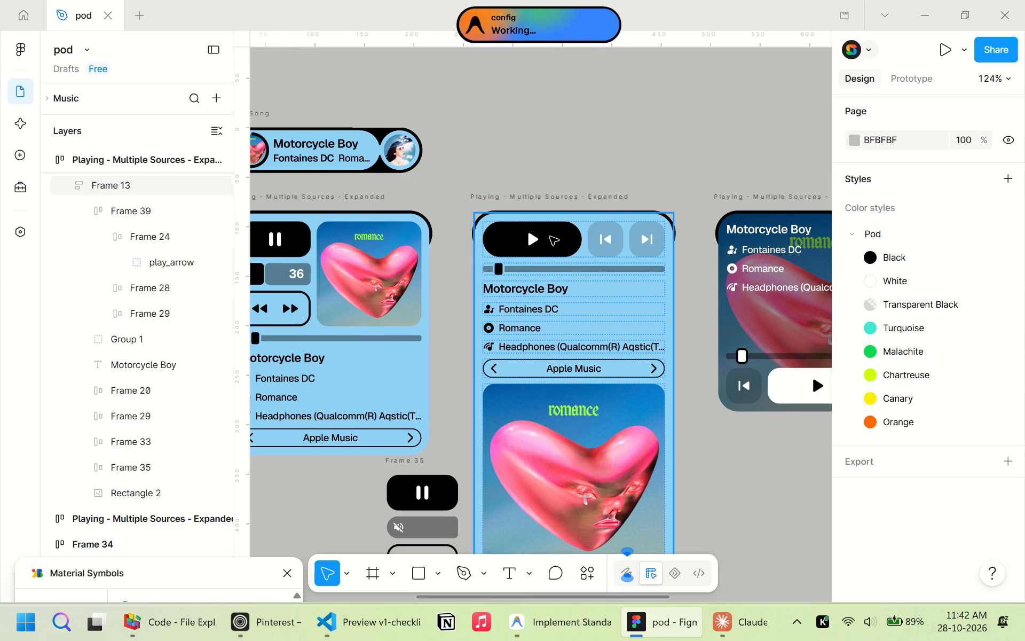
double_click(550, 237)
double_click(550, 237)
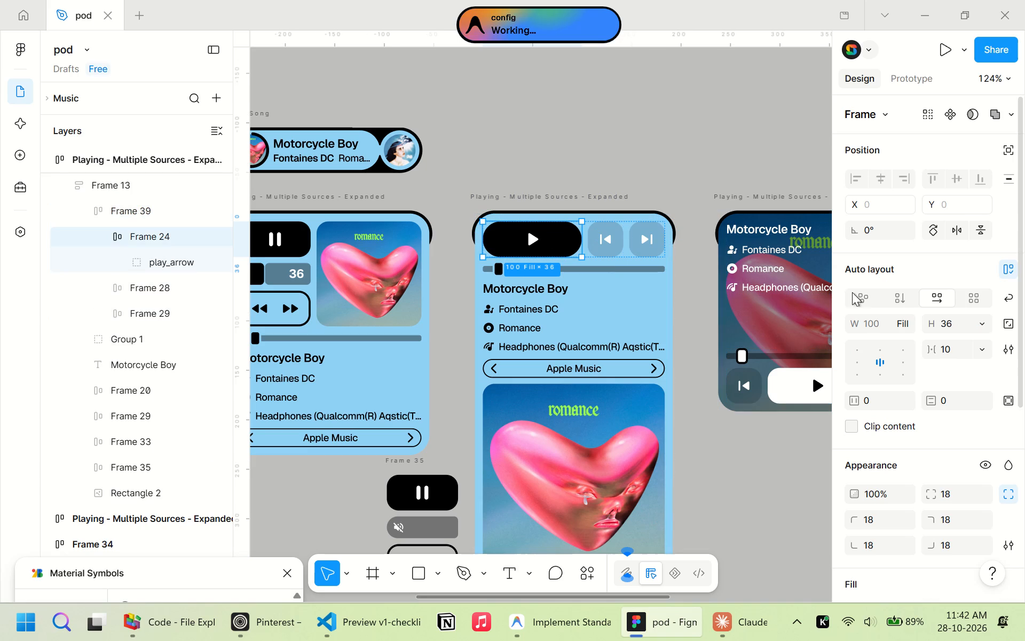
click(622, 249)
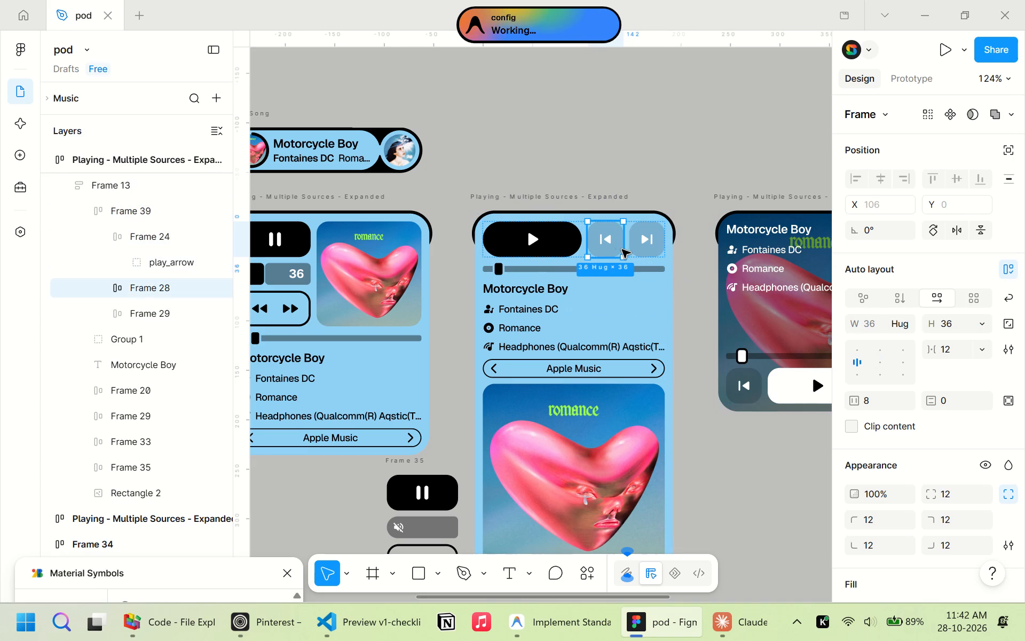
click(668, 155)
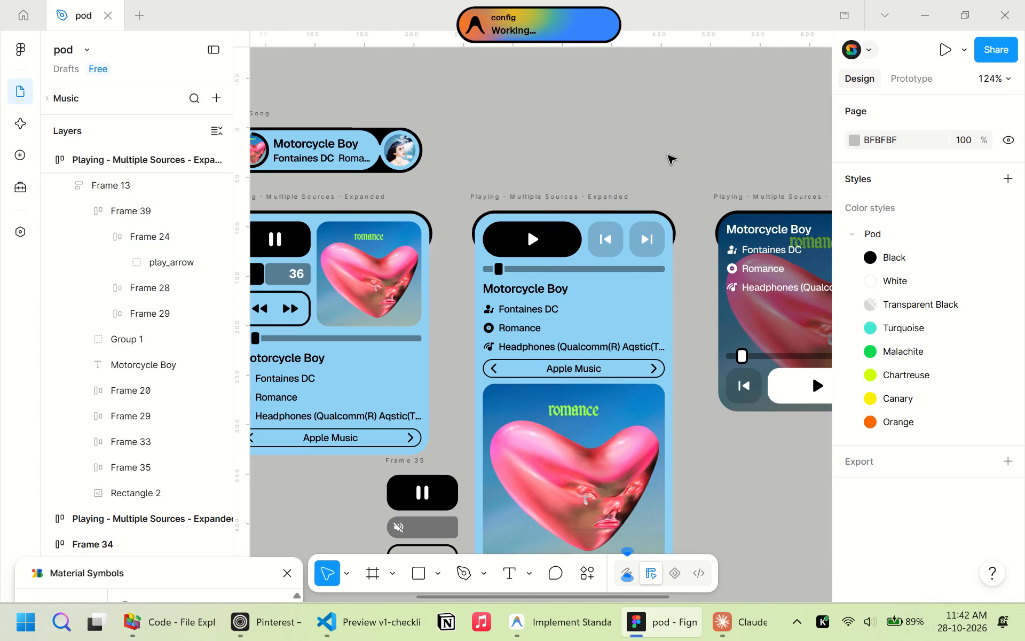
Move the blue card's next-track icon into the previous-track button's frame and delete the emptied button frame.
scroll(668, 155, down, 1)
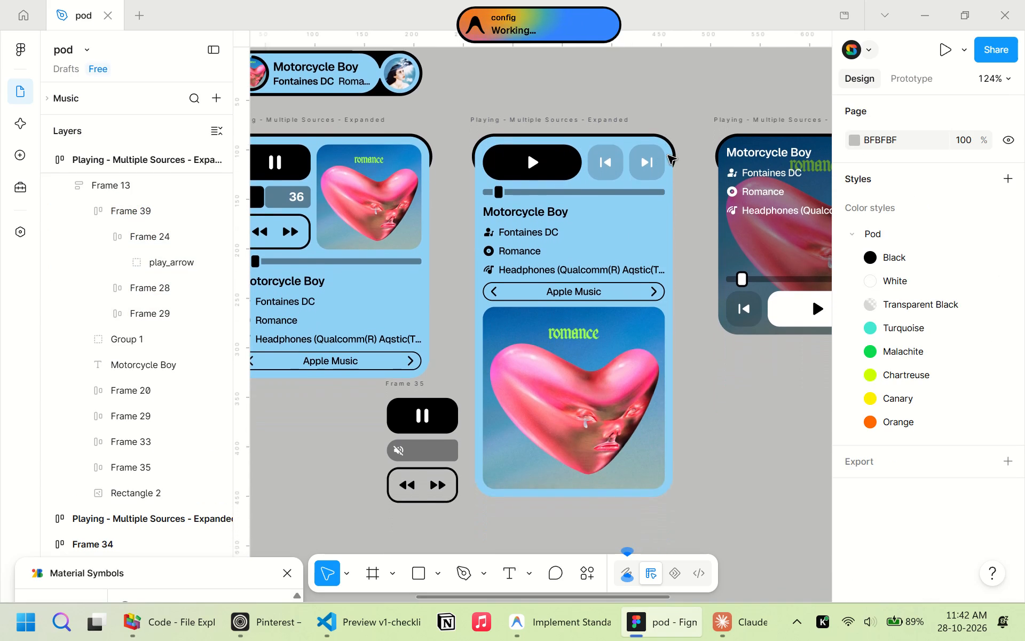
scroll(668, 155, down, 1)
double_click(648, 158)
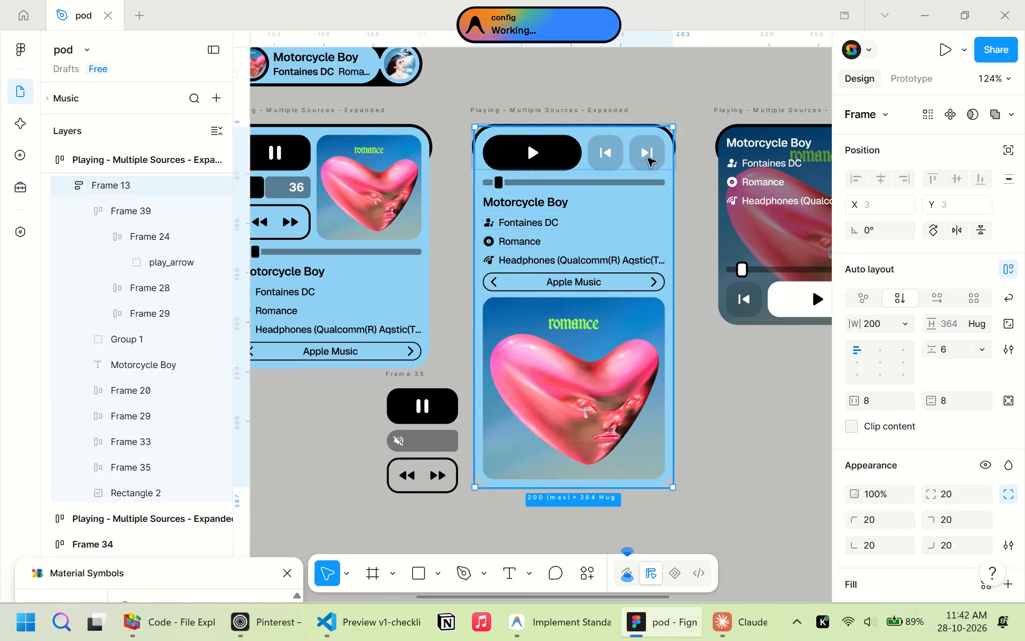
double_click(641, 142)
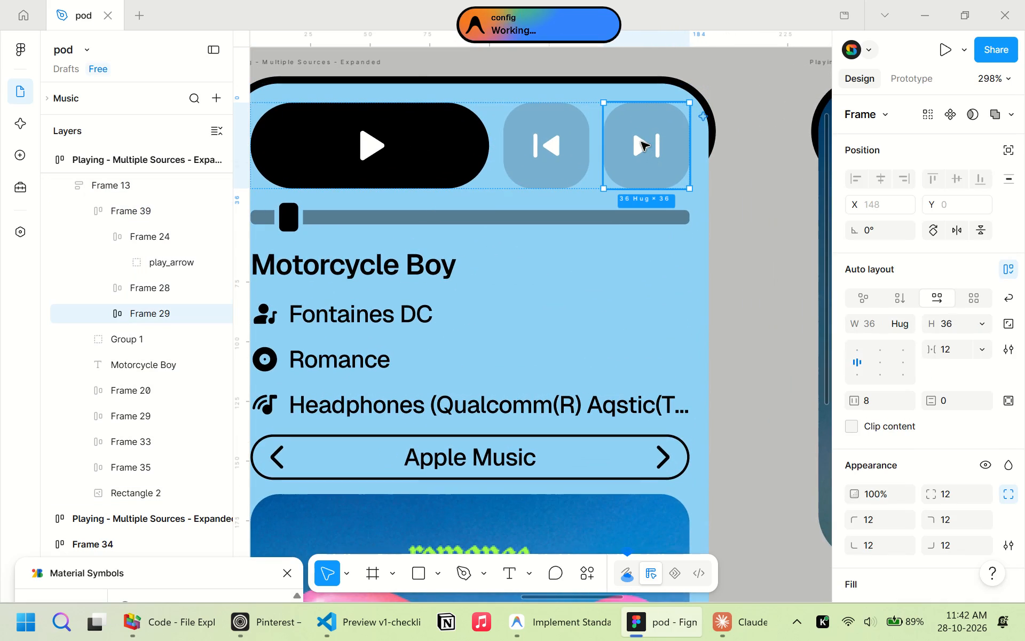
double_click(641, 142)
drag(641, 142, 561, 145)
click(640, 146)
key(Delete)
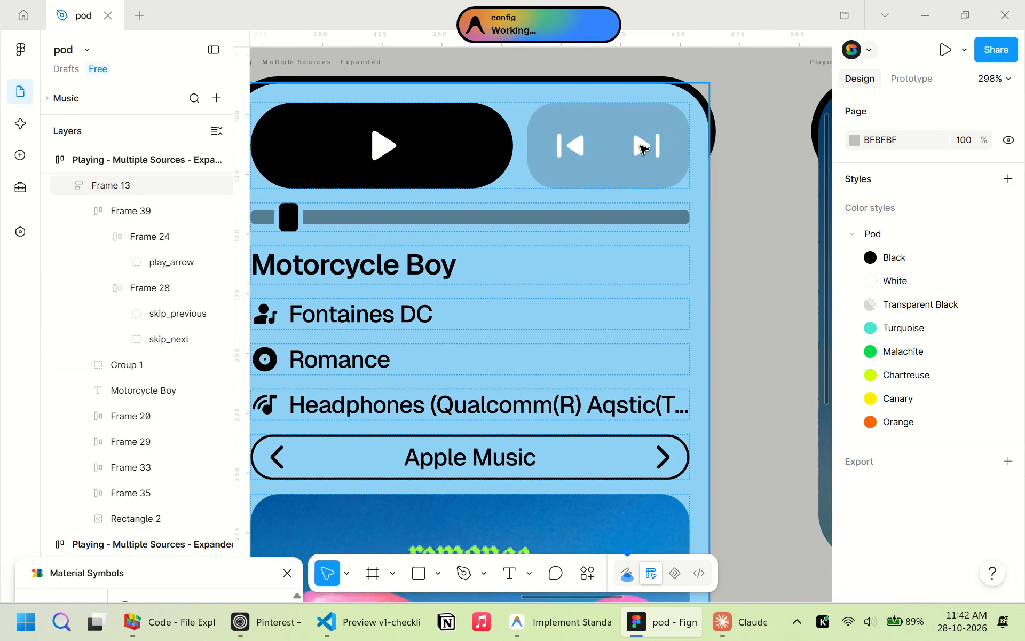
click(740, 195)
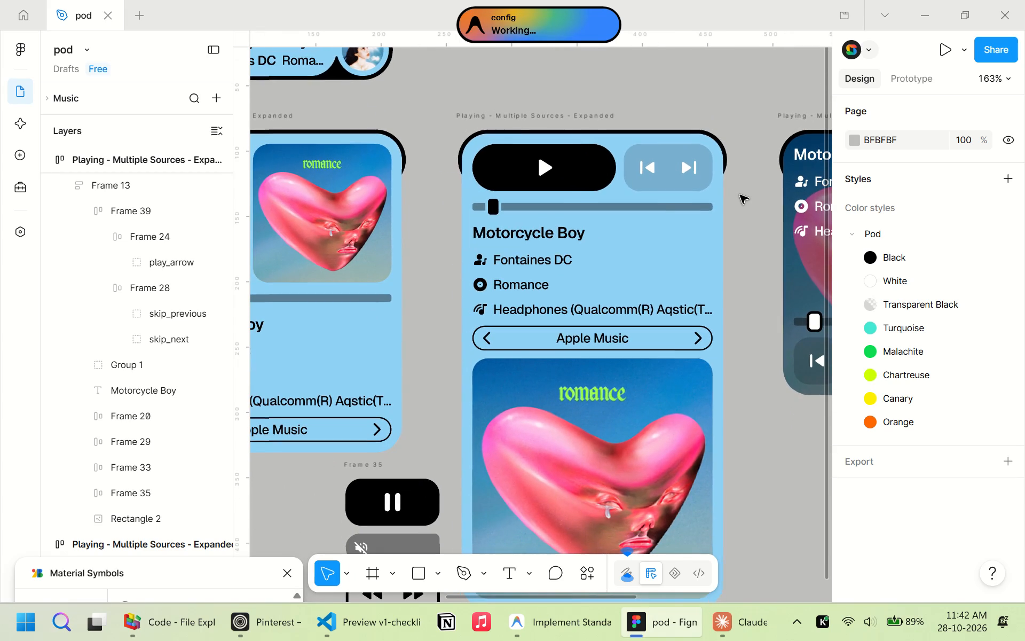
Set the combined skip button's icon gap to Auto and its horizontal padding to 12.
triple_click(681, 175)
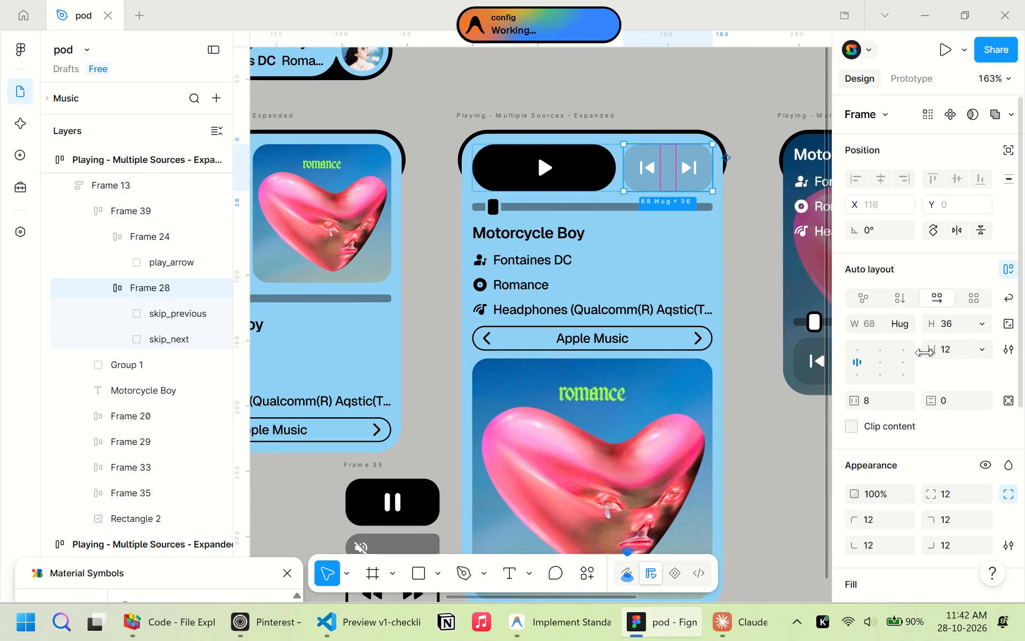
click(962, 353)
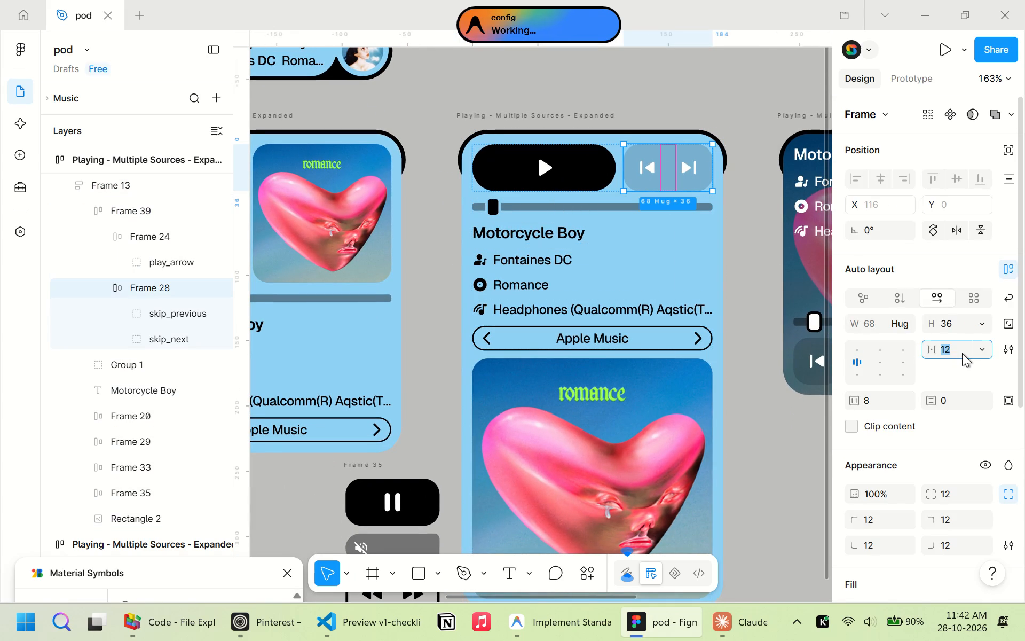
click(980, 347)
click(936, 368)
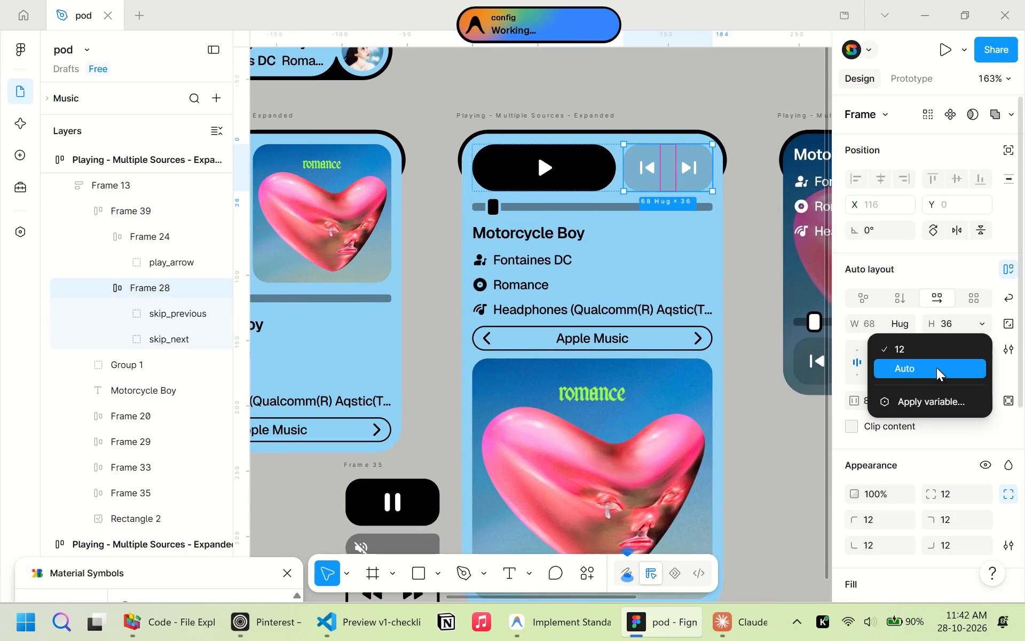
click(888, 400)
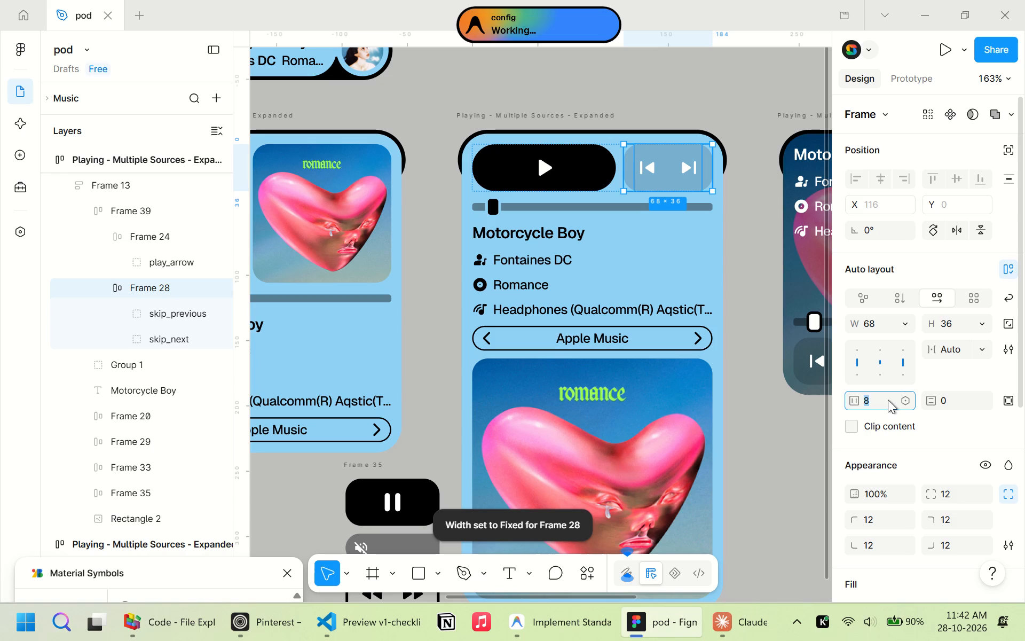
text(12)
key(Return)
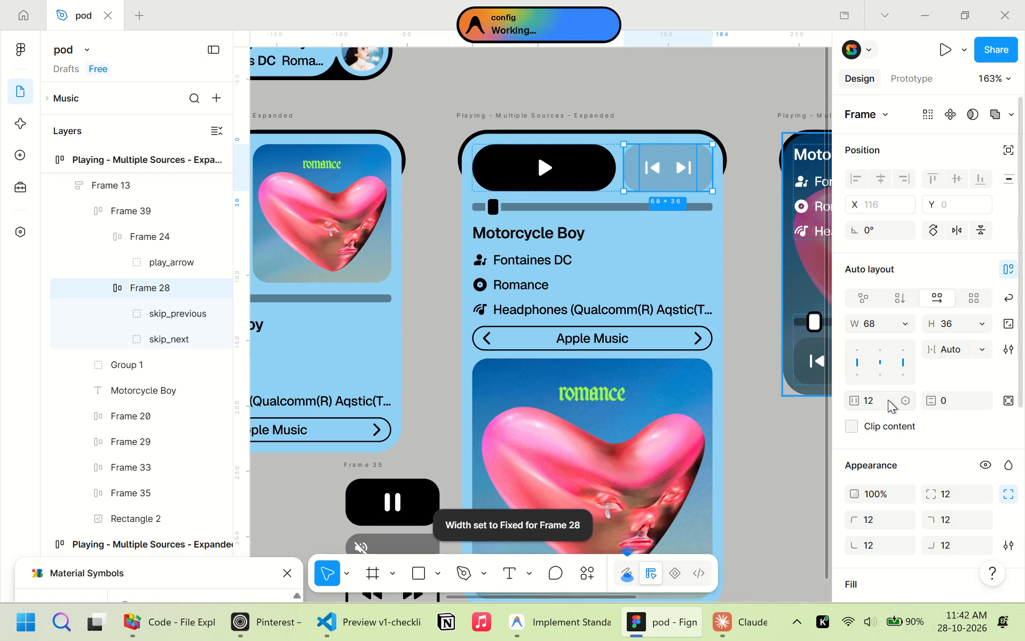
Set the combined skip button's icon gap to 12 and its width to hug the contents.
click(964, 345)
click(983, 347)
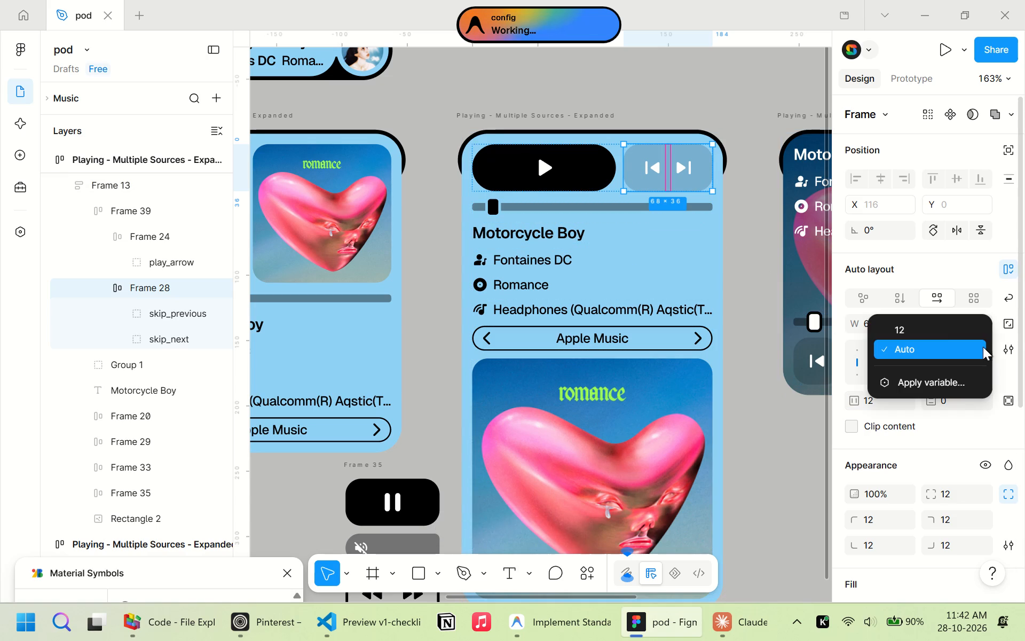
click(936, 332)
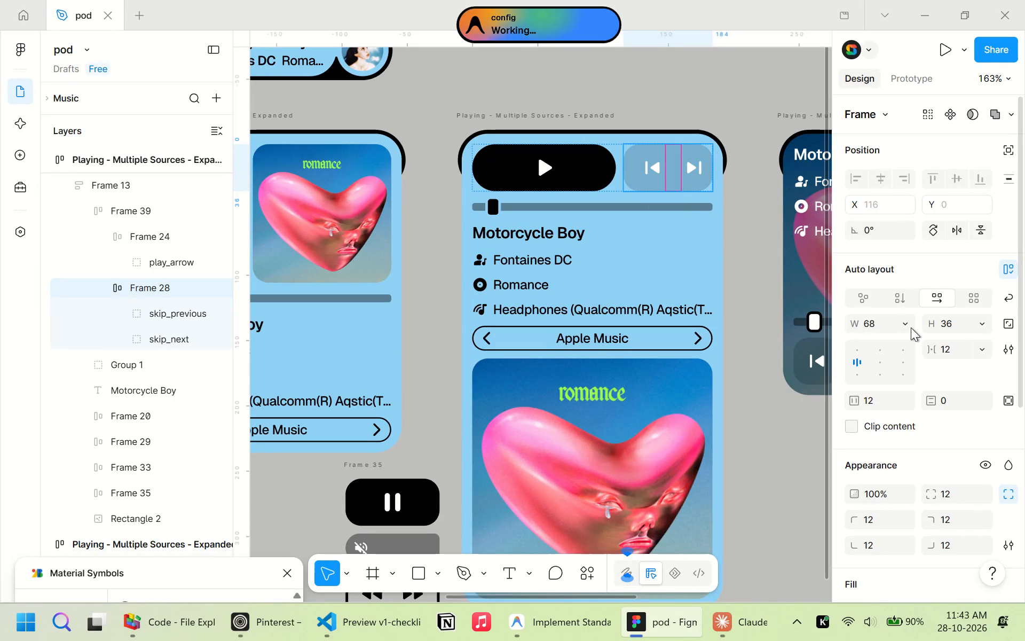
click(911, 327)
click(863, 347)
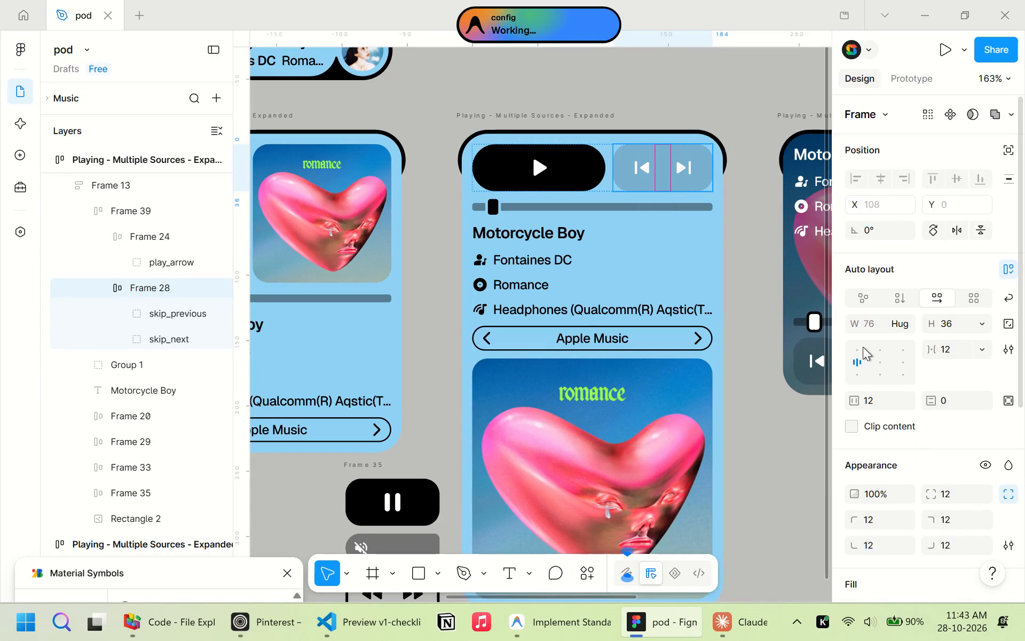
click(710, 100)
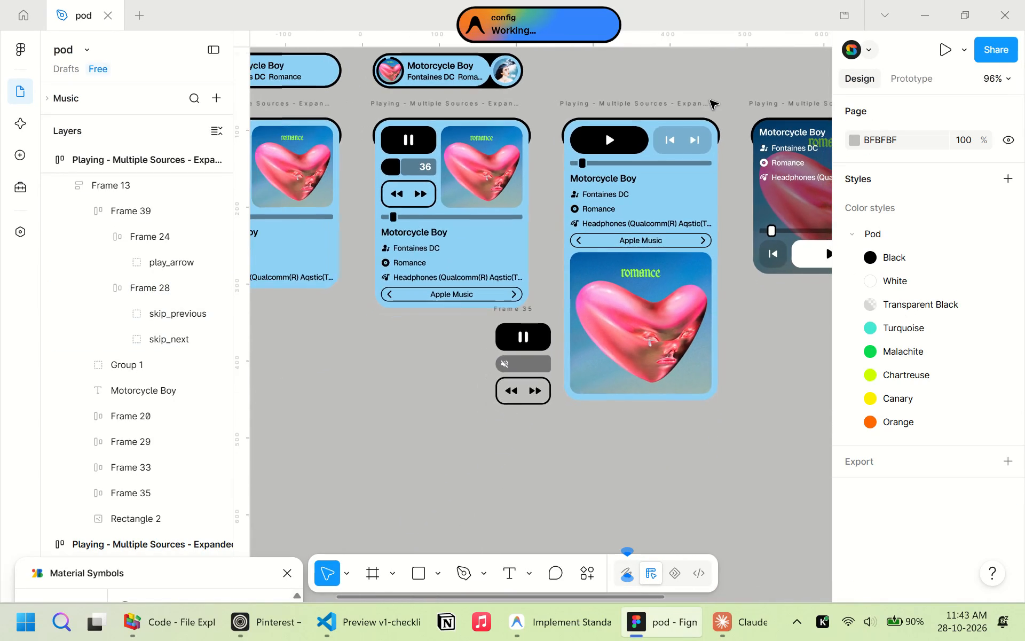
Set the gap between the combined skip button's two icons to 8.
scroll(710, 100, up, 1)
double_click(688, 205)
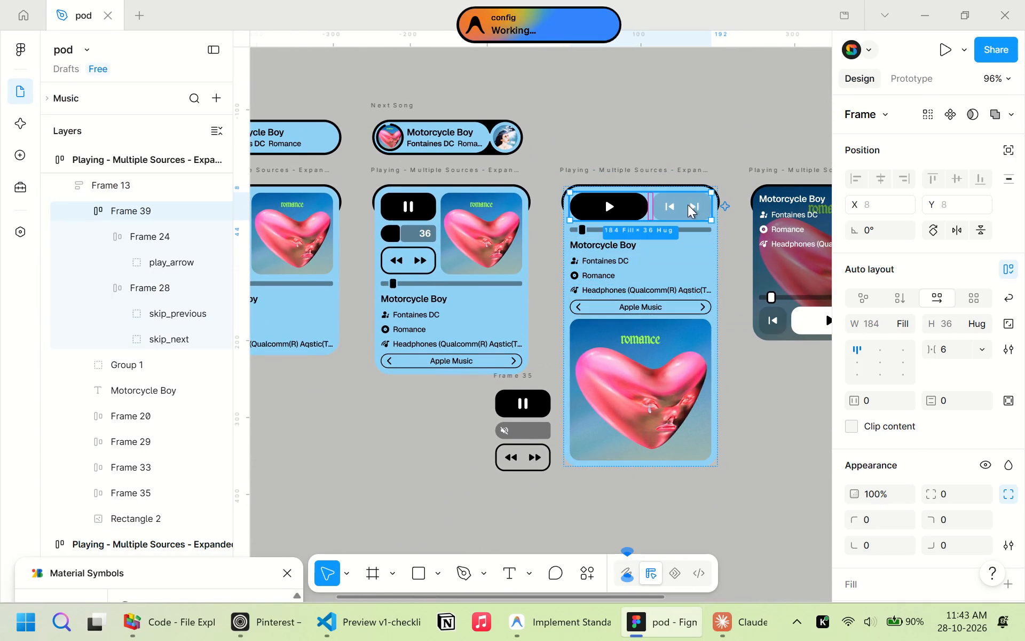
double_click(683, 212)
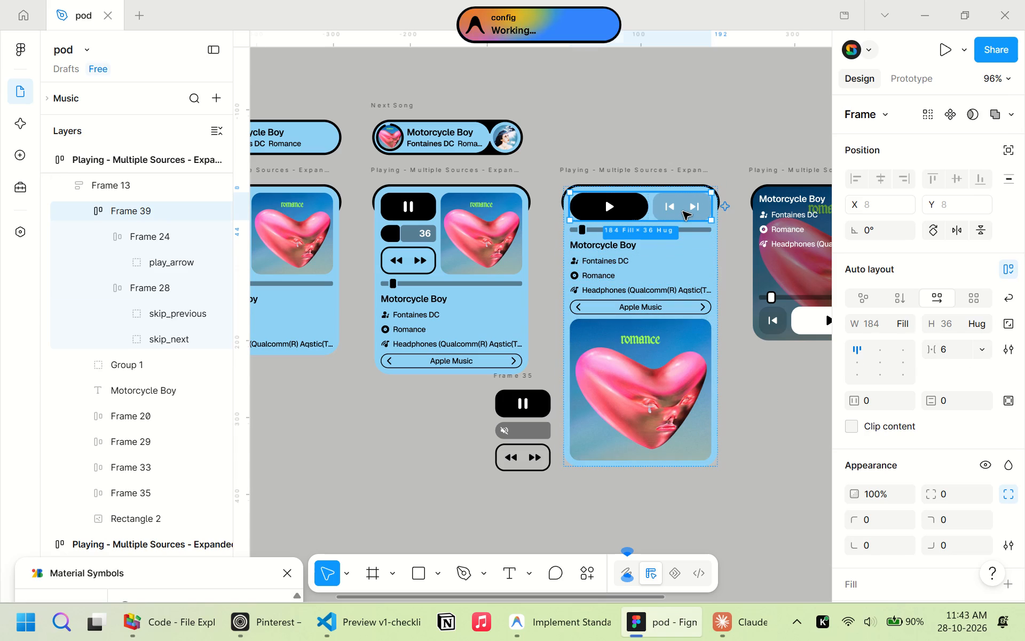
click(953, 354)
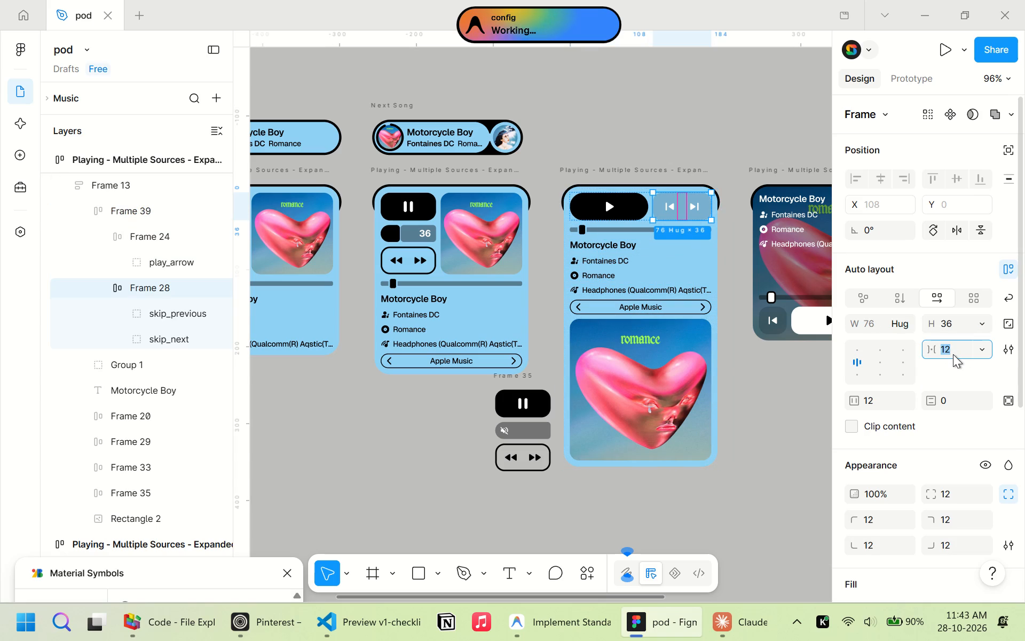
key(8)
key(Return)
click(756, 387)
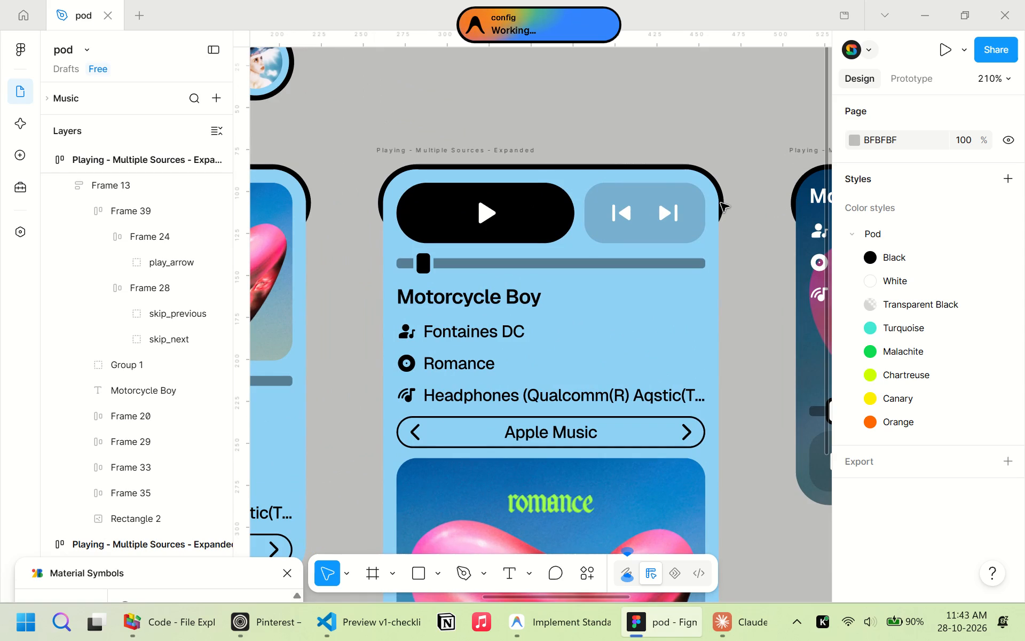
Search Material Symbols for "previous" and replace the blue card's skip_previous icon with the fast_rewind symbol.
triple_click(613, 218)
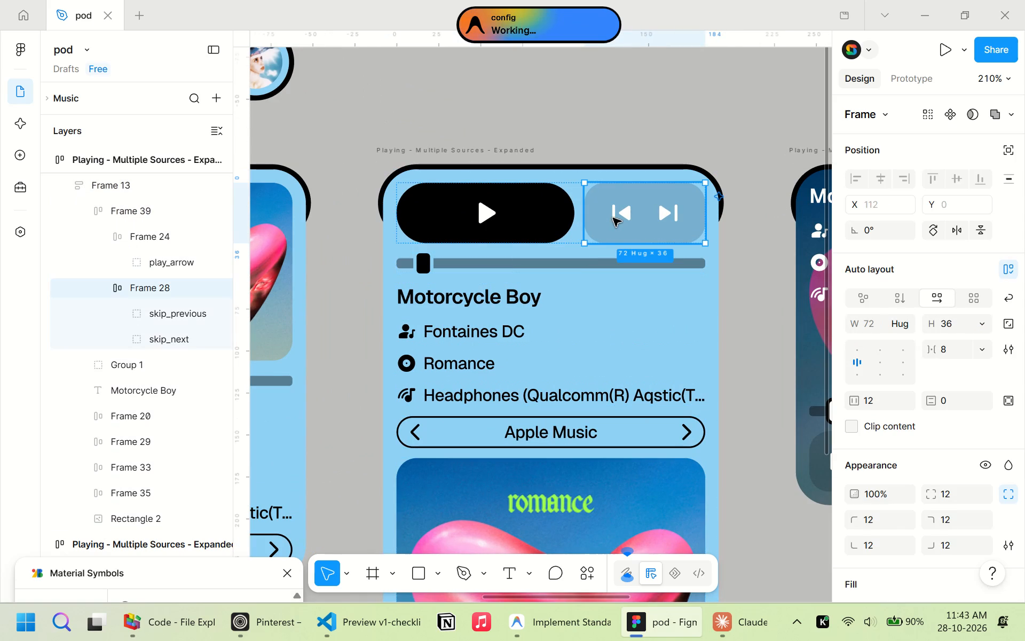
double_click(613, 218)
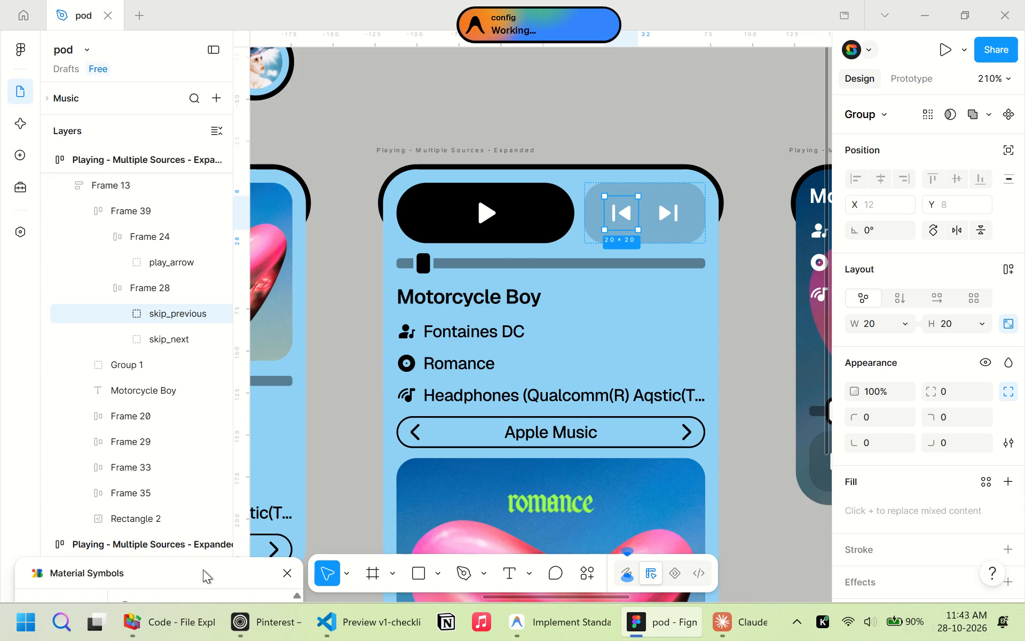
drag(203, 569, 205, 214)
drag(205, 214, 192, 42)
triple_click(192, 86)
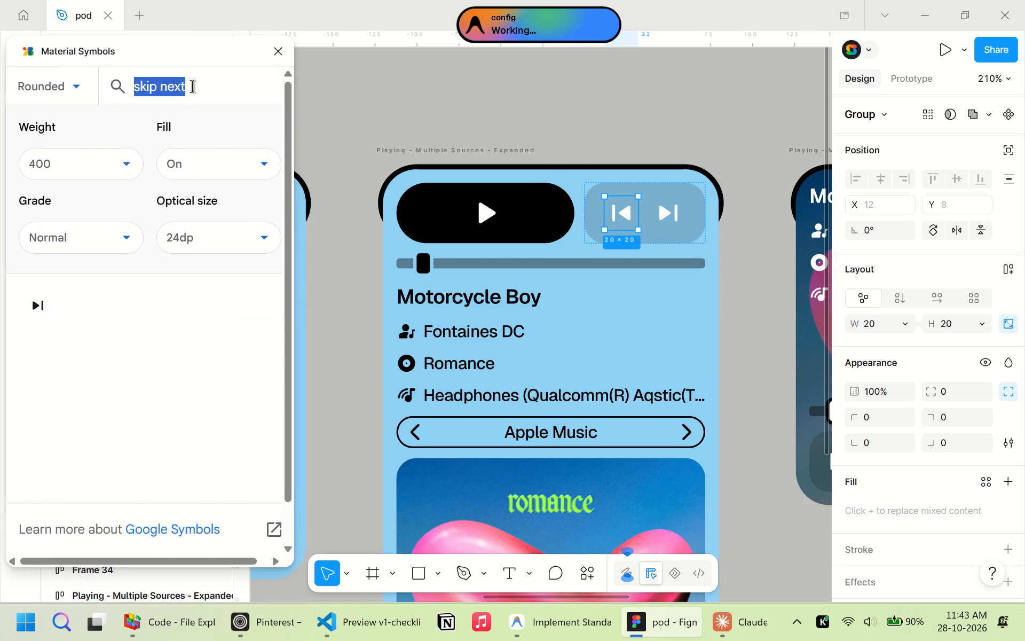
key(BackSpace)
text(pe)
key(BackSpace)
key(r)
text(evious)
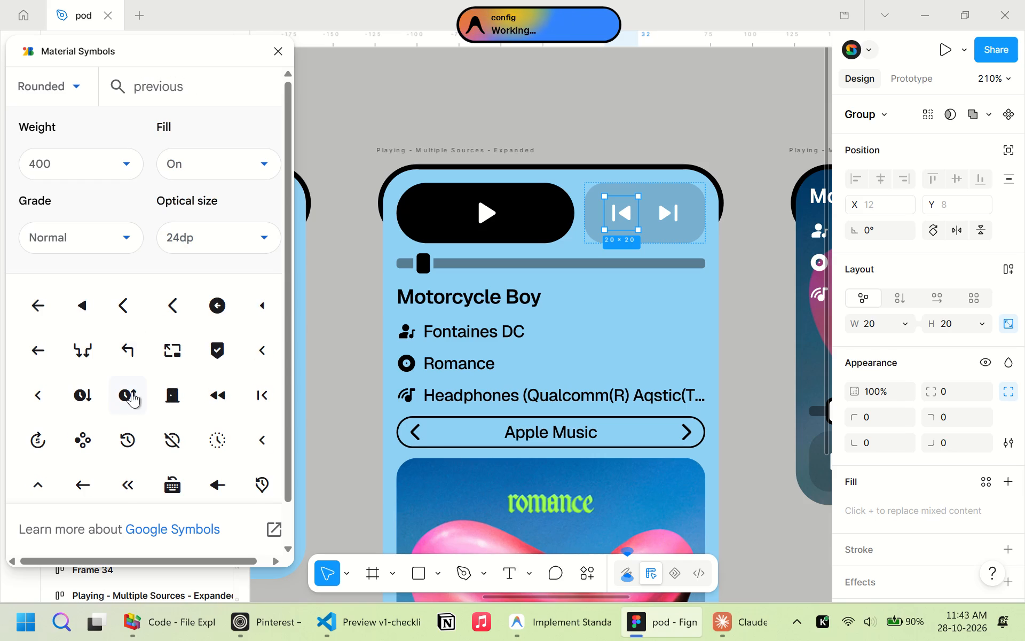
scroll(132, 392, down, 1)
click(220, 362)
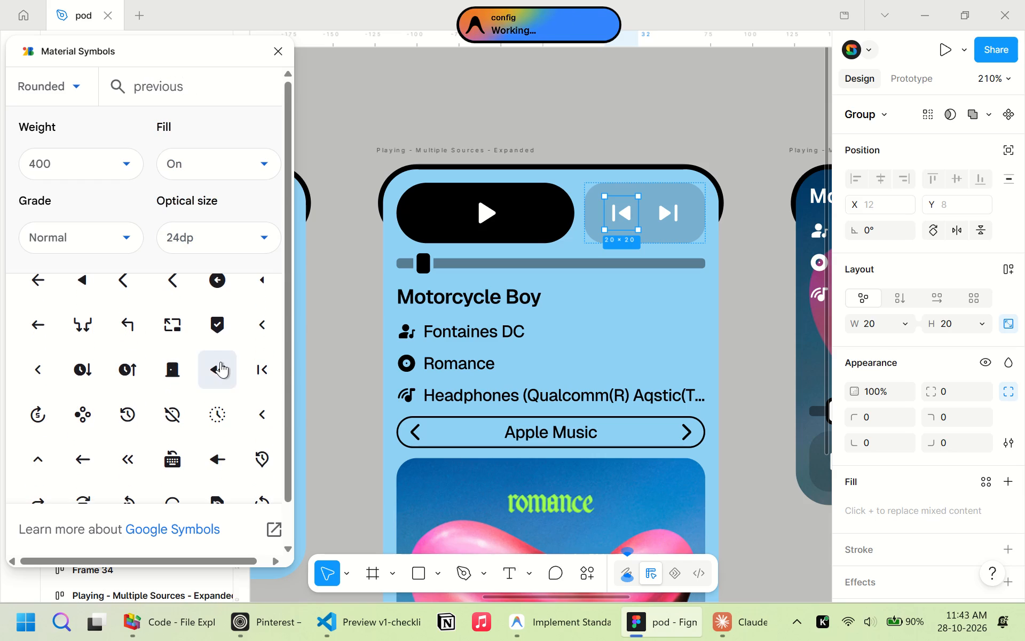
Search Material Symbols for "fast" and replace the blue card's skip_next icon with the fast_forward symbol.
click(674, 212)
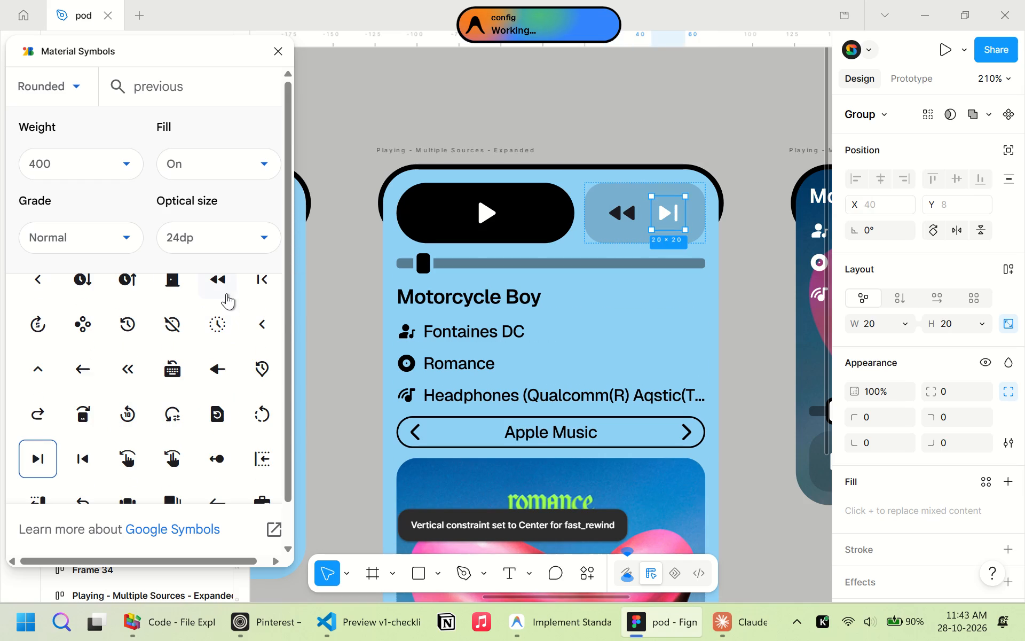
double_click(188, 95)
text(fas)
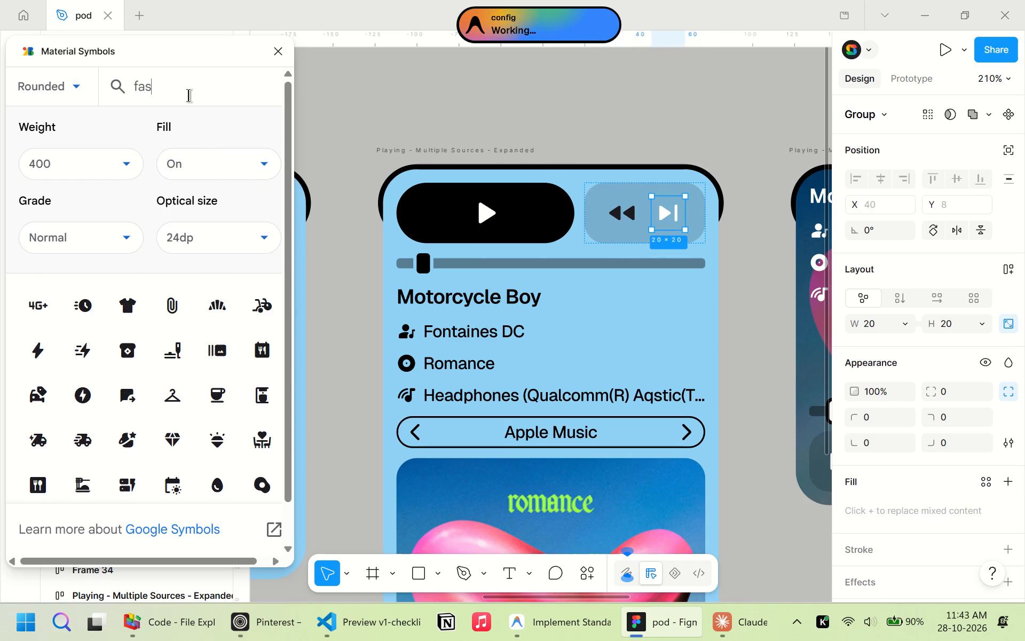
scroll(188, 321, up, 2)
scroll(188, 321, down, 2)
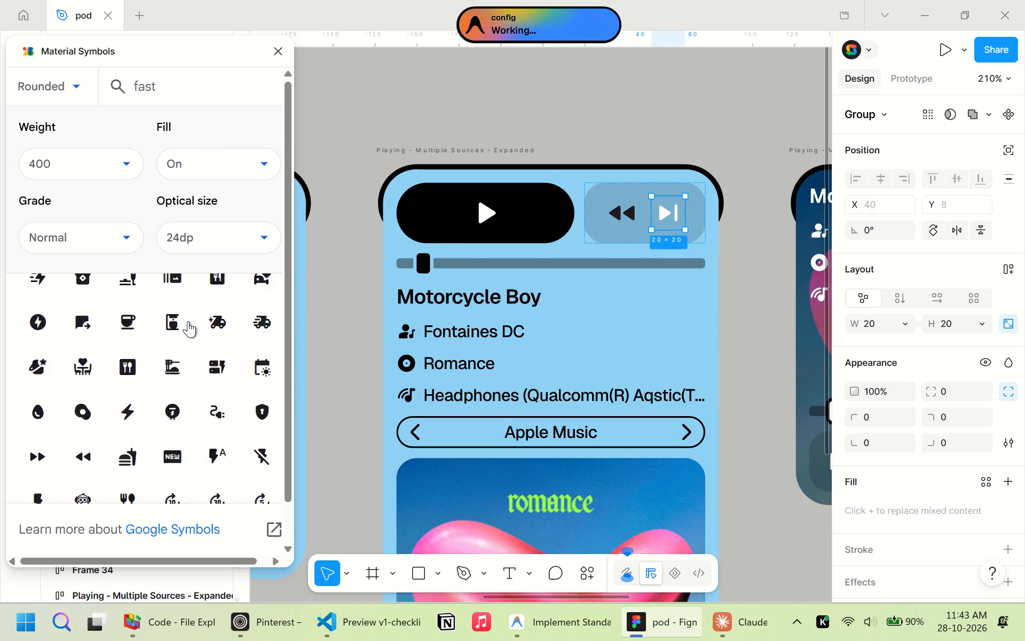
scroll(188, 321, down, 1)
click(49, 376)
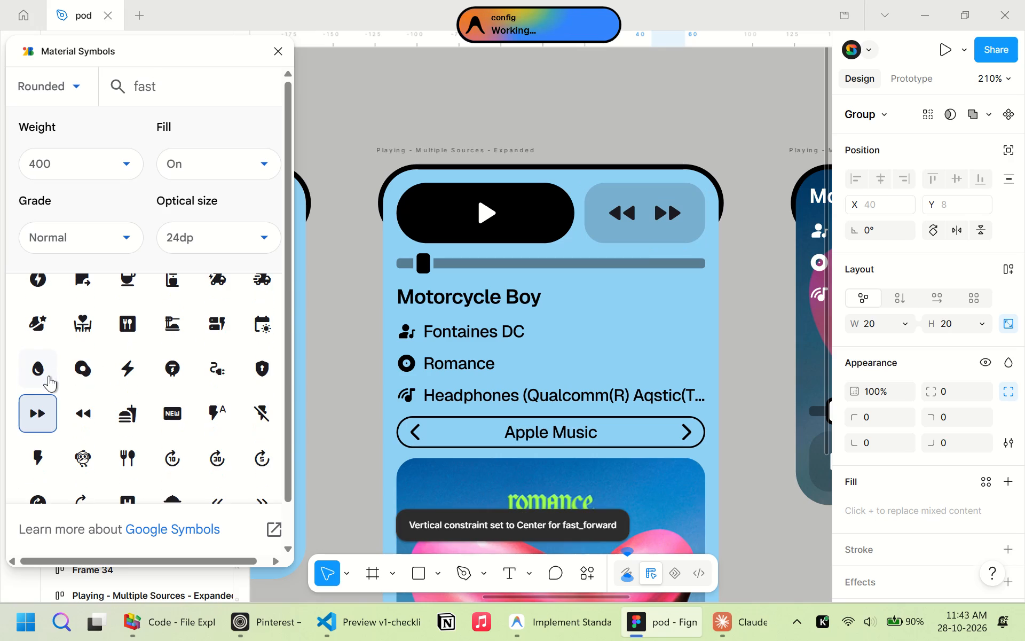
drag(226, 49, 240, 288)
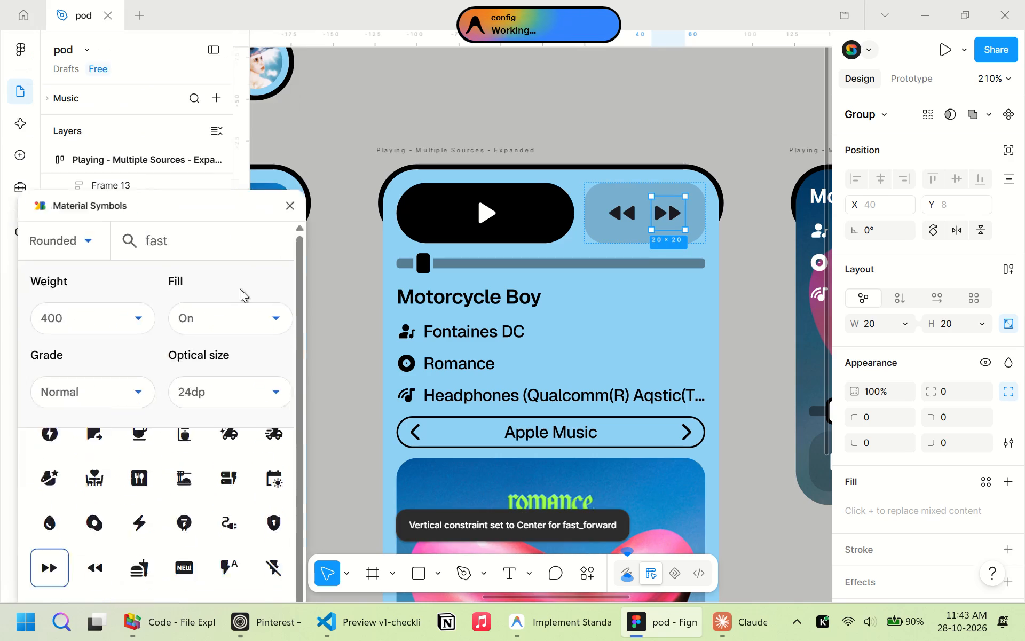
drag(240, 288, 220, 571)
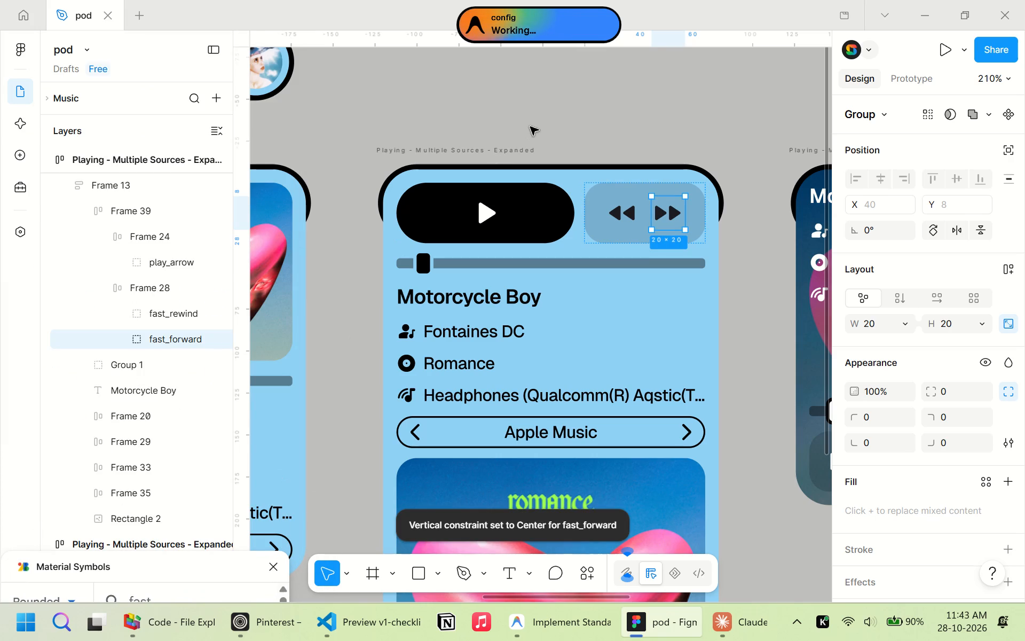
click(532, 126)
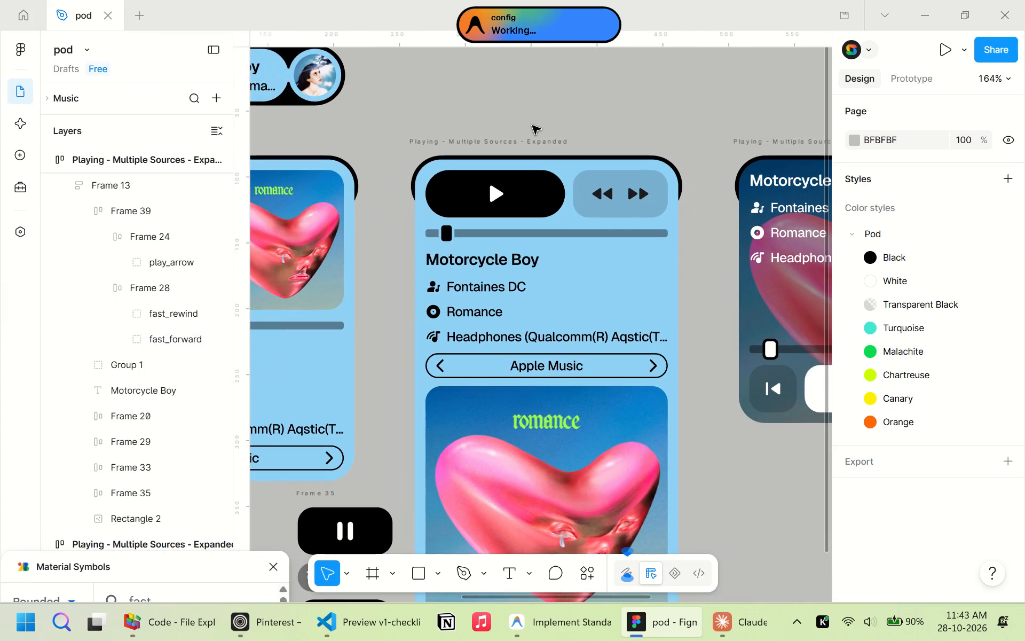
Set the gap between the rewind and fast-forward icons in Frame 28 to 12.
triple_click(628, 204)
click(961, 345)
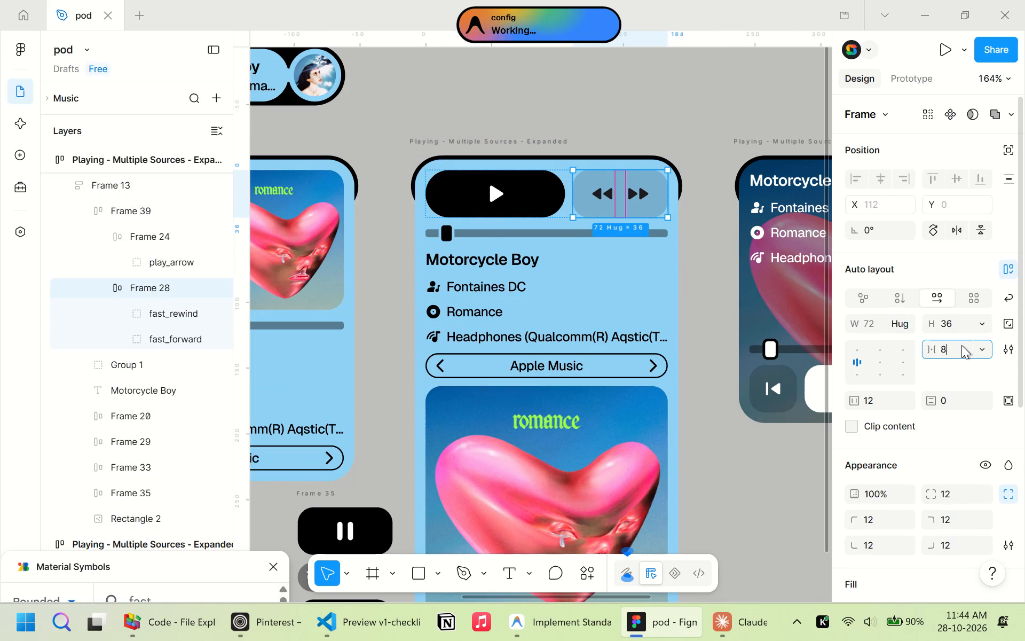
text(12)
key(Return)
click(654, 113)
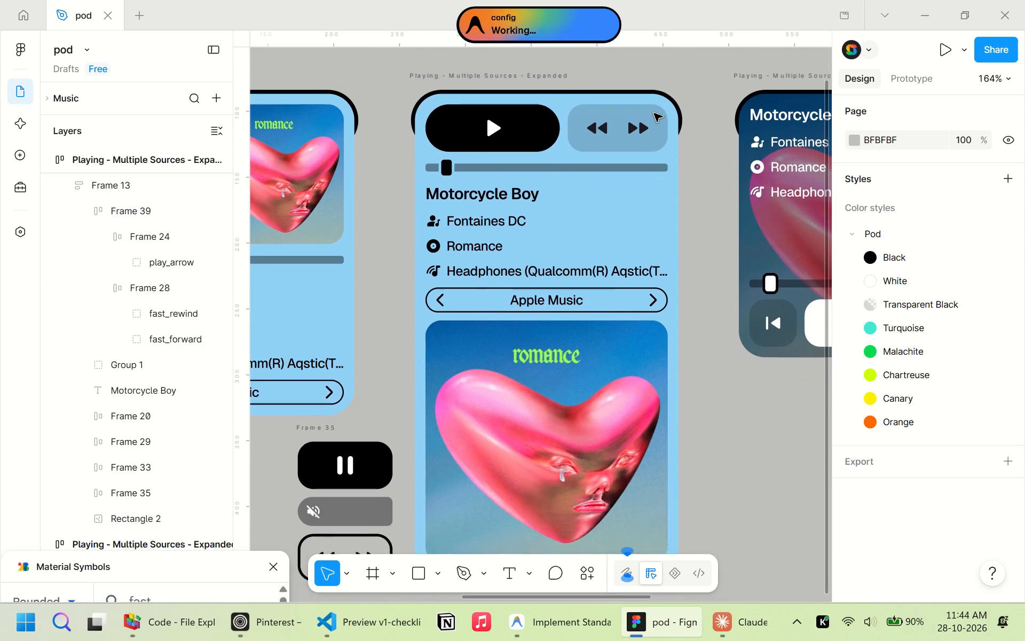
Move the black play button (Frame 24) into Frame 28, between the fast_rewind and fast_forward icons.
double_click(506, 207)
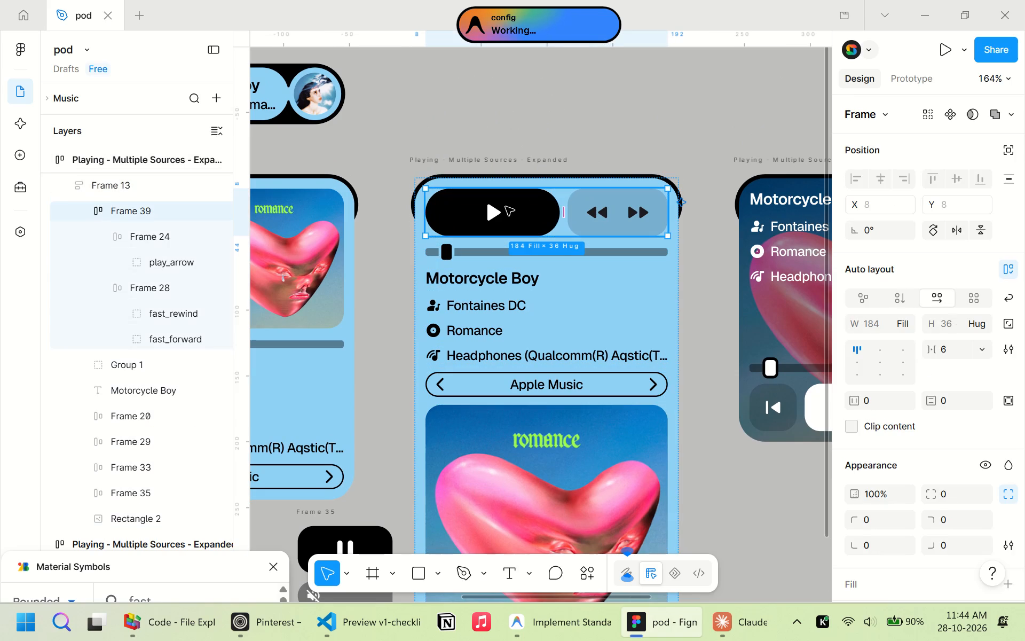
click(137, 245)
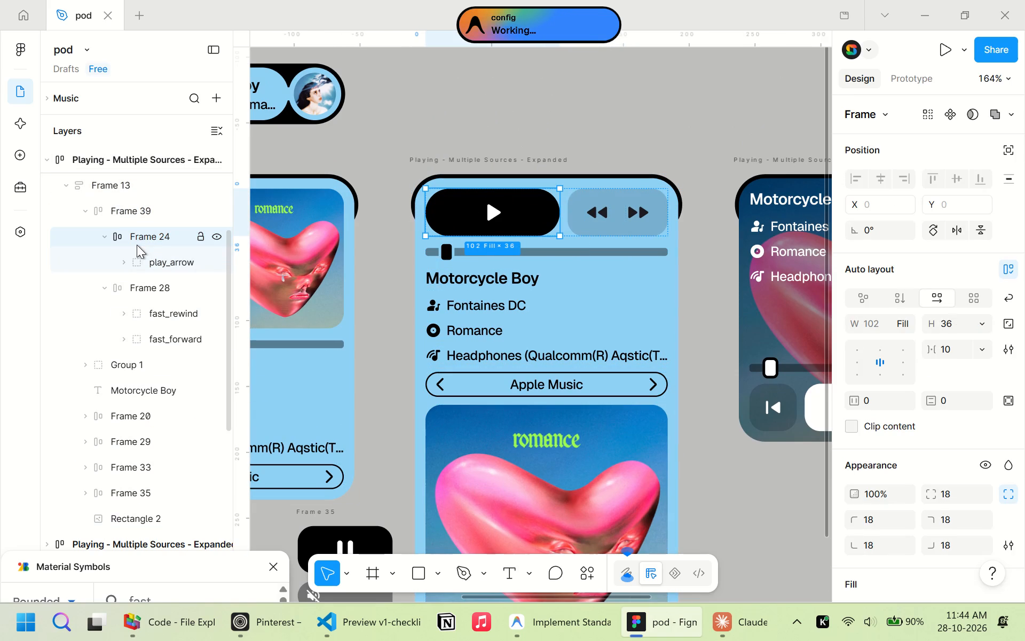
click(137, 245)
drag(137, 245, 162, 321)
click(581, 99)
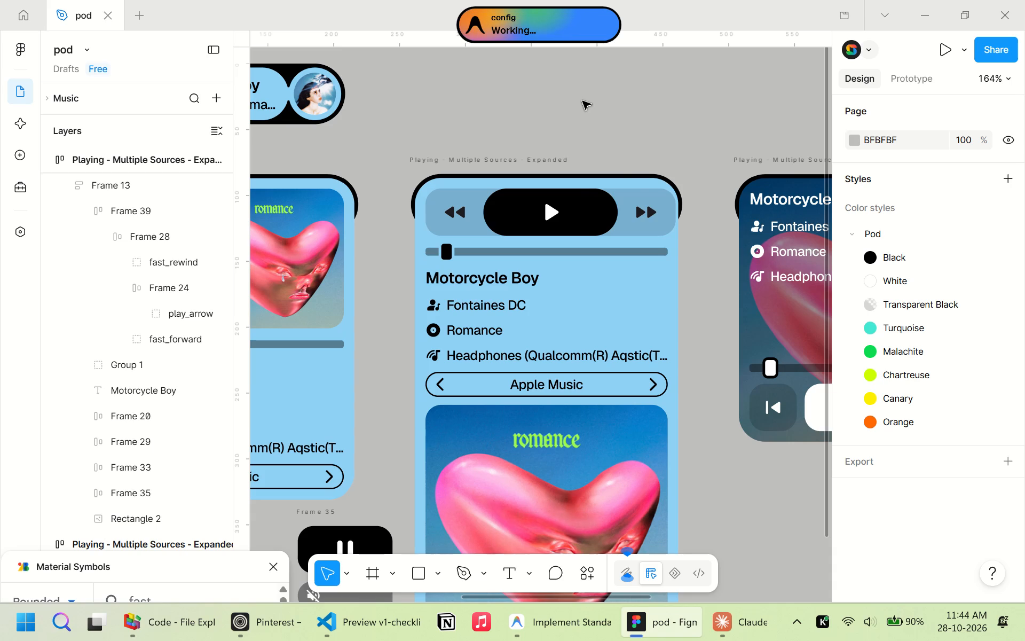
Move Frame 28 out of Frame 39 to the top of Frame 13 and delete the emptied Frame 39.
double_click(550, 219)
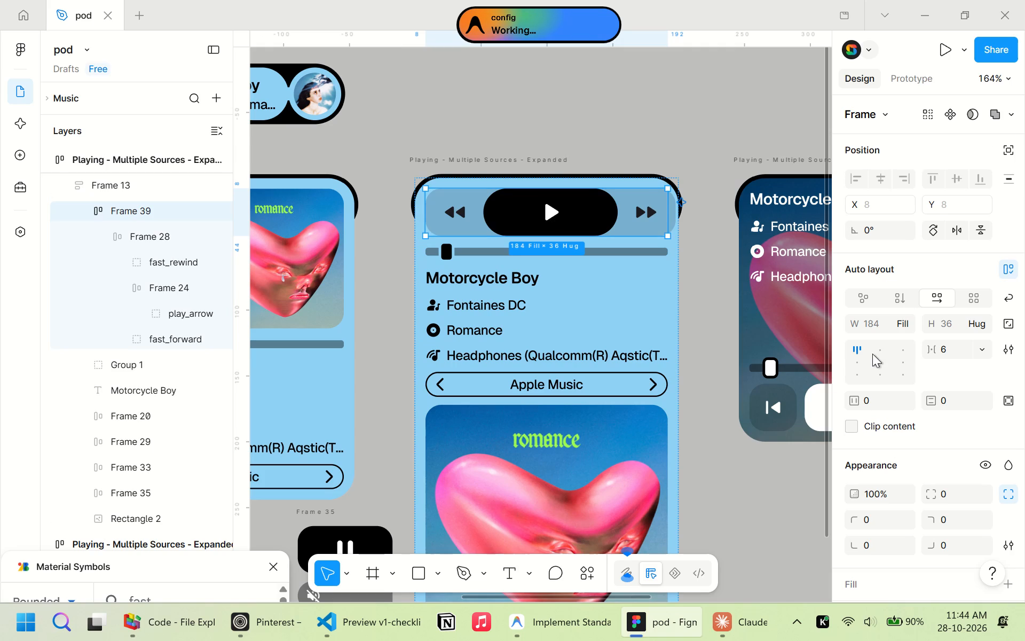
click(949, 494)
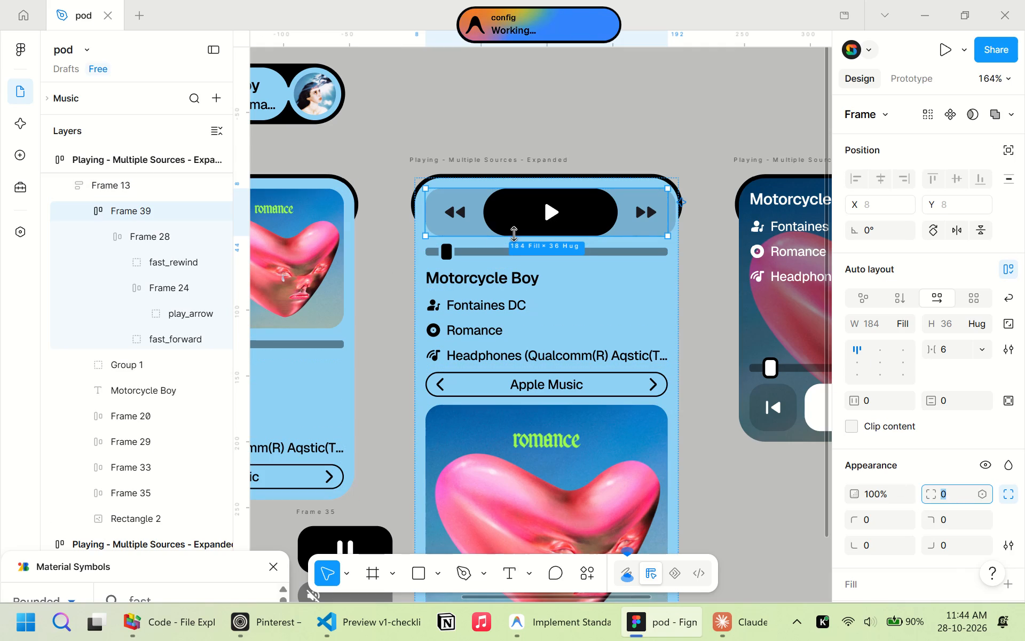
click(148, 239)
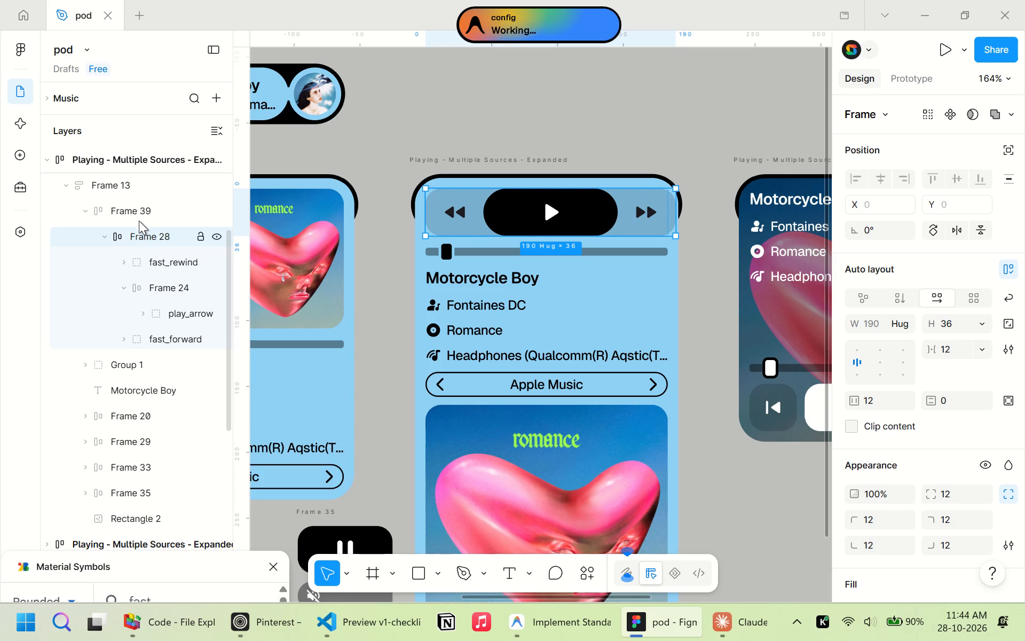
click(138, 215)
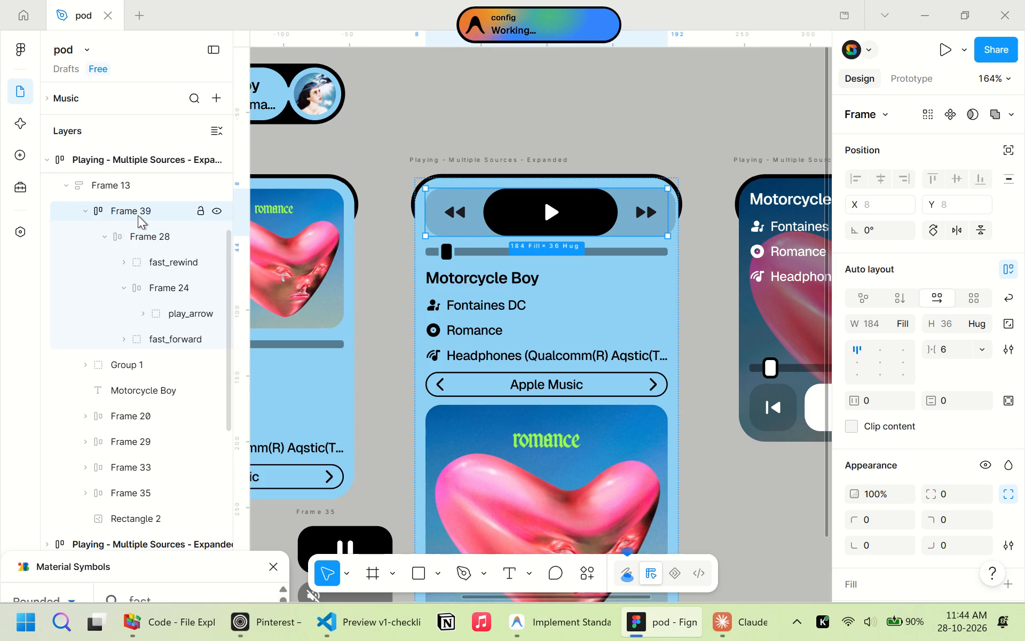
click(132, 227)
drag(132, 227, 118, 201)
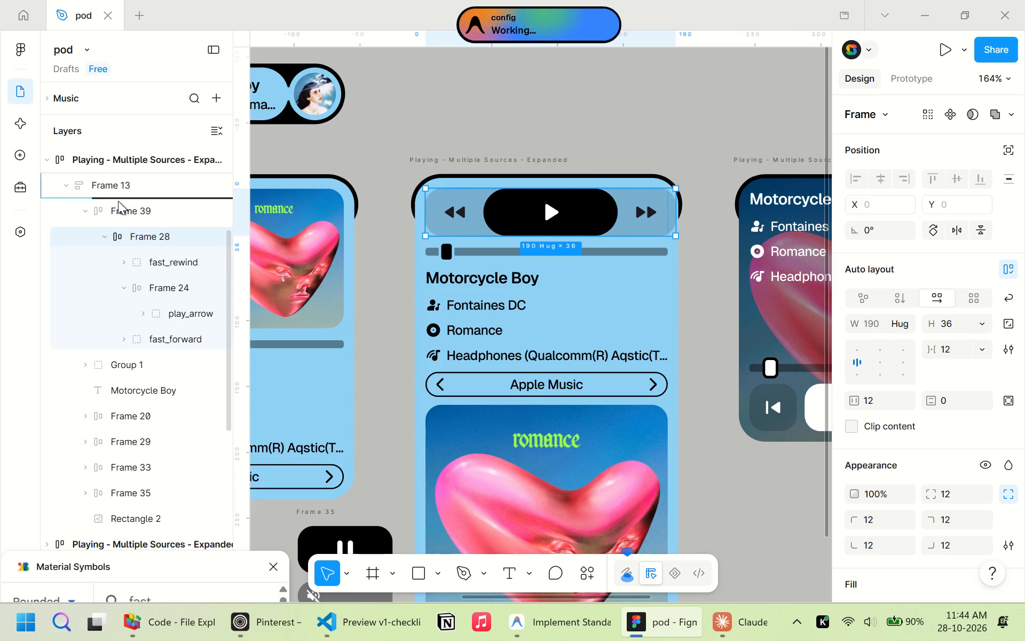
click(114, 336)
key(Delete)
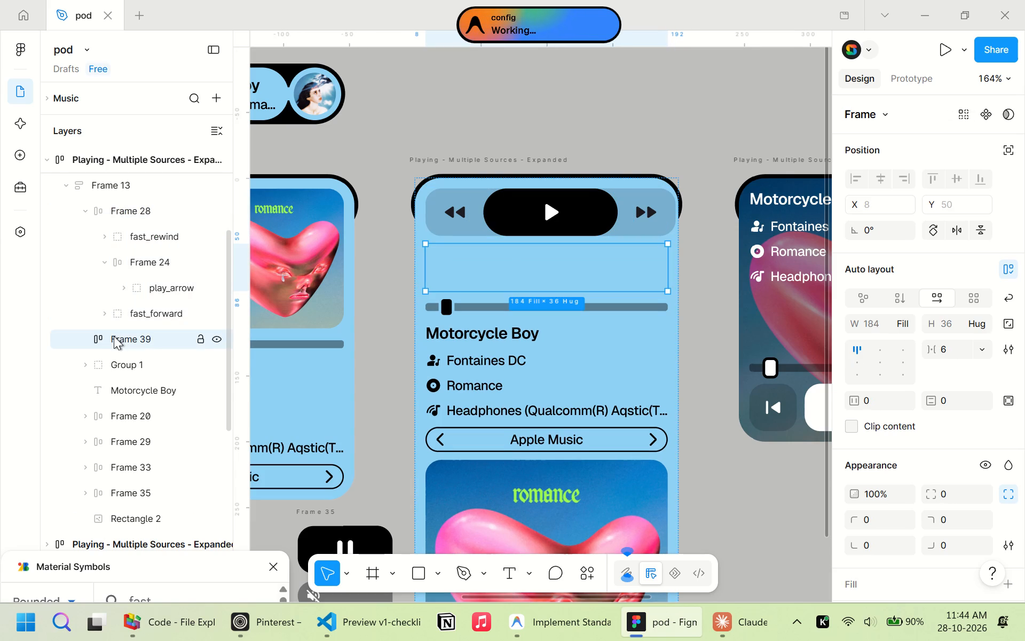
Set the corner radius of the combined playback control bar (Frame 28) to 18.
double_click(561, 201)
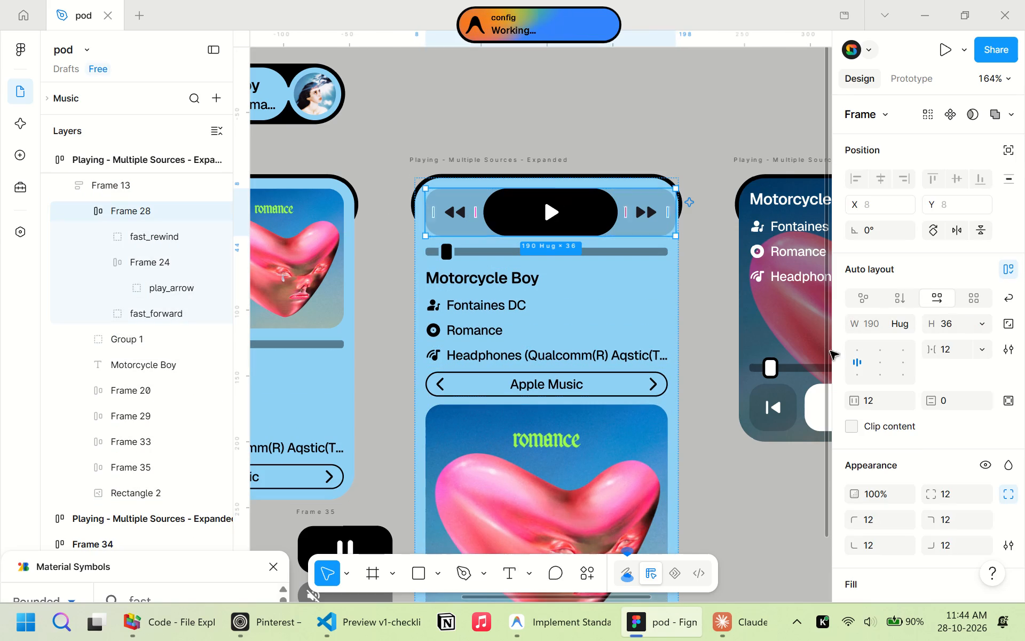
drag(951, 505, 956, 500)
click(956, 500)
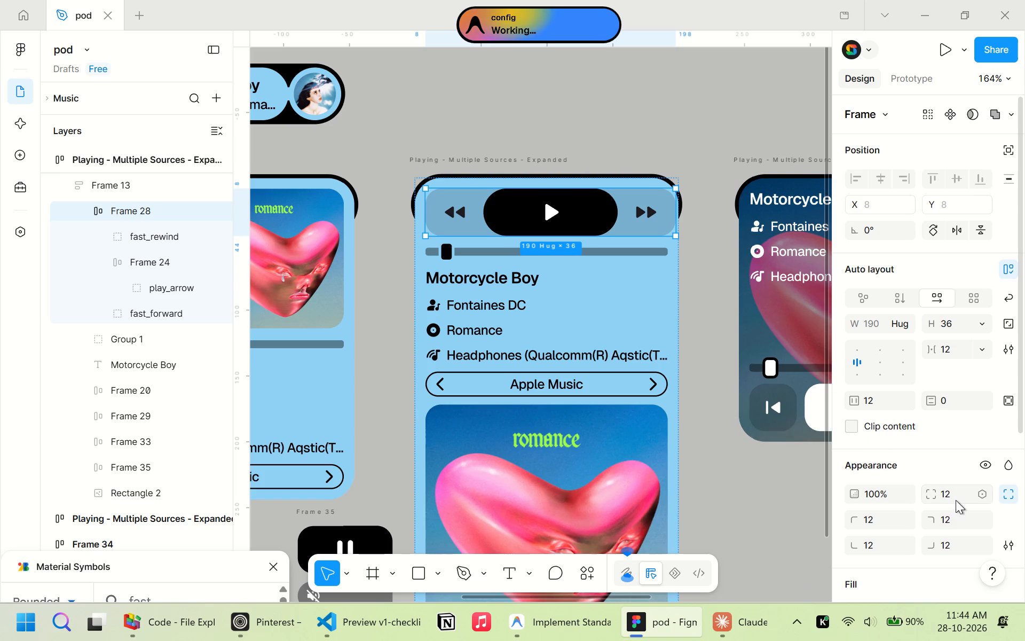
text(18)
key(Return)
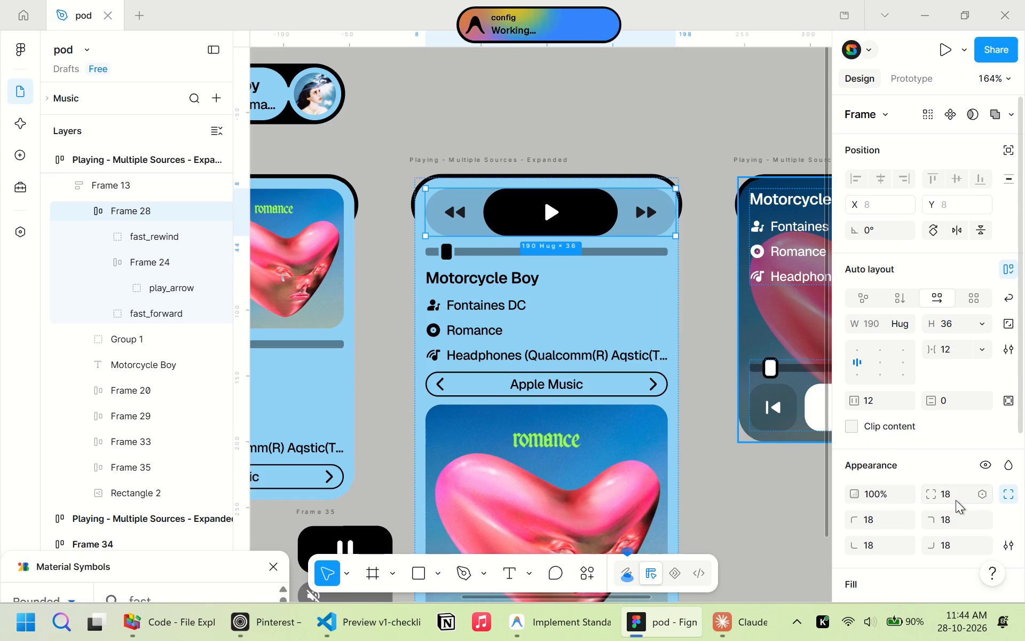
click(679, 113)
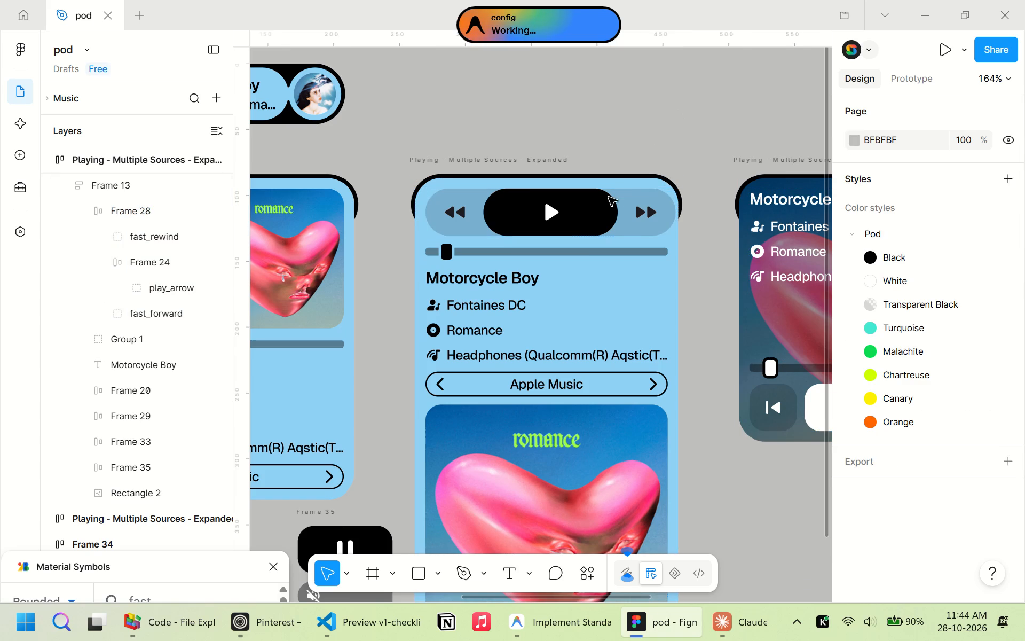
Set the width of the playback control bar (Frame 28) to Fill container.
double_click(589, 218)
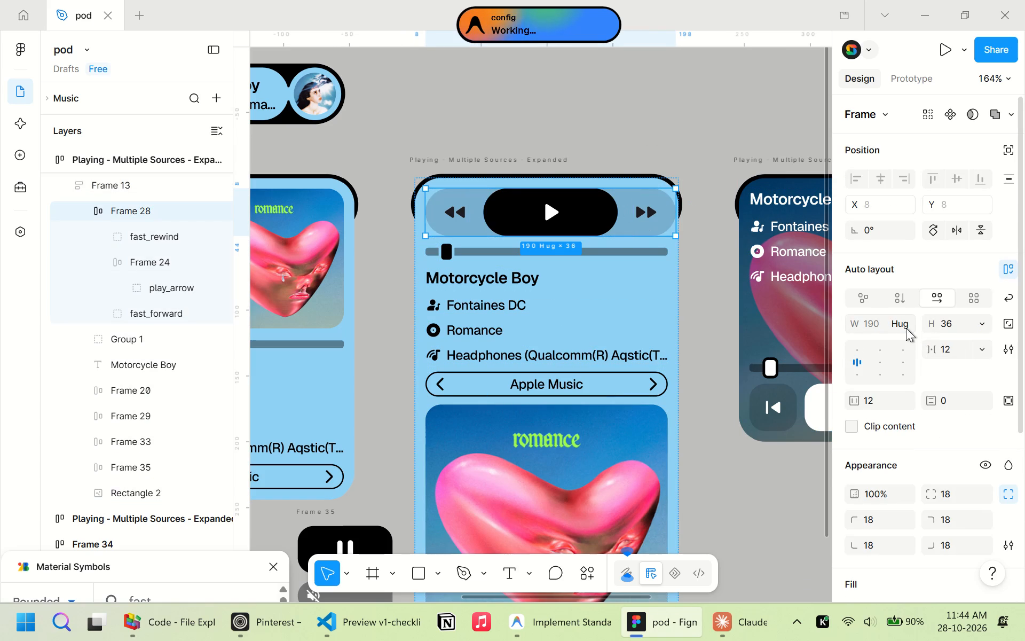
click(906, 328)
click(864, 330)
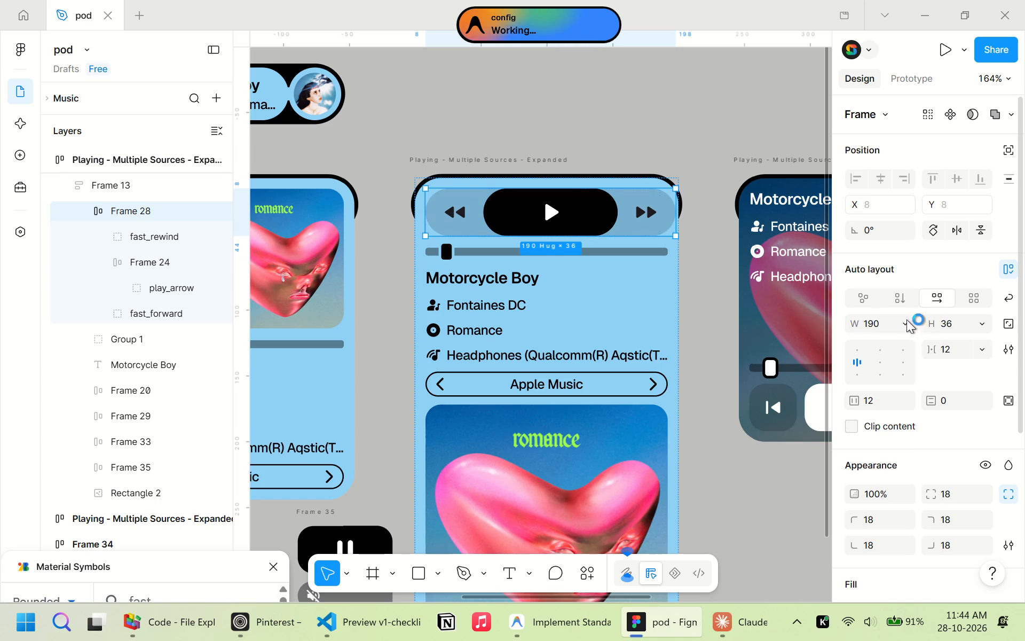
drag(904, 325, 872, 339)
click(872, 339)
click(704, 131)
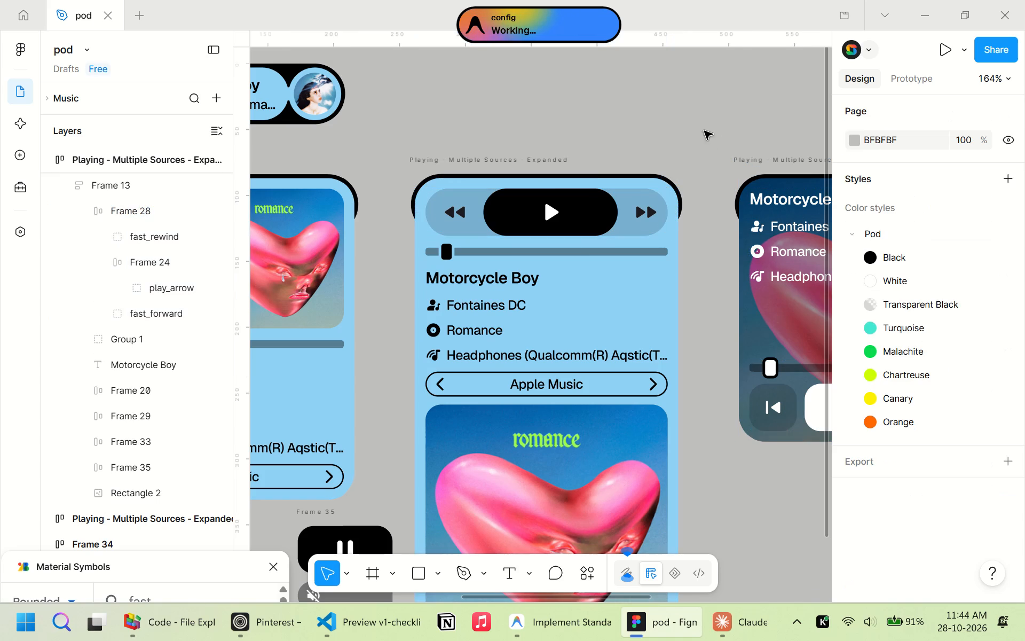
Set the gap between the items in the playback control bar (Frame 28) to Auto.
double_click(530, 205)
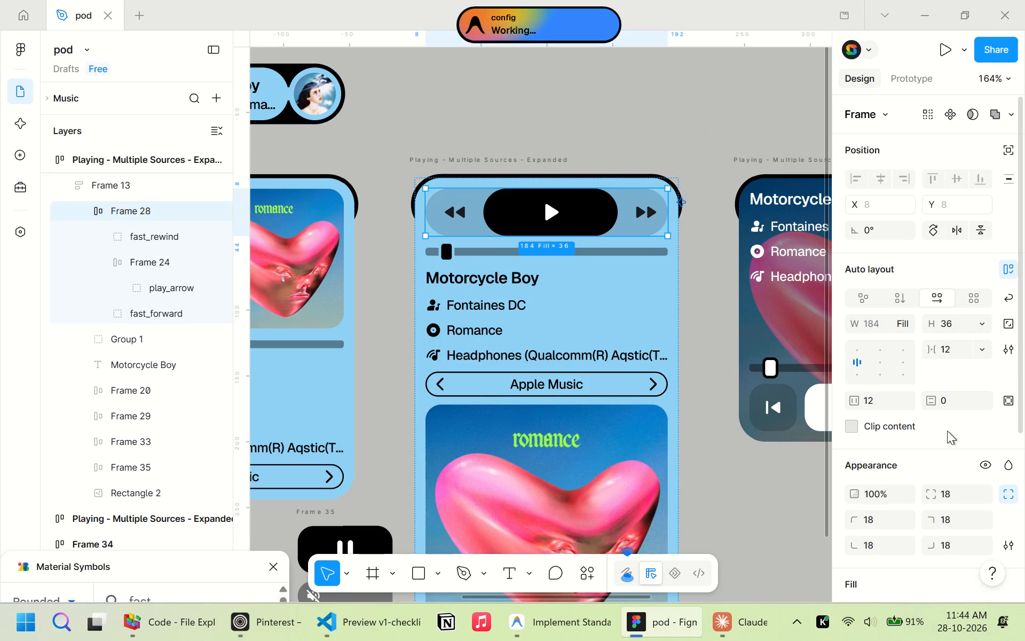
drag(980, 348, 933, 366)
click(933, 366)
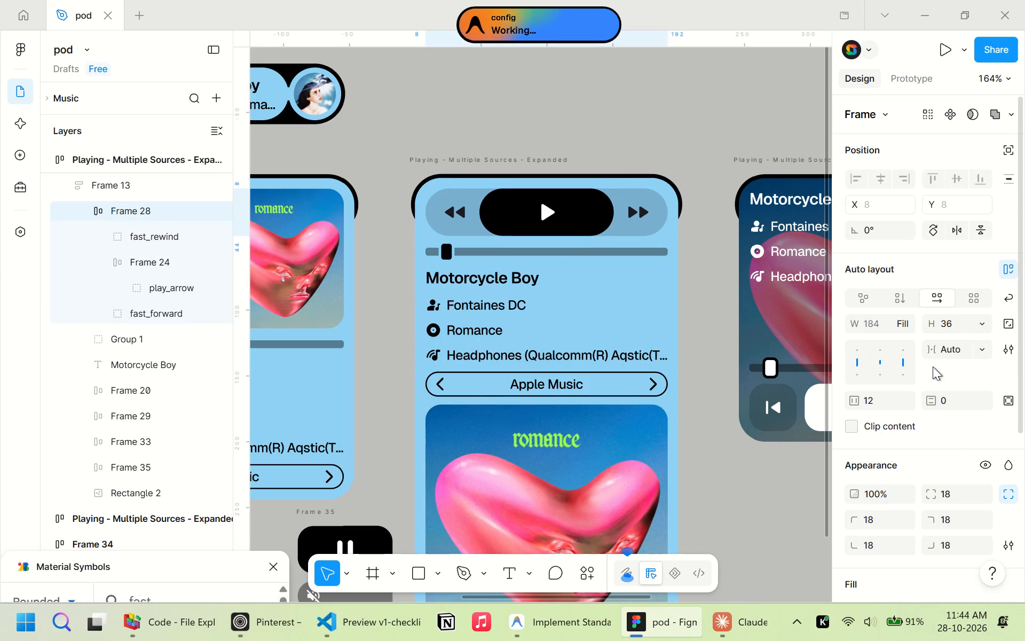
click(690, 132)
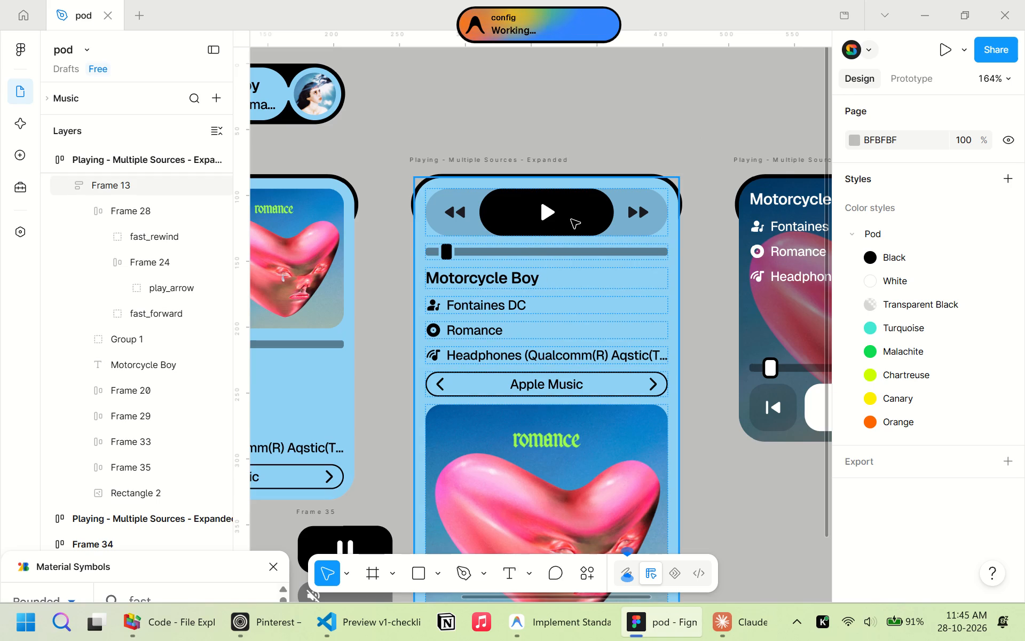
triple_click(571, 220)
click(671, 128)
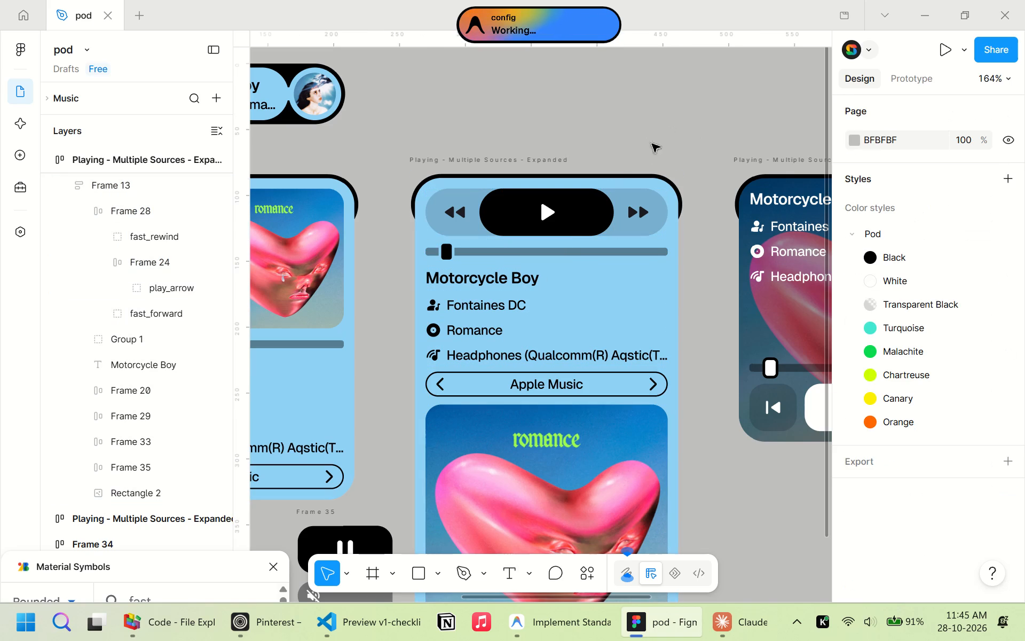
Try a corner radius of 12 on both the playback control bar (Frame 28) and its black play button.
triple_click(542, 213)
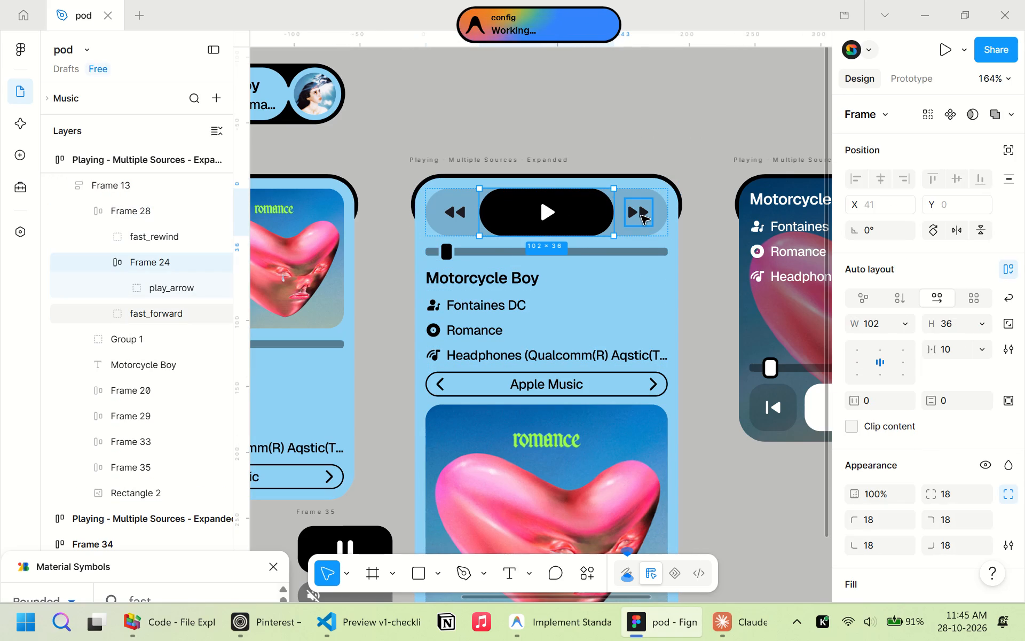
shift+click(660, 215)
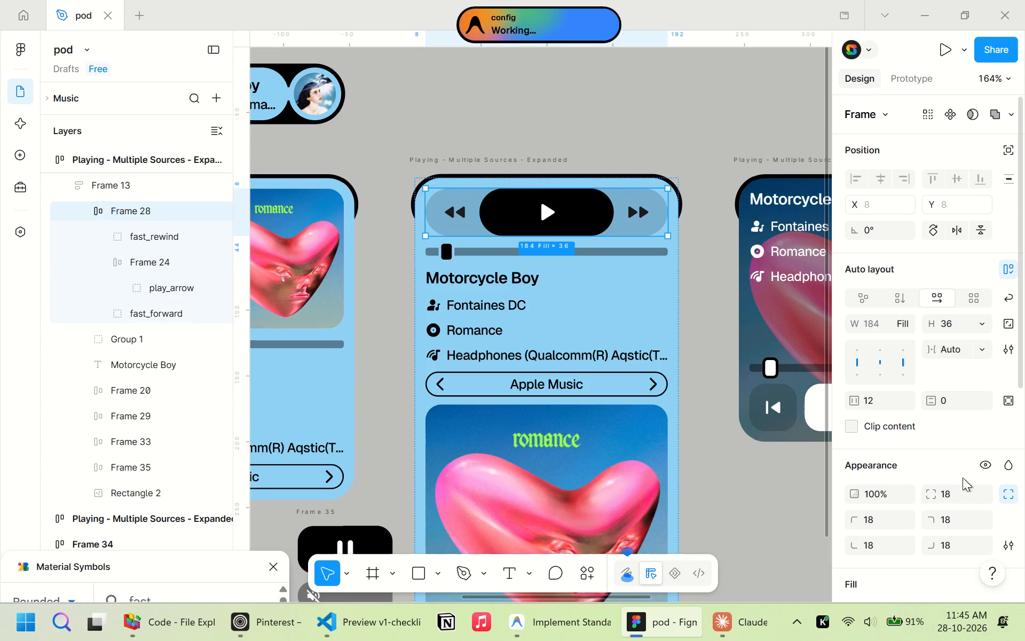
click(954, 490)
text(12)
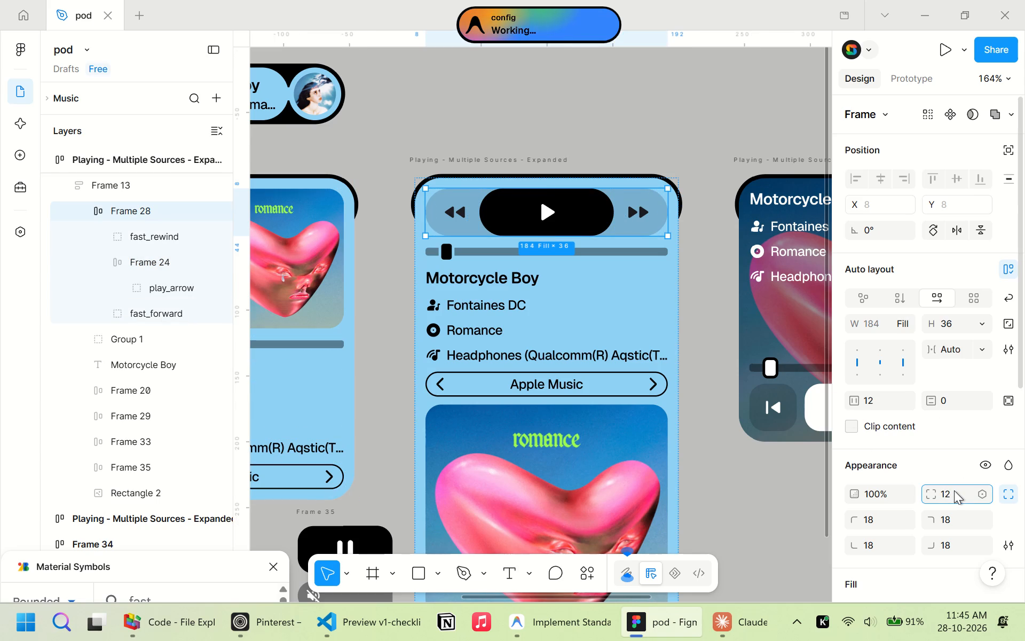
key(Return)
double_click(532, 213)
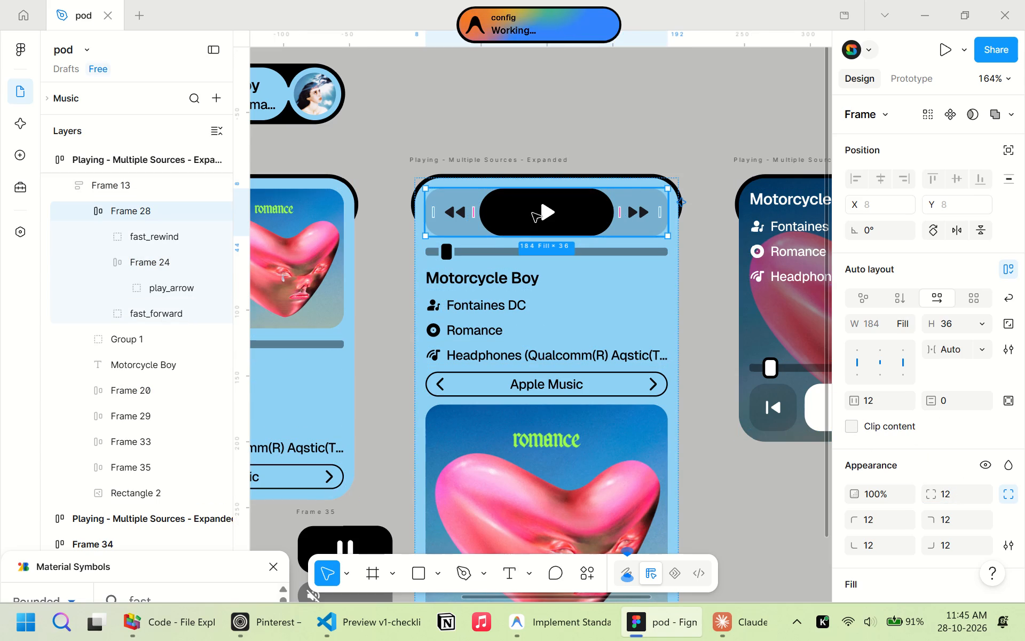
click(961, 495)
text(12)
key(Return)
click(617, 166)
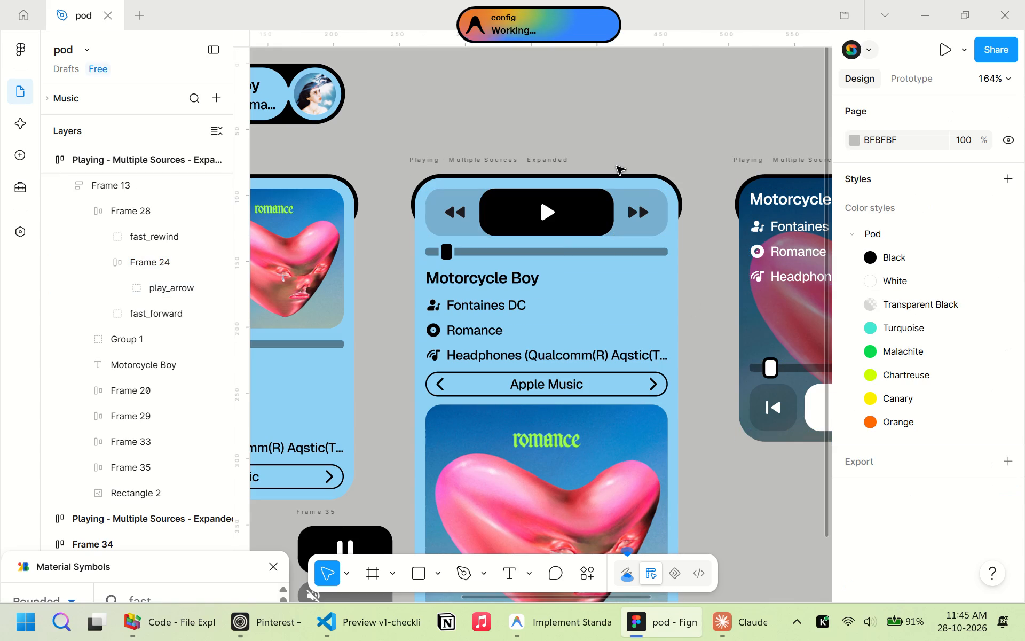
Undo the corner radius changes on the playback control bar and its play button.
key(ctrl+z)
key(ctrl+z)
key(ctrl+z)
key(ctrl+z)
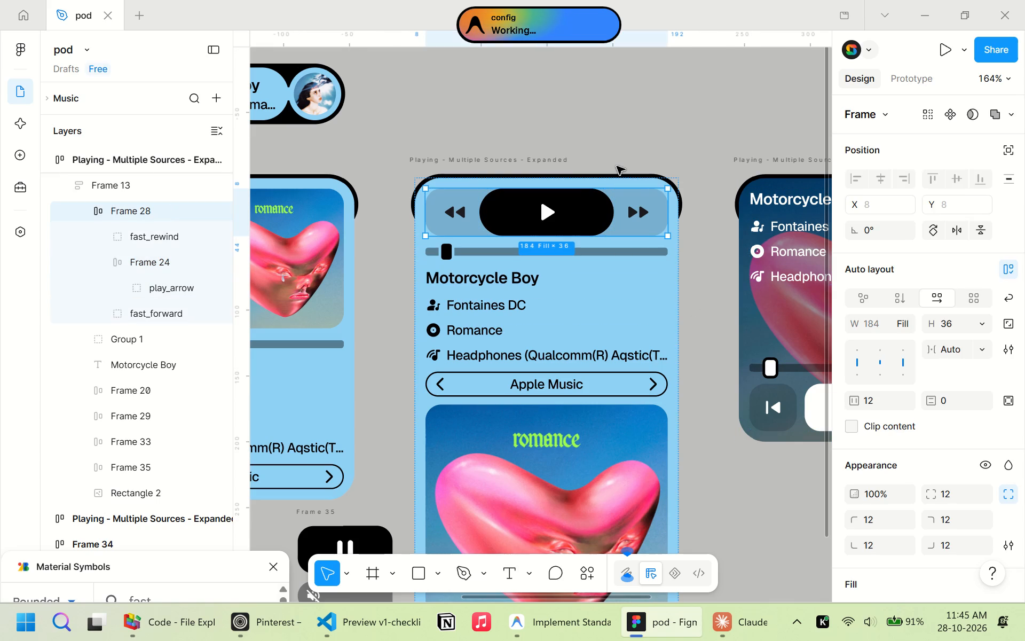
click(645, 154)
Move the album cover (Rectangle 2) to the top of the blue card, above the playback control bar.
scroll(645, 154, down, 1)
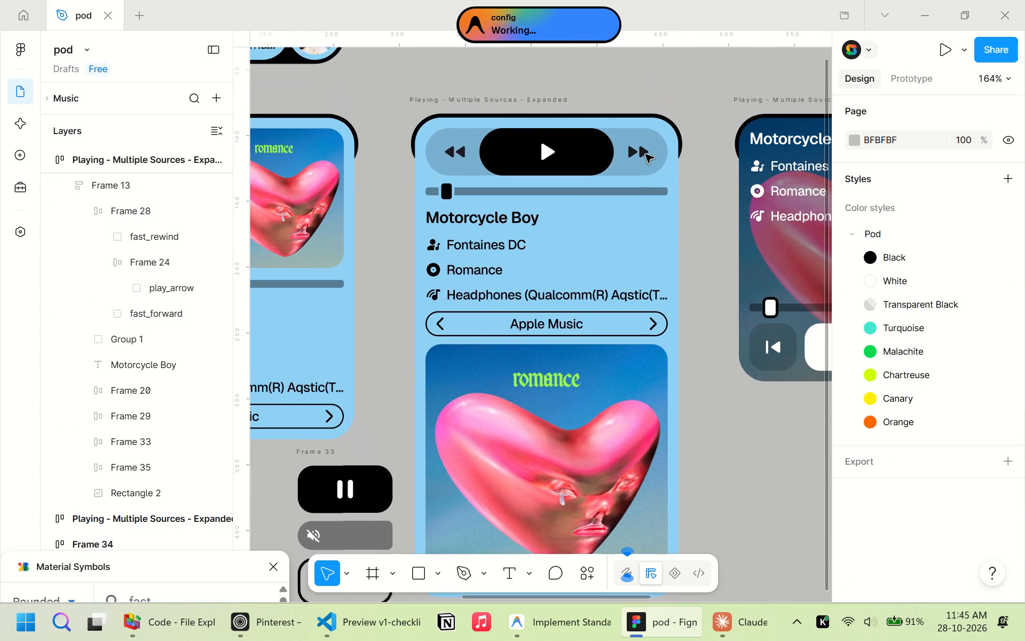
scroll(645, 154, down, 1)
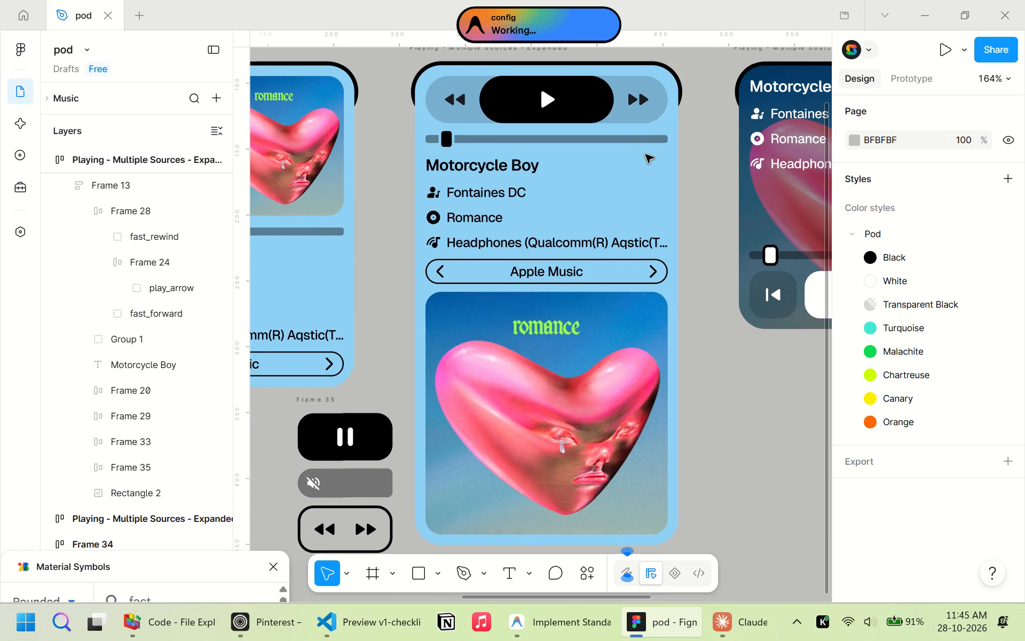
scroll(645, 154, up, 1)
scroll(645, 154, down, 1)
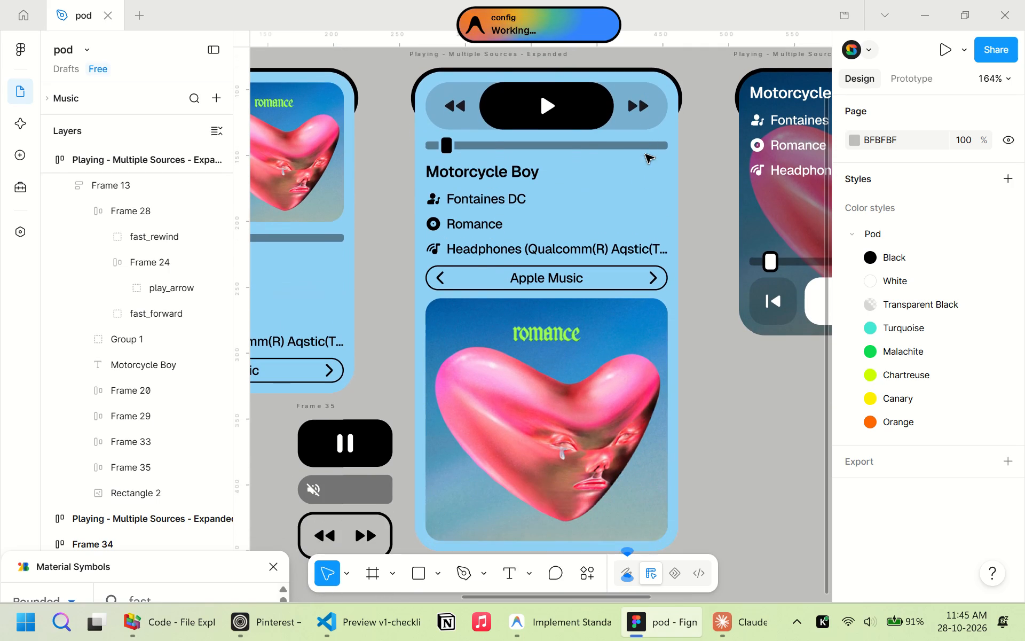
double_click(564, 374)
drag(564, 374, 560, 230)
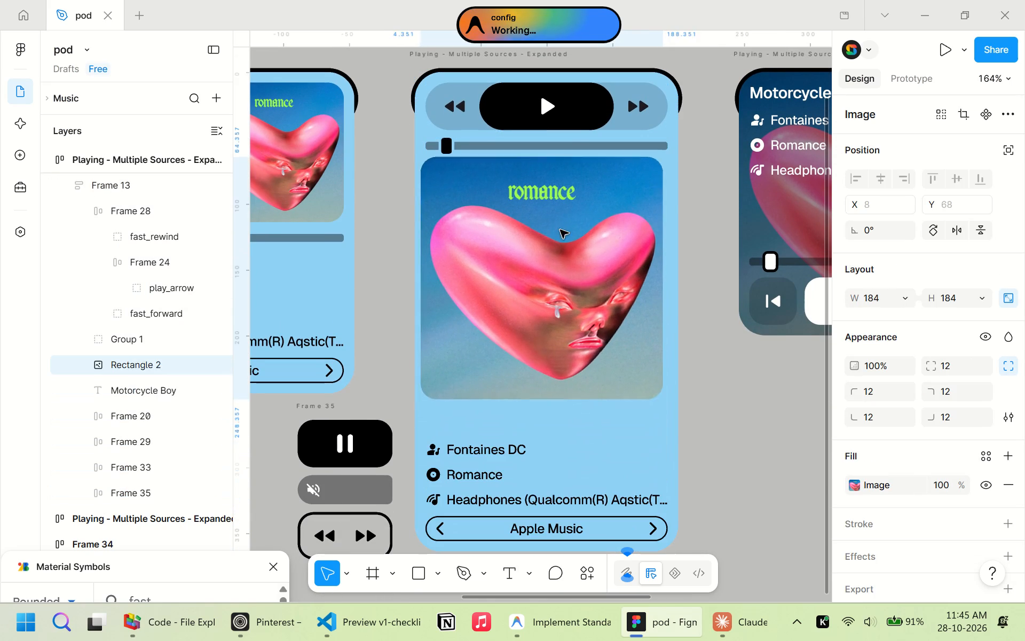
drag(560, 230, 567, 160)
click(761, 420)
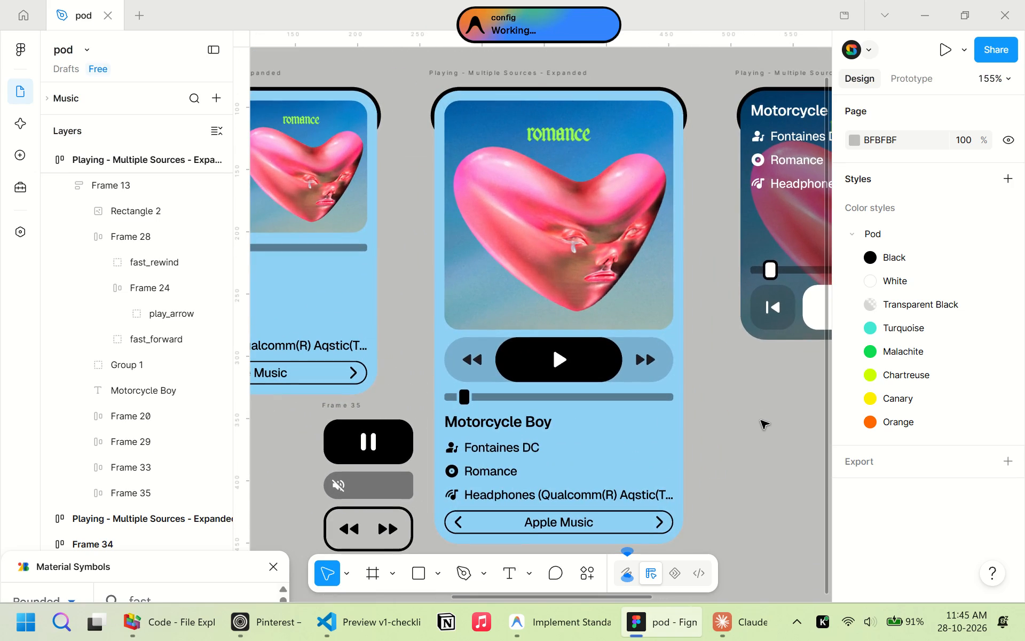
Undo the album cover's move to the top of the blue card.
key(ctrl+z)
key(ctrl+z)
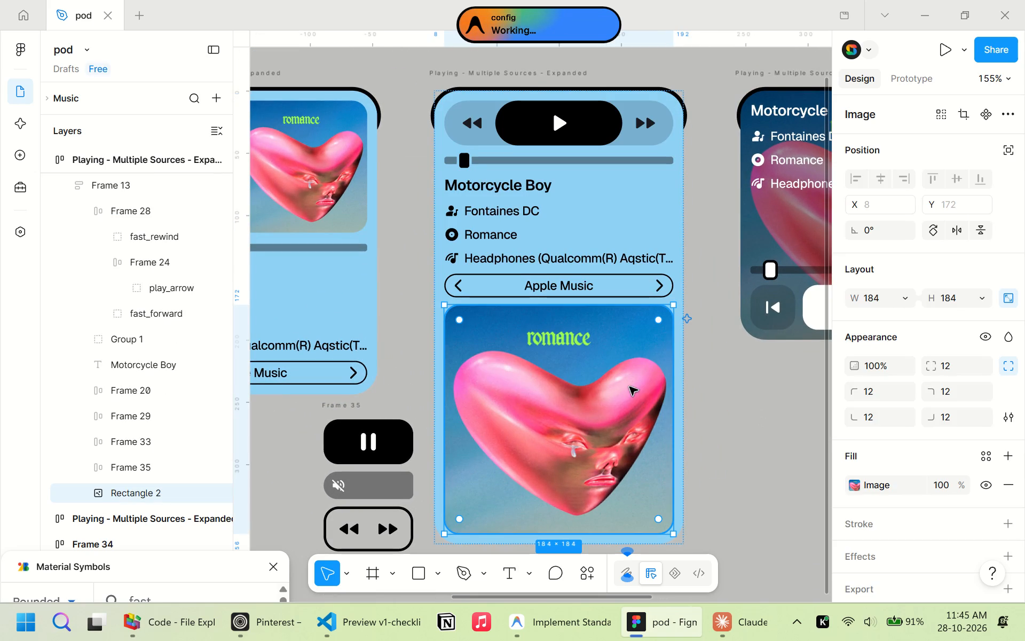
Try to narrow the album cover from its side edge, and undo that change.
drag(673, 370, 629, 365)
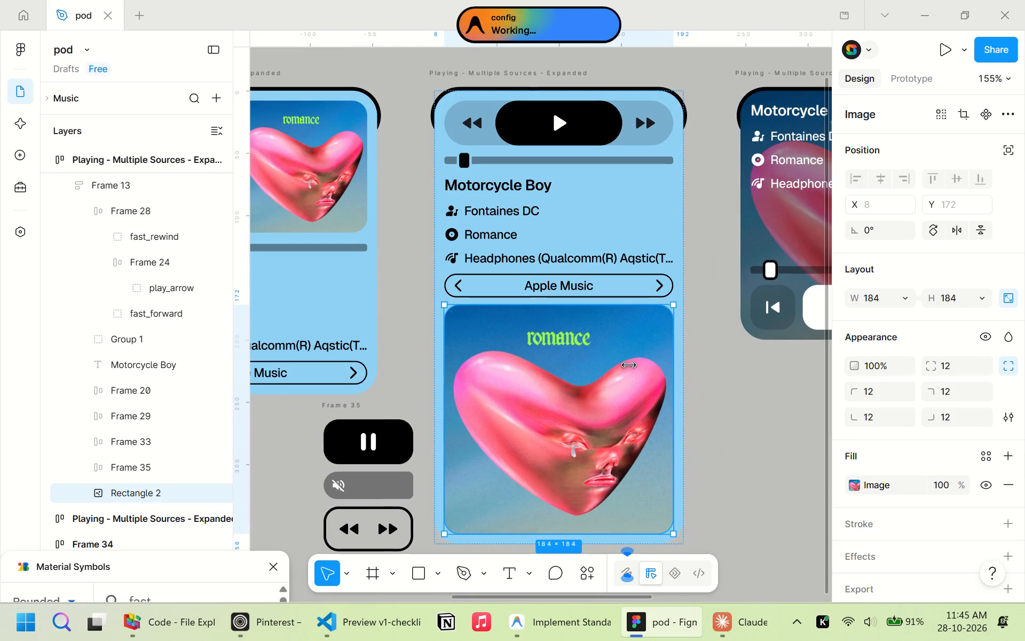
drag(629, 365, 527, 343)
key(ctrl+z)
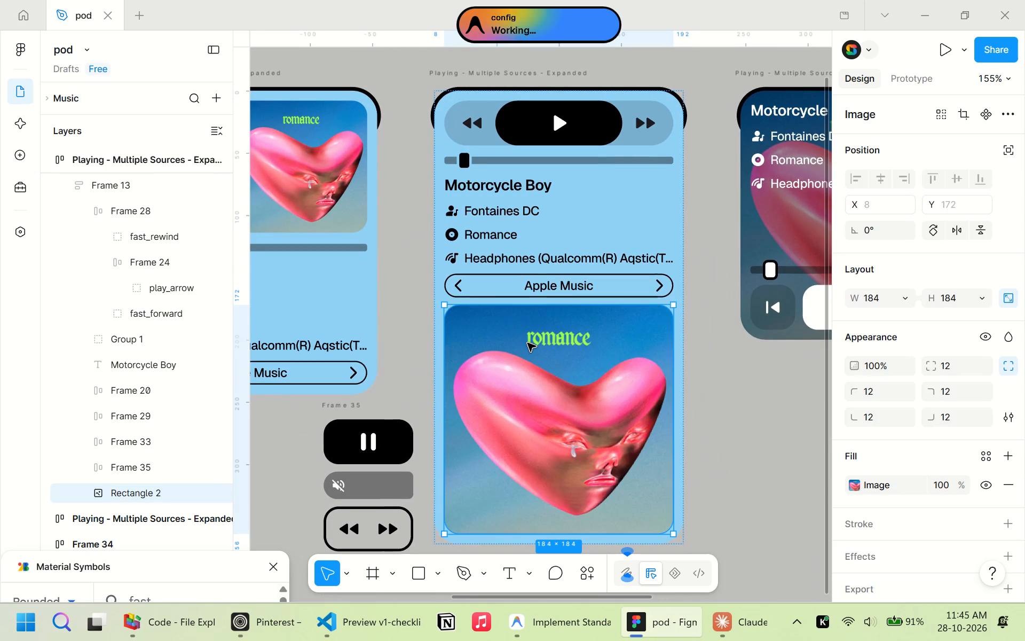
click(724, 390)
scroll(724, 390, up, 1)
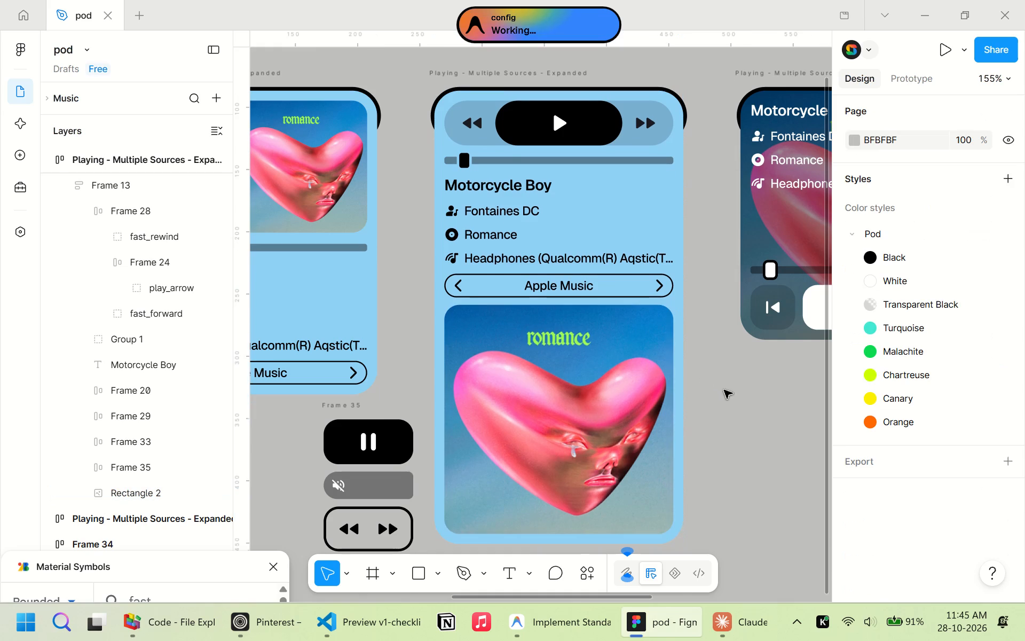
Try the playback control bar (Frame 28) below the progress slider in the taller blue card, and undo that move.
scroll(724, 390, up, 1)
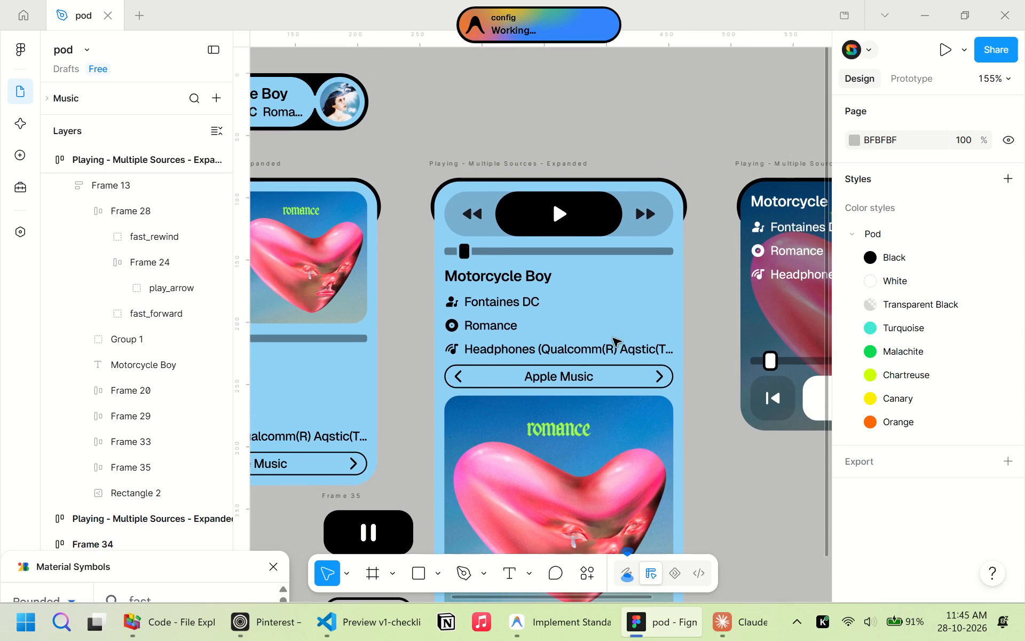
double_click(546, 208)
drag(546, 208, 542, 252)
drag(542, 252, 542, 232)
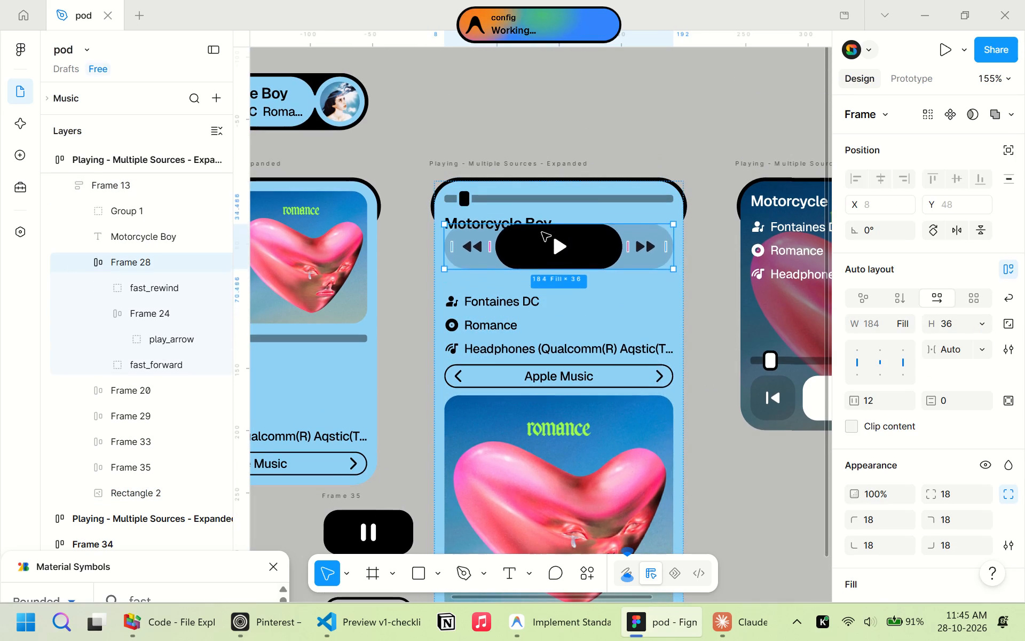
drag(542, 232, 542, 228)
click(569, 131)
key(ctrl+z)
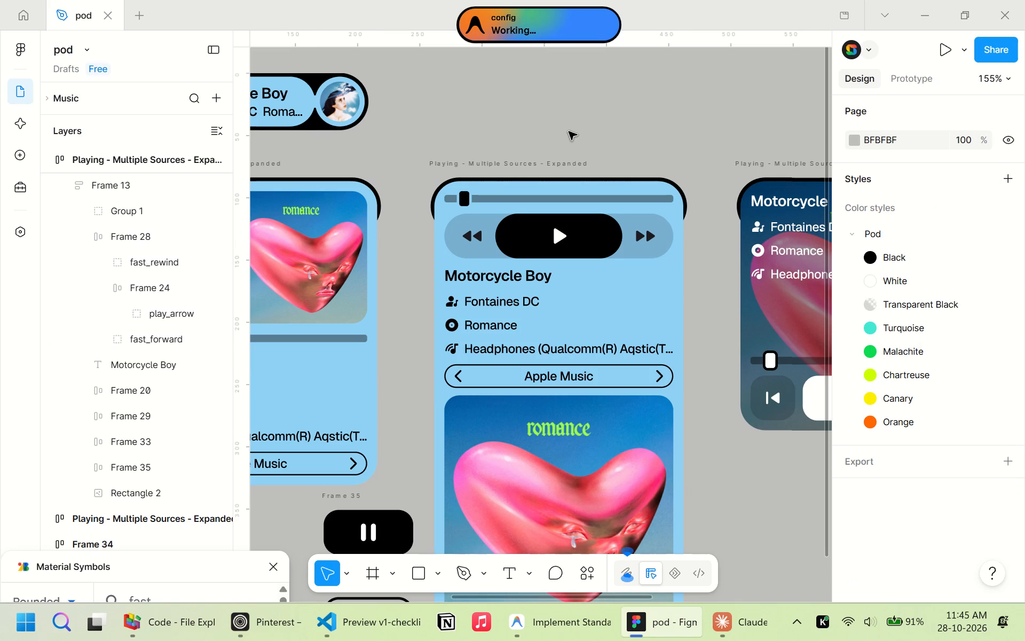